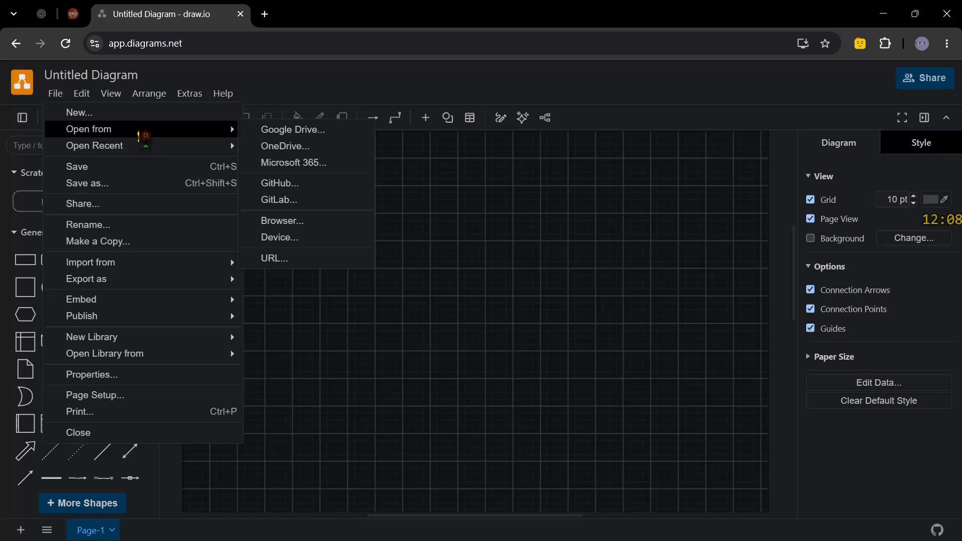
# Open HostelFit_Class_Diagram.drawio from the device, in the Materials folder of Software engineering project on drive D:, and dismiss the desktop offer.
pyautogui.click(326, 237)
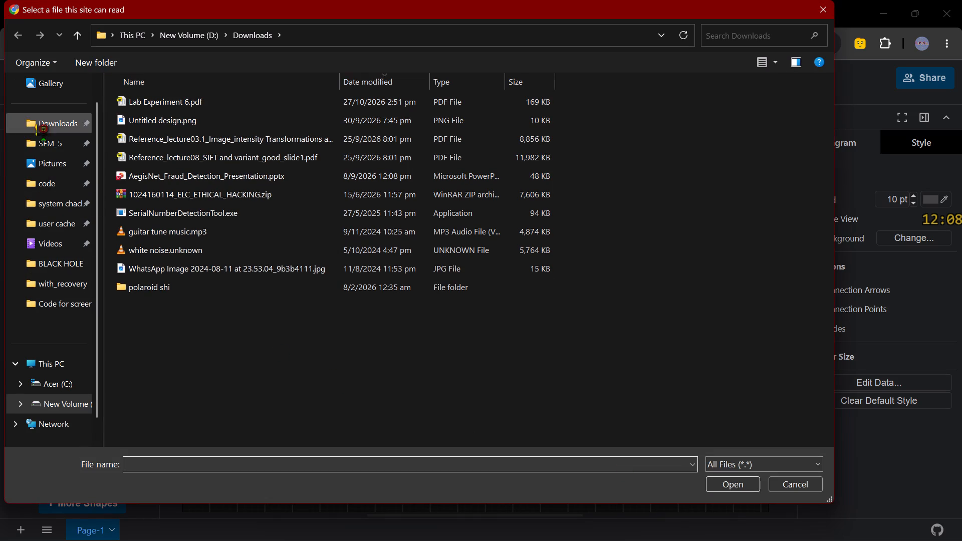
pyautogui.click(45, 181)
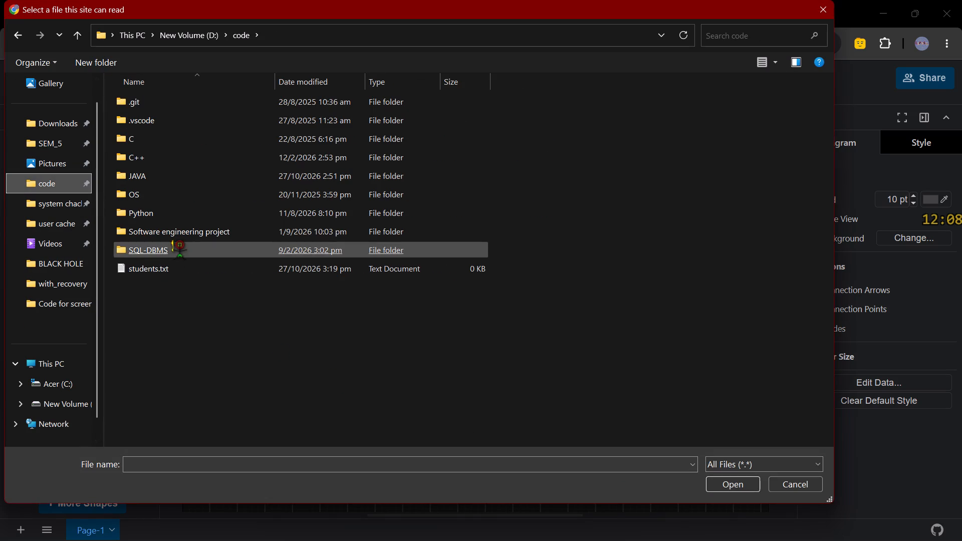
pyautogui.click(181, 239)
pyautogui.click(181, 237)
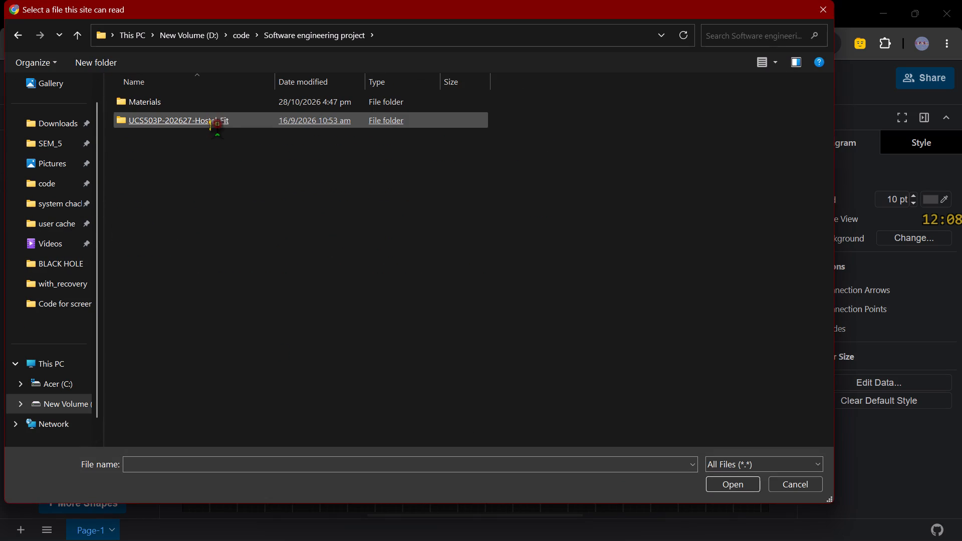
pyautogui.click(223, 109)
pyautogui.click(226, 100)
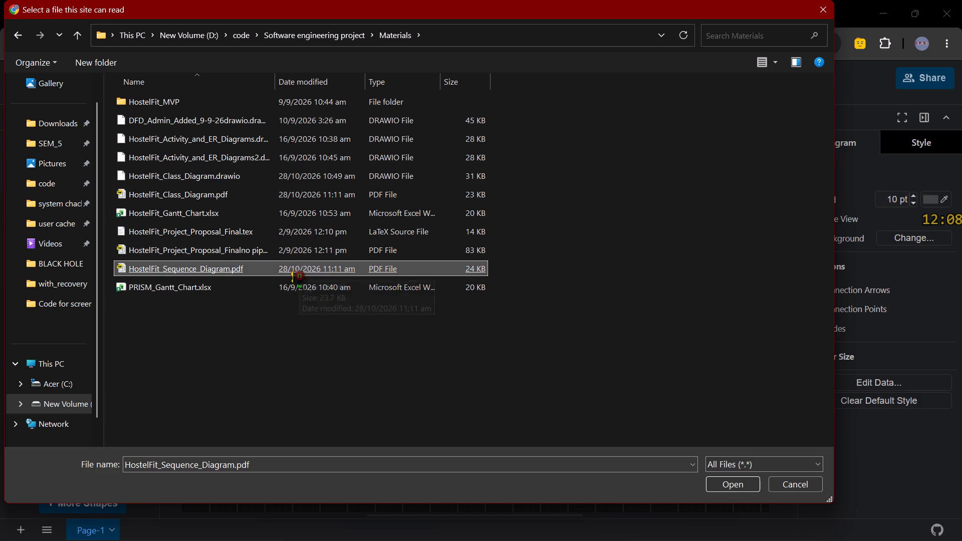
pyautogui.click(307, 86)
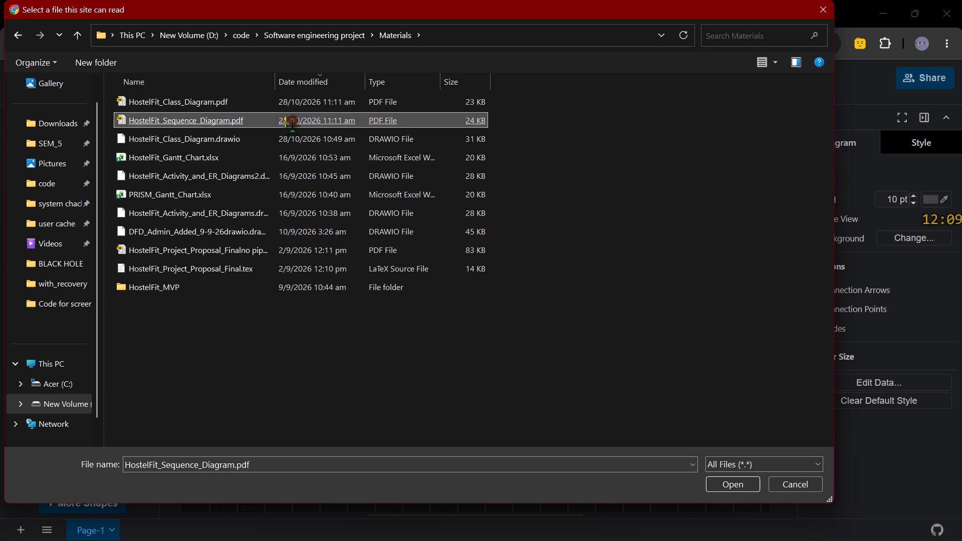
pyautogui.click(290, 135)
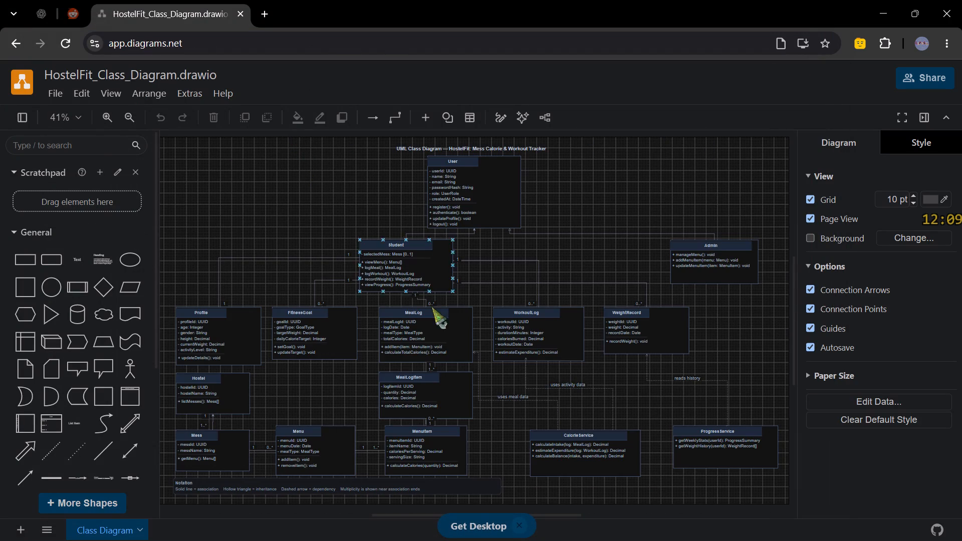
pyautogui.click(518, 522)
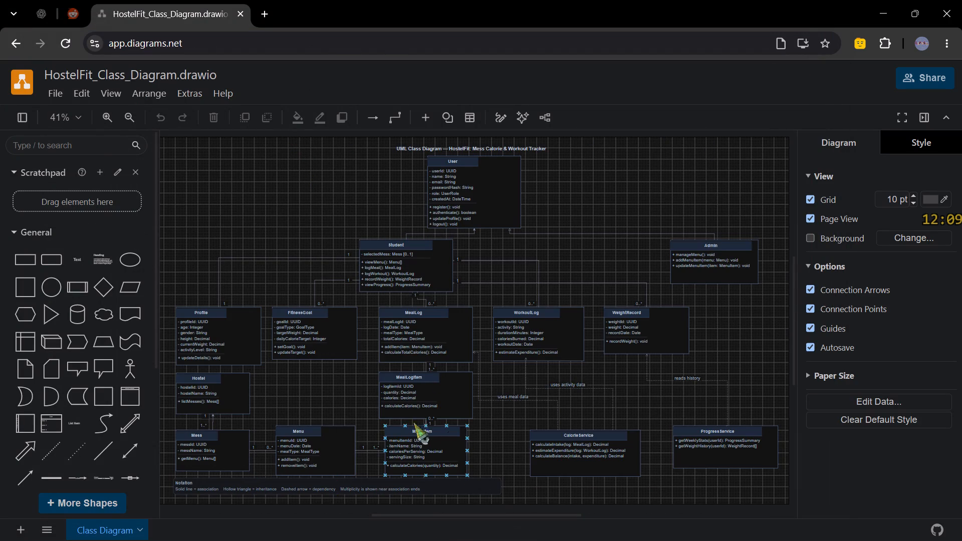
# Narrow the Student class box to fit its header band and text, and allow saving changes to the file.
pyautogui.scroll(1, 494, 258)
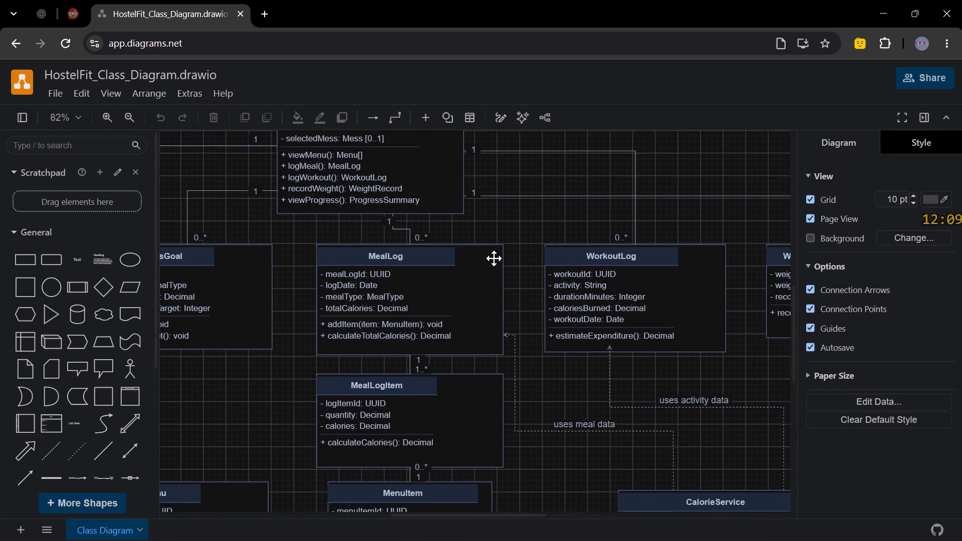
pyautogui.scroll(2, 494, 258)
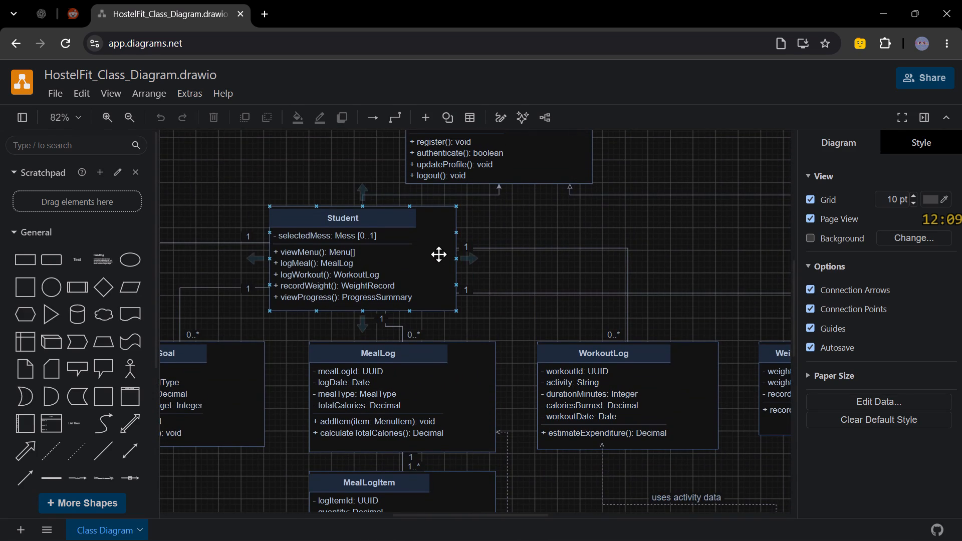
pyautogui.click(438, 254)
pyautogui.moveTo(455, 260); pyautogui.dragTo(415, 254)
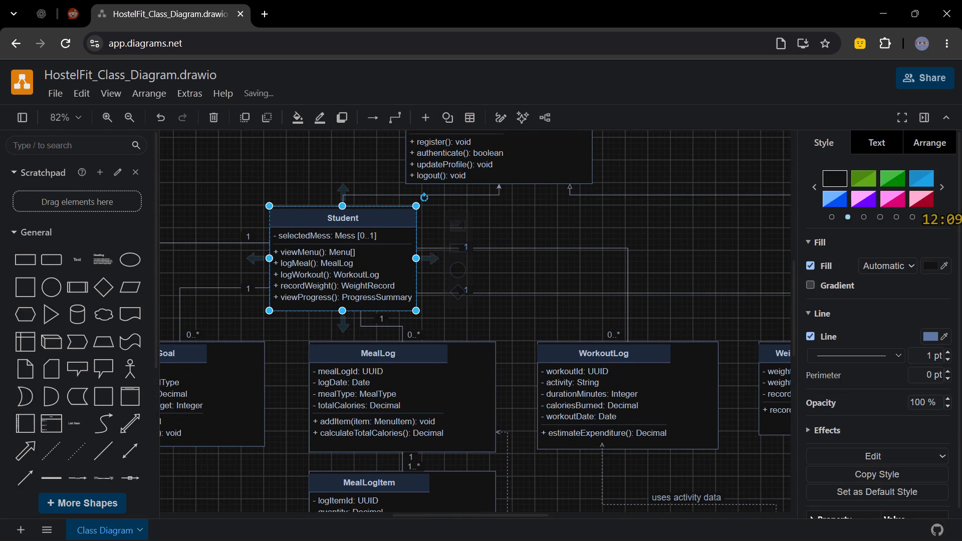
pyautogui.click(501, 133)
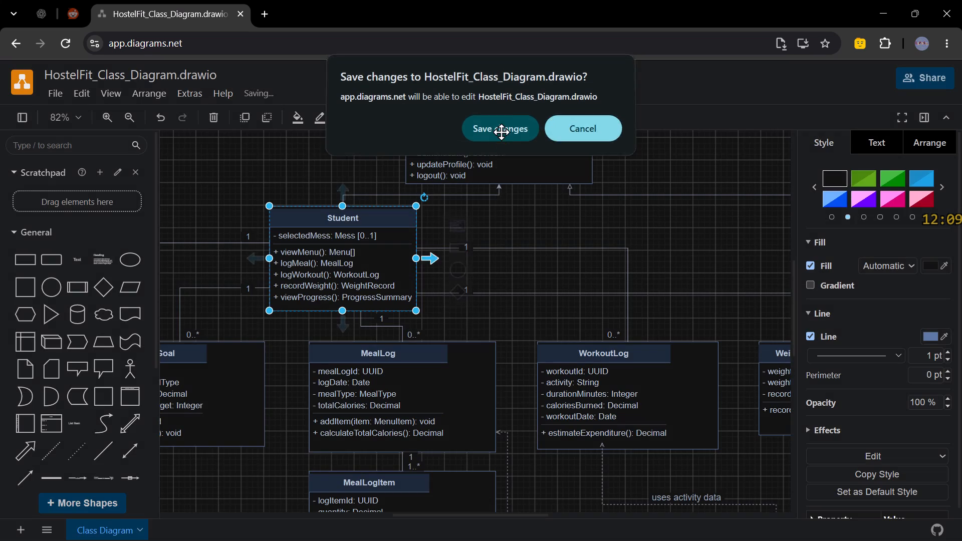
pyautogui.click(201, 163)
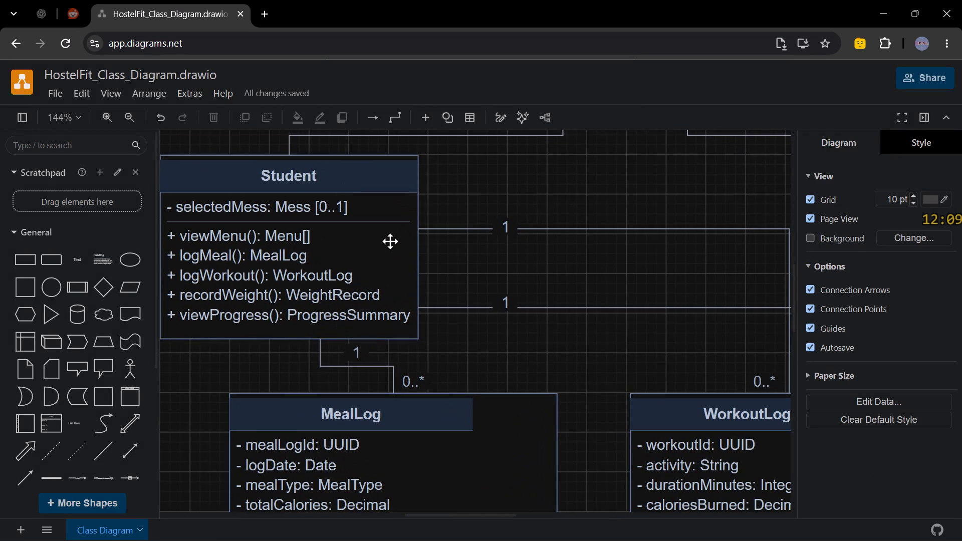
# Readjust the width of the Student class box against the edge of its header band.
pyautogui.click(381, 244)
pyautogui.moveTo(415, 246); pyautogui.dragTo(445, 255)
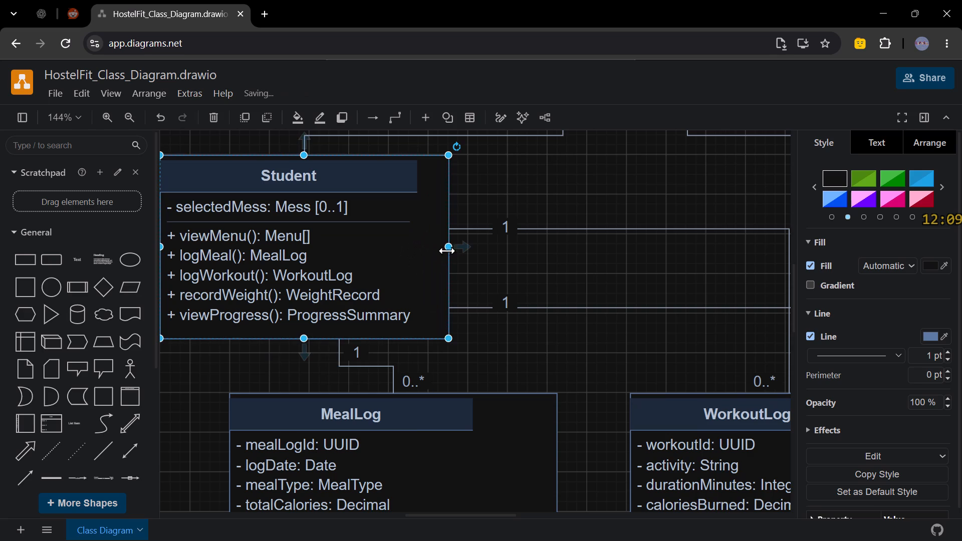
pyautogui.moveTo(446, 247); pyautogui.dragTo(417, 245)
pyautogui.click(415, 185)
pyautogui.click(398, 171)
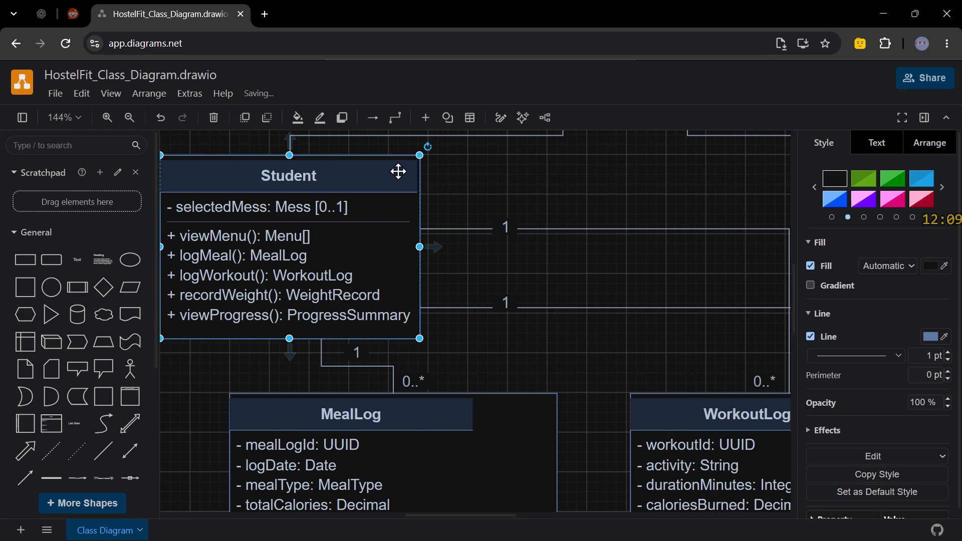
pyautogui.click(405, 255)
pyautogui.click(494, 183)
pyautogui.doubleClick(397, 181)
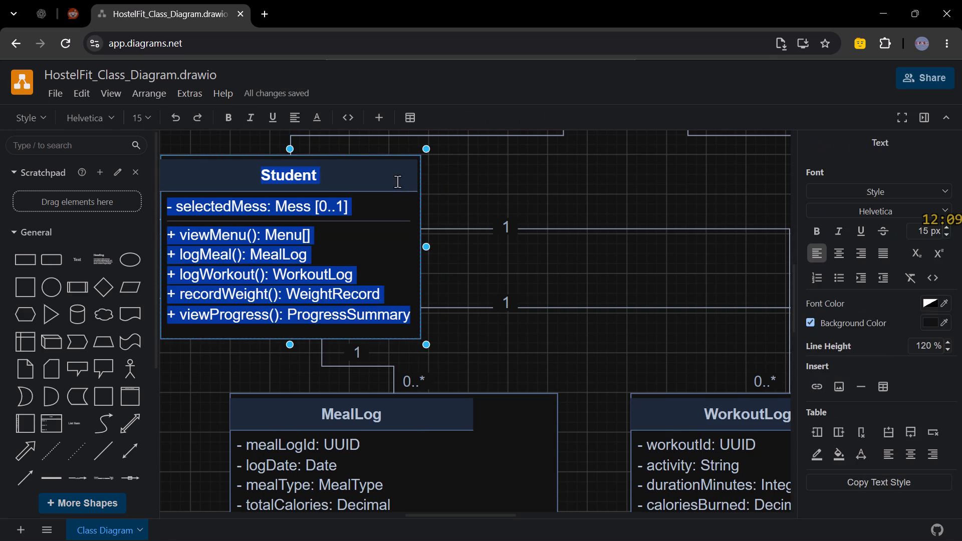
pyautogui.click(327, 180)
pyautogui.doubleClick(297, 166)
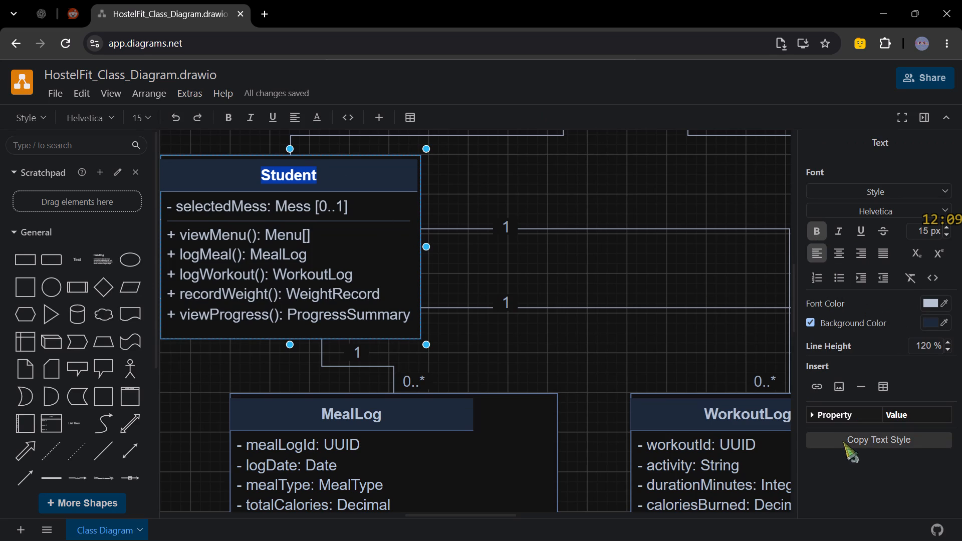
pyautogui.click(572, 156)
# Shift the Student class box slightly to the right and narrow it to about 260 wide.
pyautogui.scroll(1, 472, 274)
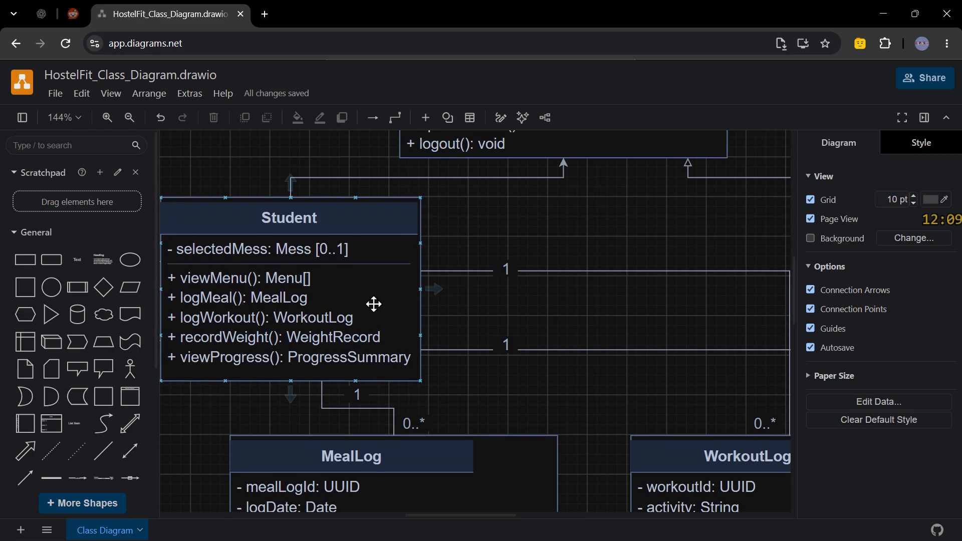
pyautogui.click(373, 304)
pyautogui.moveTo(422, 288); pyautogui.dragTo(419, 288)
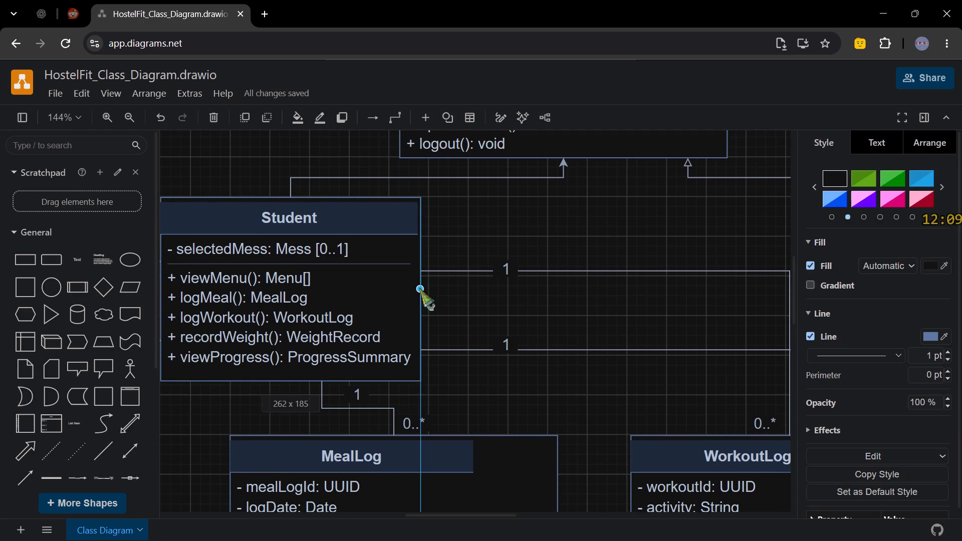
pyautogui.moveTo(419, 288); pyautogui.dragTo(418, 292)
pyautogui.moveTo(418, 292); pyautogui.dragTo(418, 293)
pyautogui.moveTo(364, 213); pyautogui.dragTo(388, 218)
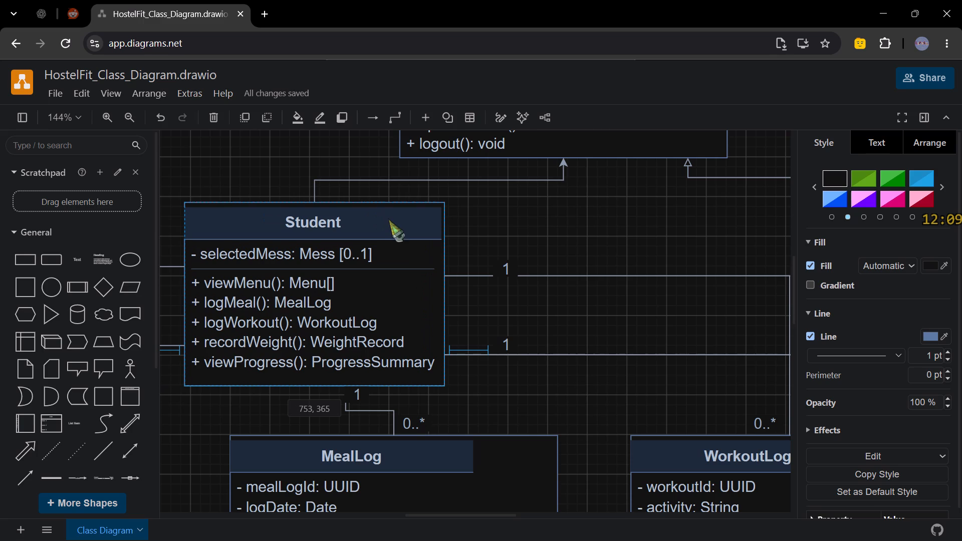
pyautogui.moveTo(388, 218); pyautogui.dragTo(380, 210)
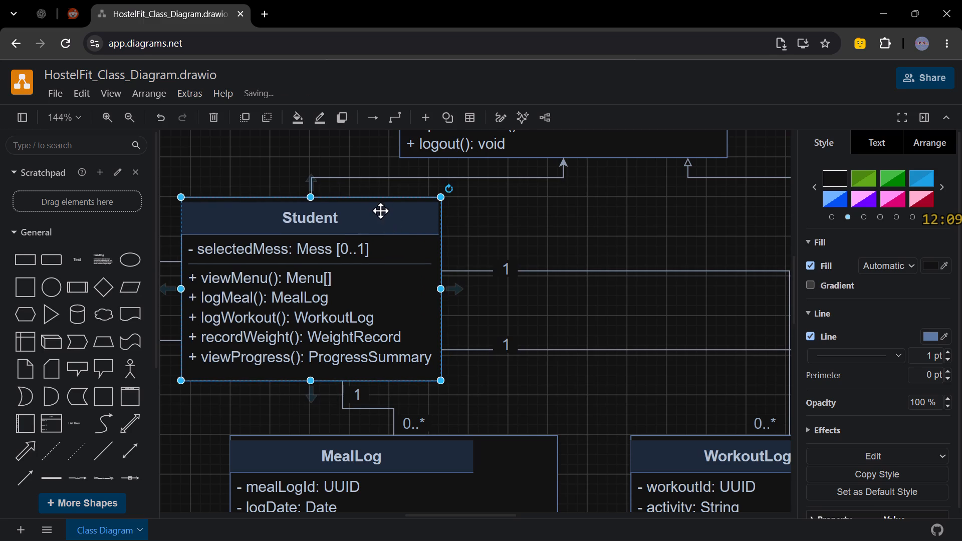
pyautogui.click(440, 291)
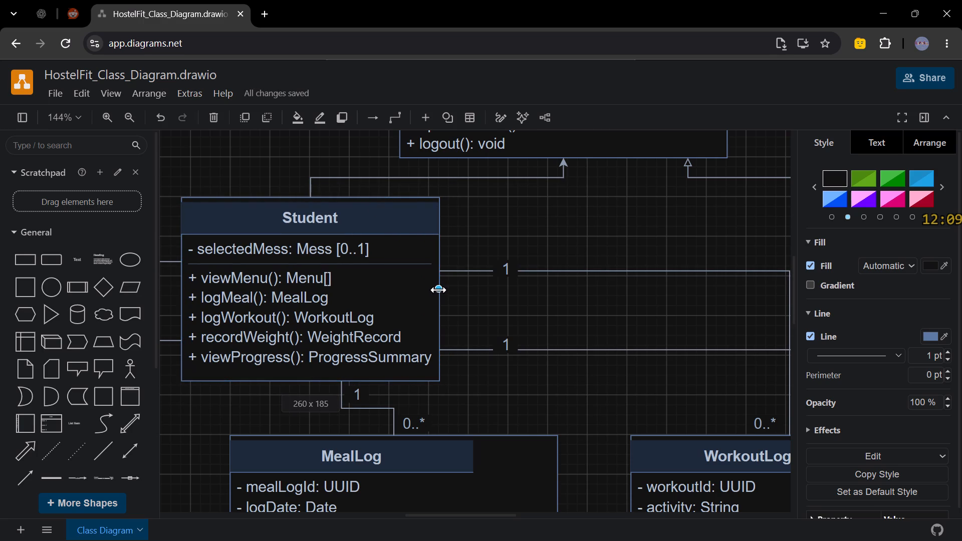
pyautogui.click(513, 213)
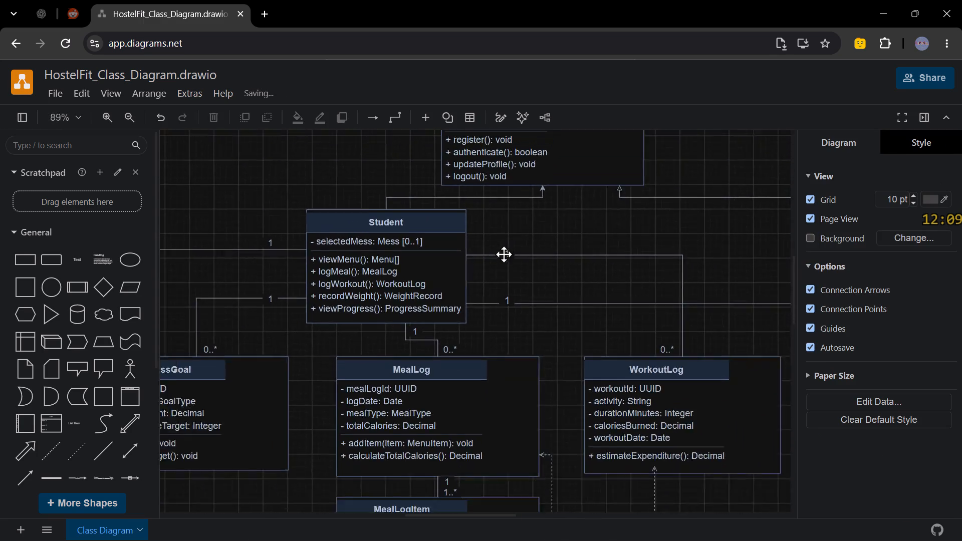
# Narrow the MealLog class box from its right side so its edge meets the header band.
pyautogui.click(484, 404)
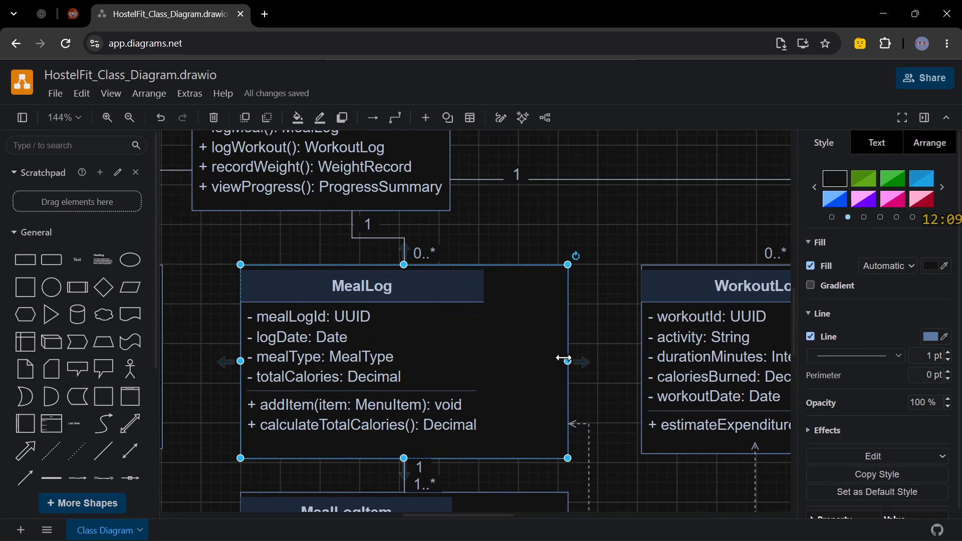
pyautogui.moveTo(564, 360); pyautogui.dragTo(482, 349)
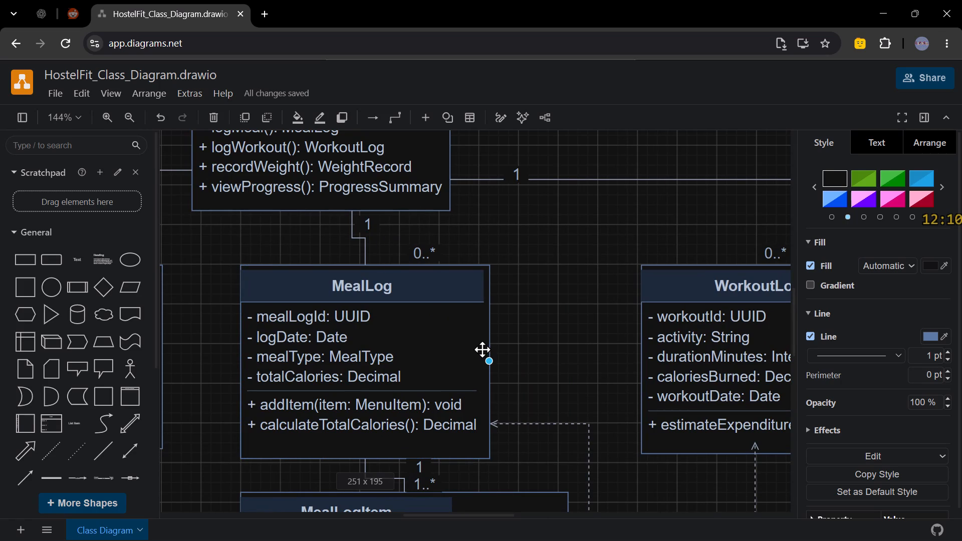
pyautogui.moveTo(482, 349); pyautogui.dragTo(479, 348)
pyautogui.click(515, 326)
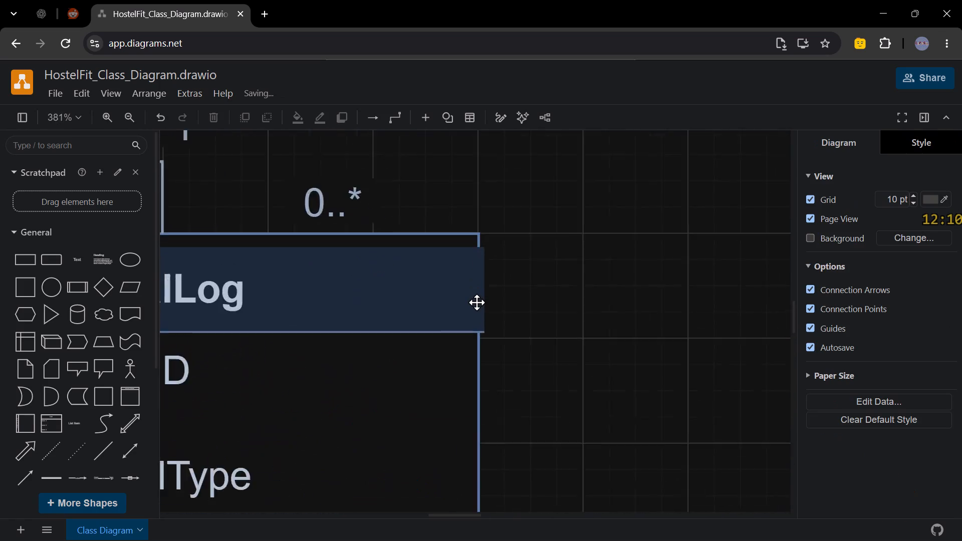
# Narrow the MealLogItem class box from its right side so its edge sits close to the header band.
pyautogui.scroll(-1, 478, 315)
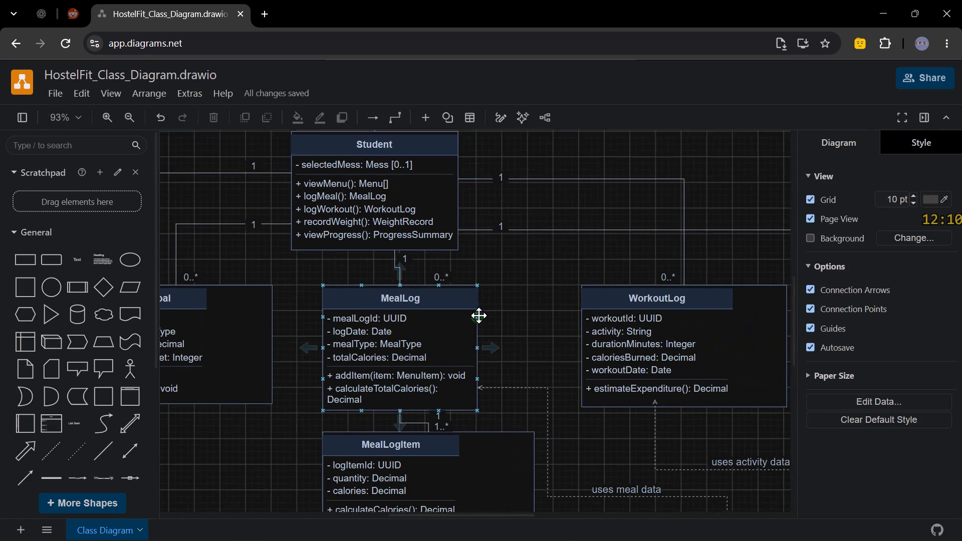
pyautogui.scroll(-1, 478, 315)
pyautogui.click(493, 372)
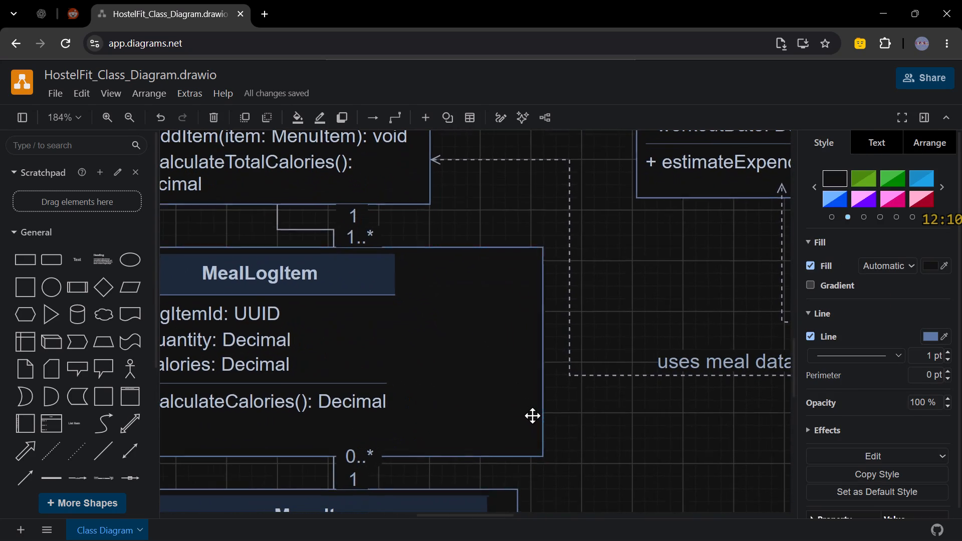
pyautogui.moveTo(541, 352); pyautogui.dragTo(430, 337)
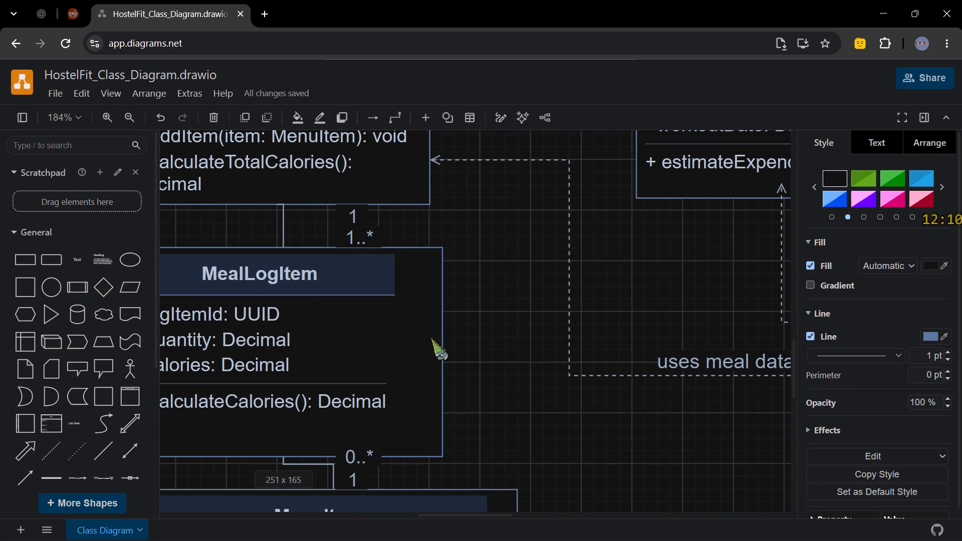
pyautogui.moveTo(430, 337); pyautogui.dragTo(396, 359)
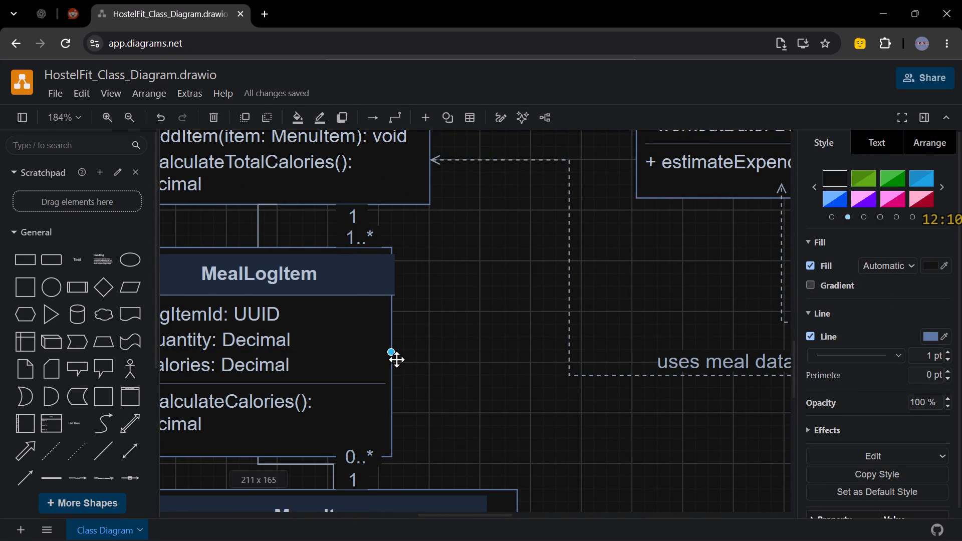
pyautogui.moveTo(396, 359); pyautogui.dragTo(397, 359)
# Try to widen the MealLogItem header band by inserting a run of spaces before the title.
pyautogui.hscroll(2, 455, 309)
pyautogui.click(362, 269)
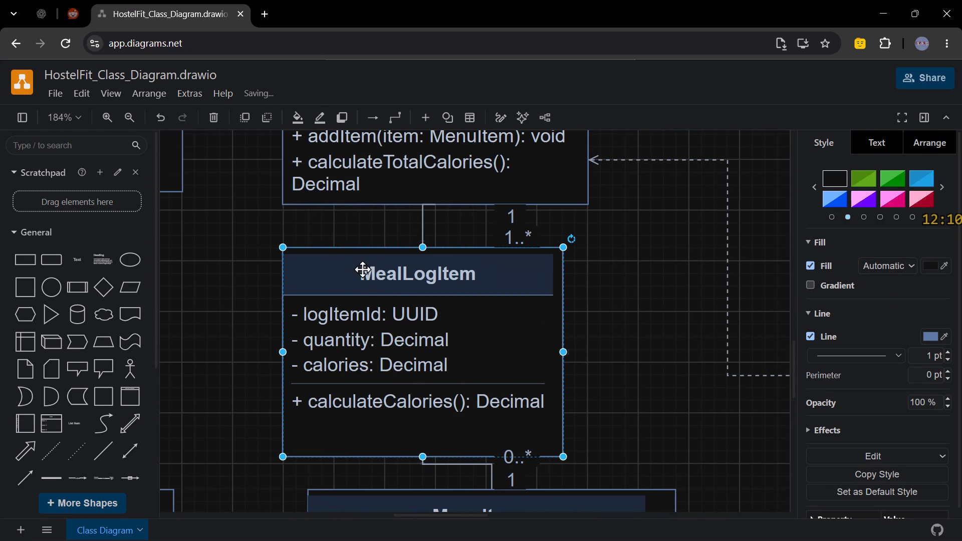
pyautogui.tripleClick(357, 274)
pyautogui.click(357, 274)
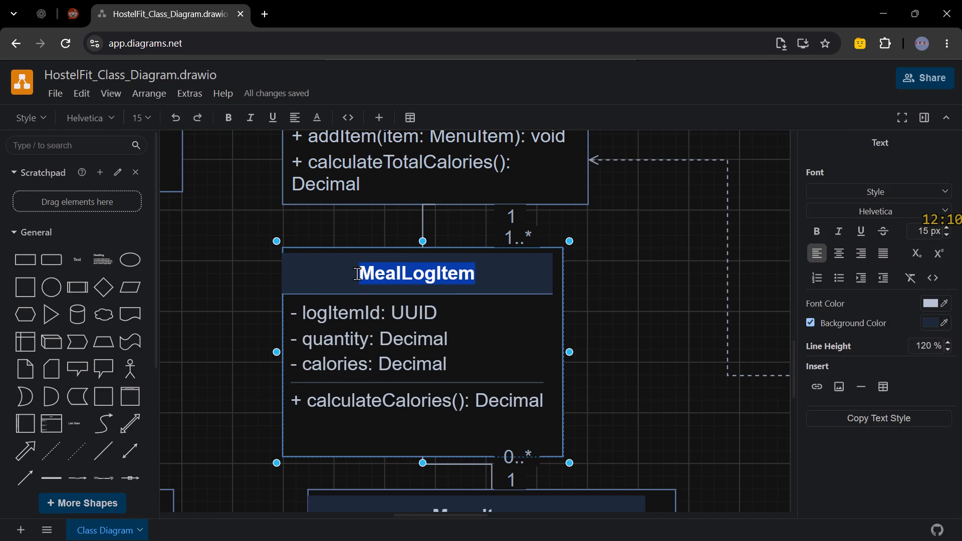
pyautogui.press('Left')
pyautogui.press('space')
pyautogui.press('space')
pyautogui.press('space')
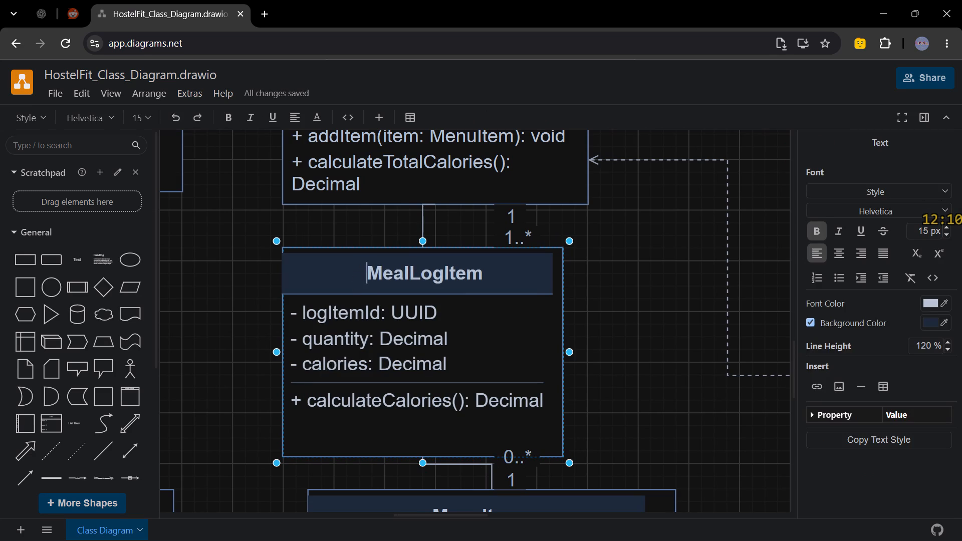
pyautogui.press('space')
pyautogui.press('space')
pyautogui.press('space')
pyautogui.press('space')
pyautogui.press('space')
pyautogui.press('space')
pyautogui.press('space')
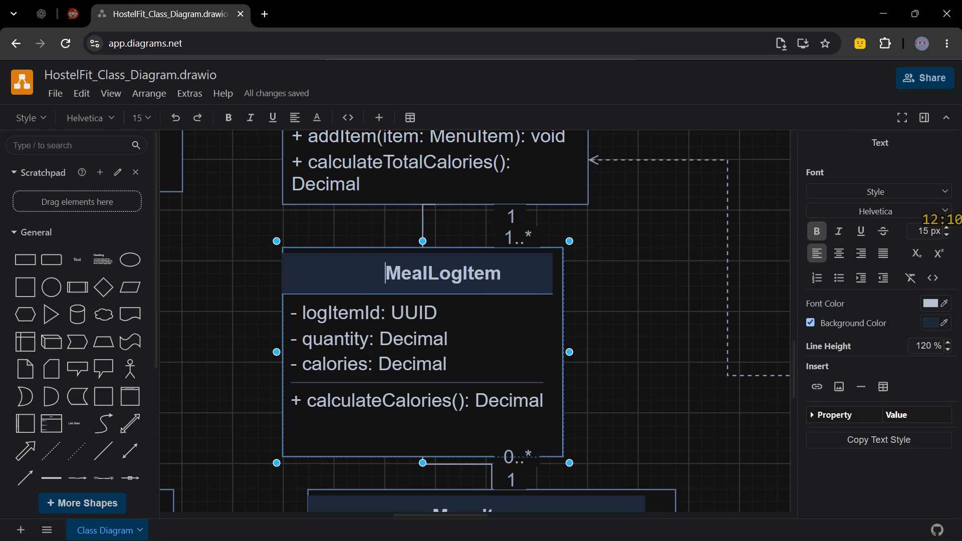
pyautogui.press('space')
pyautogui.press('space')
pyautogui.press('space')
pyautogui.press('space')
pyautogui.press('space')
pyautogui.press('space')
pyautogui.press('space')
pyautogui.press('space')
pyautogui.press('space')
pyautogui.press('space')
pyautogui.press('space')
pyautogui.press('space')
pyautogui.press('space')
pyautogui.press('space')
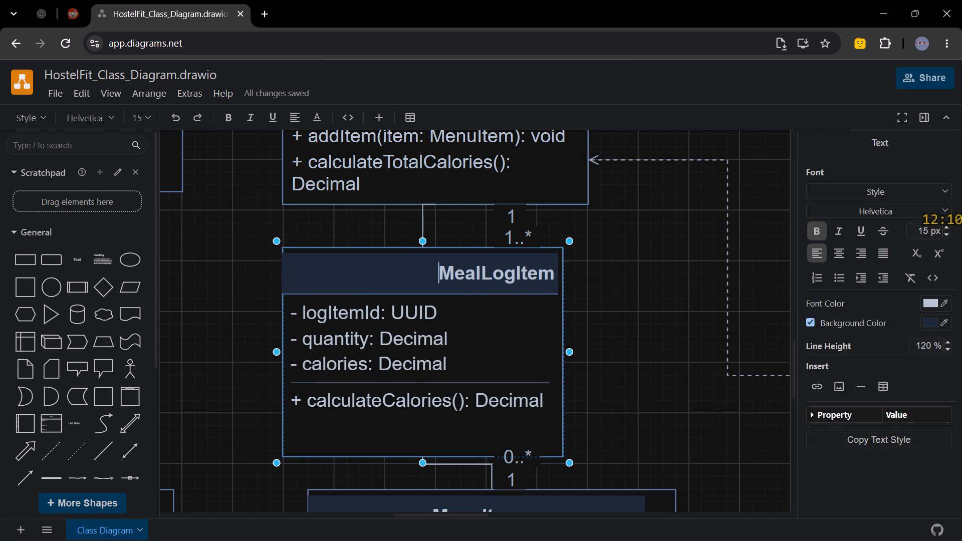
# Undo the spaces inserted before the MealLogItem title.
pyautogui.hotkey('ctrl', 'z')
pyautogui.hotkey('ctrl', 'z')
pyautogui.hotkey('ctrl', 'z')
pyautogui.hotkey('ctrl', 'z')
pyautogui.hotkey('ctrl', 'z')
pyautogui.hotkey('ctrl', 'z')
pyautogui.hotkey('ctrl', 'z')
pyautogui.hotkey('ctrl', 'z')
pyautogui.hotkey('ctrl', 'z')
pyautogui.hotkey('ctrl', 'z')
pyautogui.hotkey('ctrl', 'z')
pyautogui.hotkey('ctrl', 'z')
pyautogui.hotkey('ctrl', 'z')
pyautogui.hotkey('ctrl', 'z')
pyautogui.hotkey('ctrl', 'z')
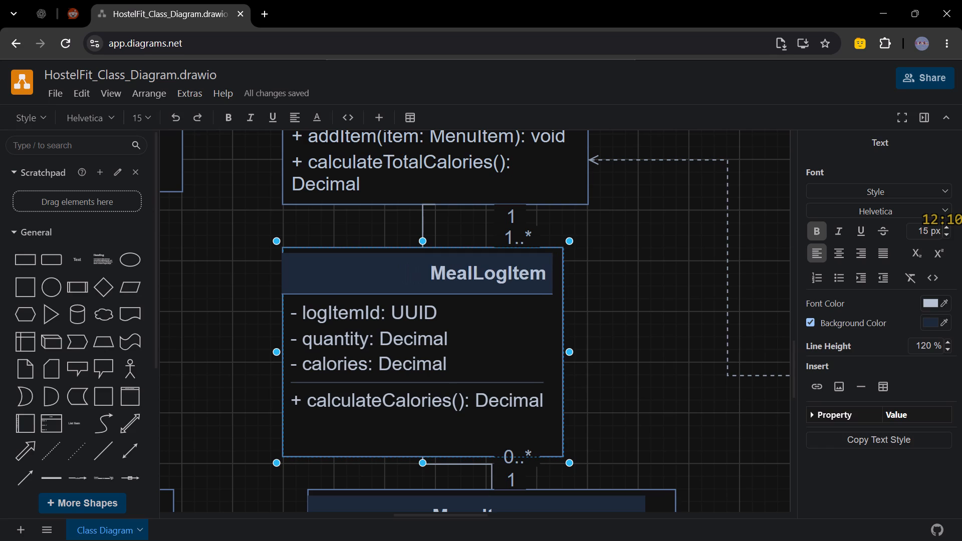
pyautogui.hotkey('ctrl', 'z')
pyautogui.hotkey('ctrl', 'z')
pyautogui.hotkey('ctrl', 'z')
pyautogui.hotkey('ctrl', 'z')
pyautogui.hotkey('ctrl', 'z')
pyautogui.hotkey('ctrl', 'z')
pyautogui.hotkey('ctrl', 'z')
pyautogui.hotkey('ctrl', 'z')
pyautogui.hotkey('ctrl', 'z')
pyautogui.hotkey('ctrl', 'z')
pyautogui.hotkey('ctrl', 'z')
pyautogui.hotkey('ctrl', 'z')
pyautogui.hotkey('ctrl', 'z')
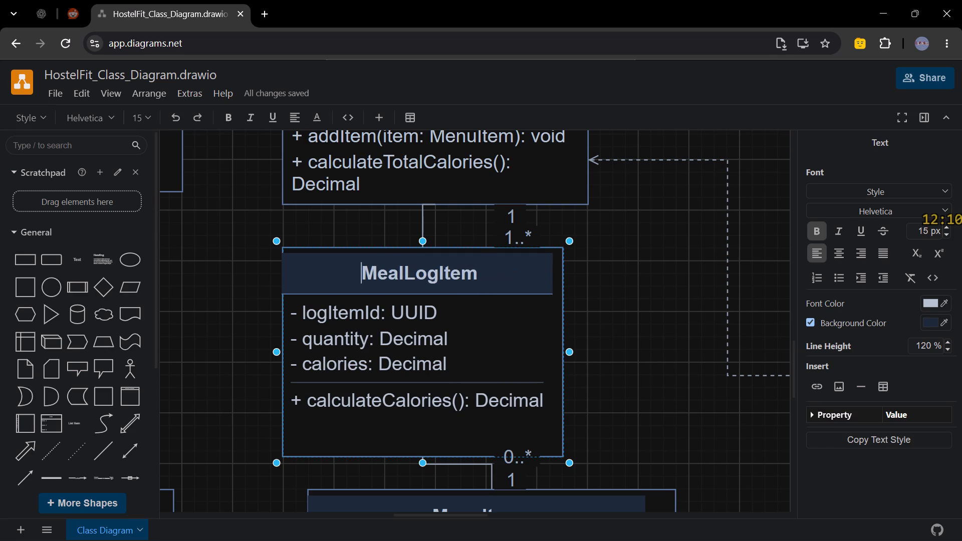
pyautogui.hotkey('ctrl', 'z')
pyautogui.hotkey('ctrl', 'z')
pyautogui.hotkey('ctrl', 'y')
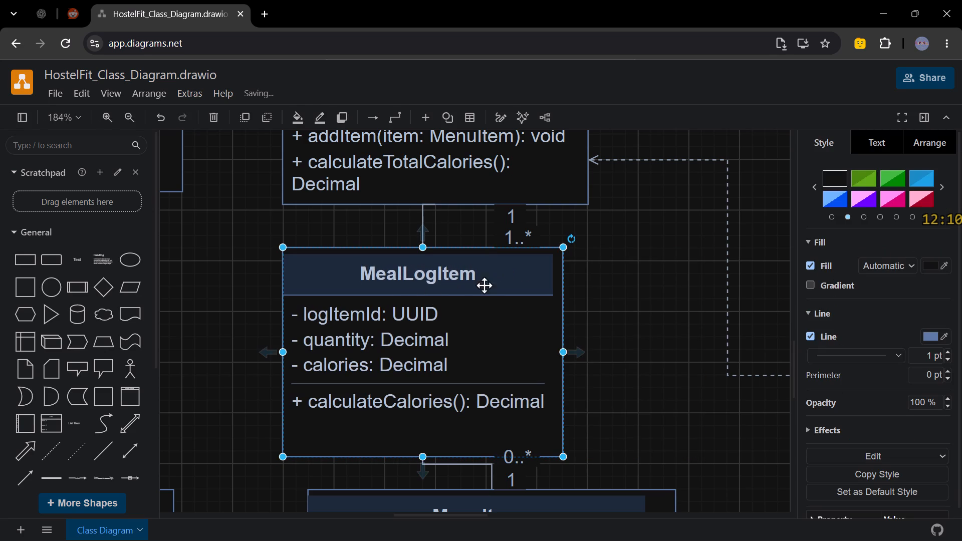
# Pad the MealLogItem title with spaces on both sides until its header band spans the width of the class box.
pyautogui.click(504, 271)
pyautogui.tripleClick(504, 274)
pyautogui.click(506, 275)
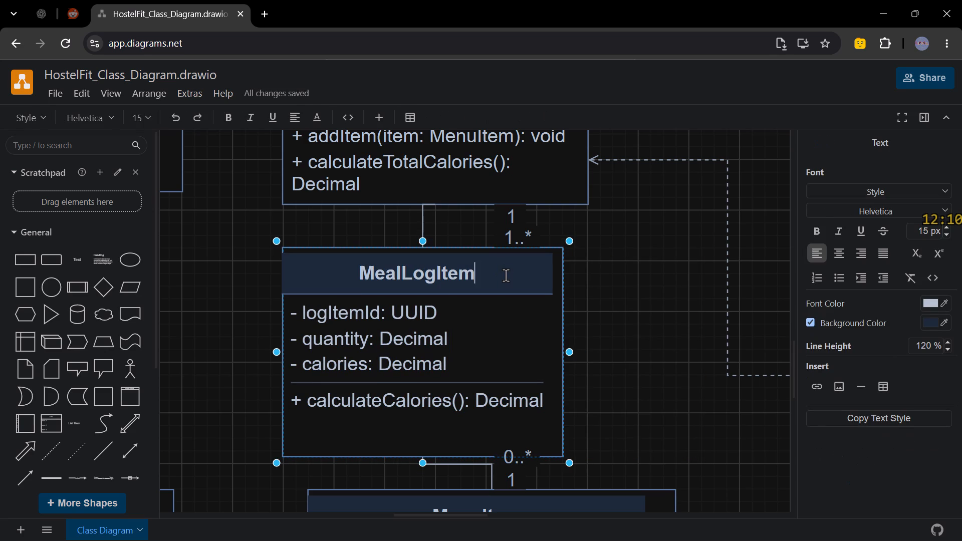
pyautogui.press('space')
pyautogui.press('space')
pyautogui.press('space')
pyautogui.press('space')
pyautogui.press('space')
pyautogui.press('space')
pyautogui.press('space')
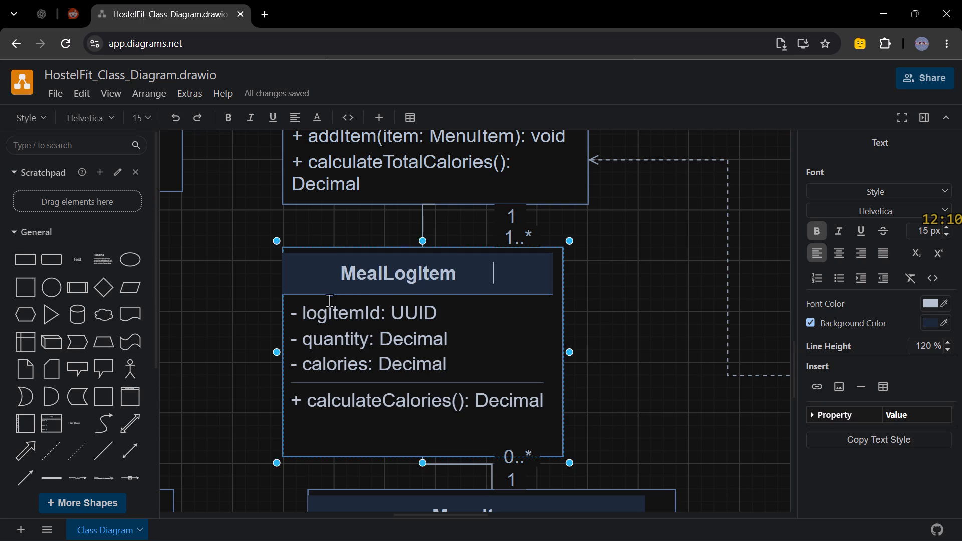
pyautogui.click(328, 284)
pyautogui.press('space')
pyautogui.press('space')
pyautogui.press('space')
pyautogui.press('space')
pyautogui.press('space')
pyautogui.press('space')
pyautogui.press('space')
pyautogui.press('space')
pyautogui.press('space')
pyautogui.press('space')
pyautogui.press('space')
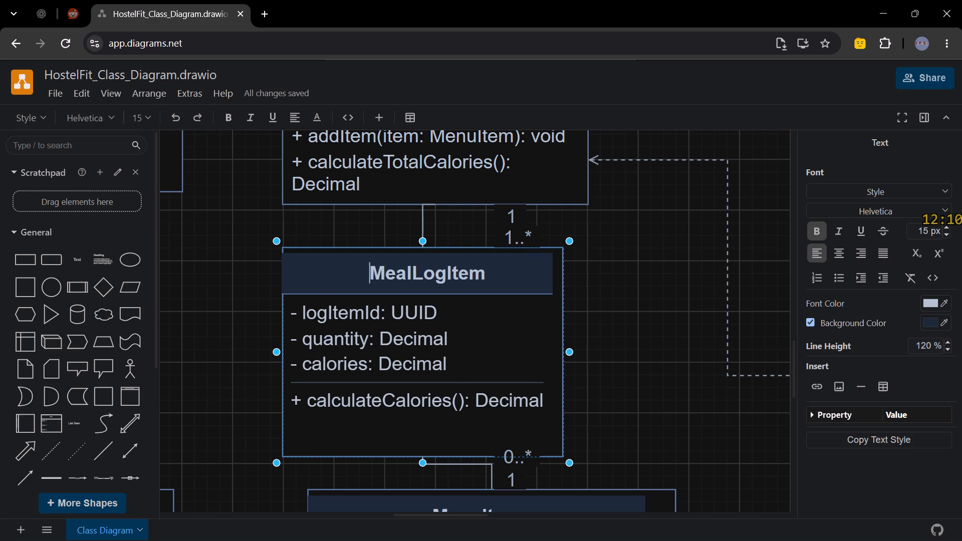
pyautogui.press('space')
pyautogui.click(519, 277)
pyautogui.press('space')
pyautogui.press('space')
pyautogui.press('space')
pyautogui.press('space')
pyautogui.press('space')
pyautogui.press('space')
pyautogui.click(324, 282)
pyautogui.press('space')
pyautogui.press('space')
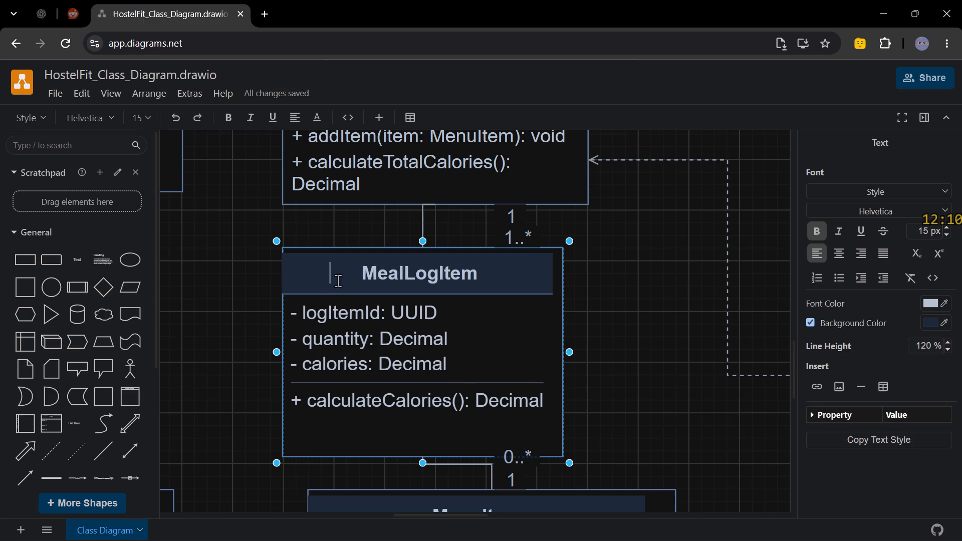
pyautogui.press('space')
pyautogui.press('space')
pyautogui.press('space')
pyautogui.click(665, 287)
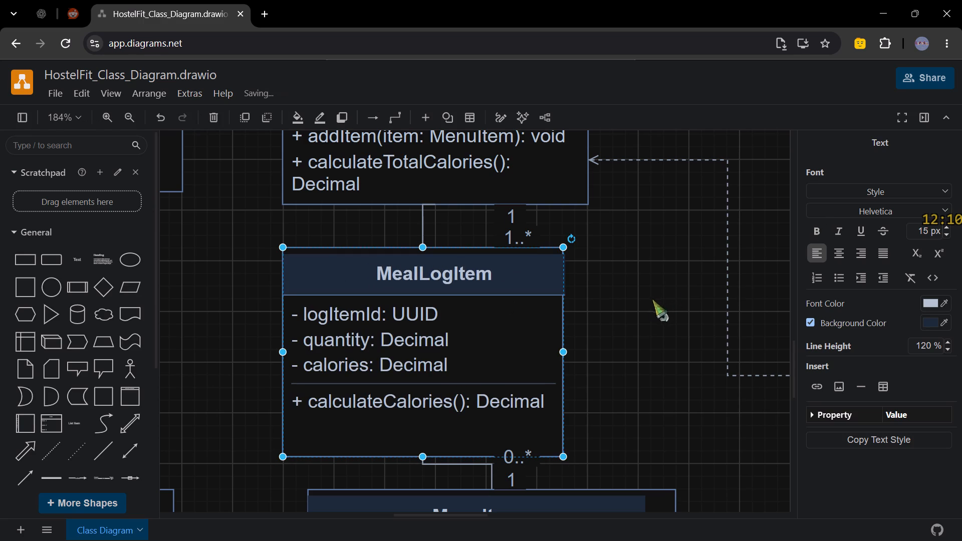
# Remove one trailing space from the MealLogItem title so the header band stays within the box edge.
pyautogui.click(532, 282)
pyautogui.click(532, 282)
pyautogui.tripleClick(532, 282)
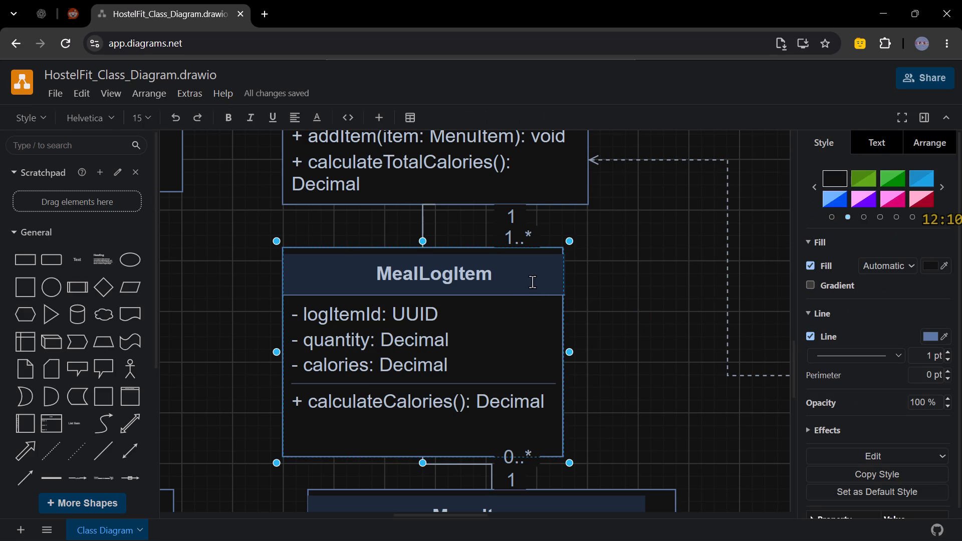
pyautogui.press('Right')
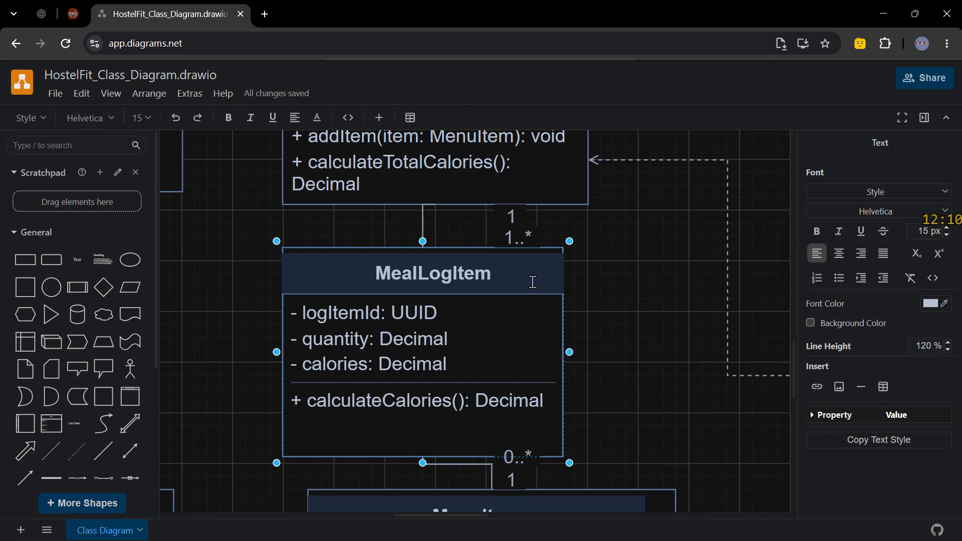
pyautogui.press('Left')
pyautogui.press('BackSpace')
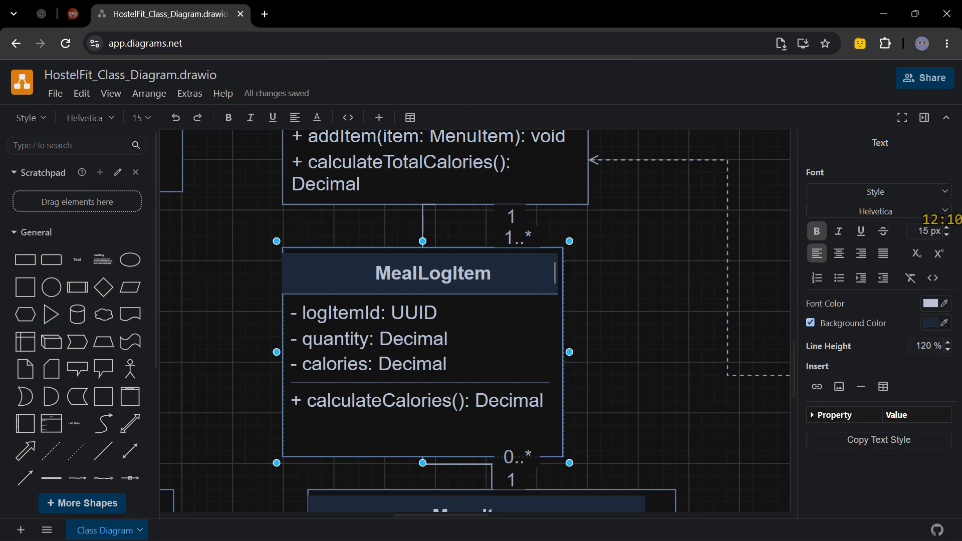
pyautogui.click(693, 343)
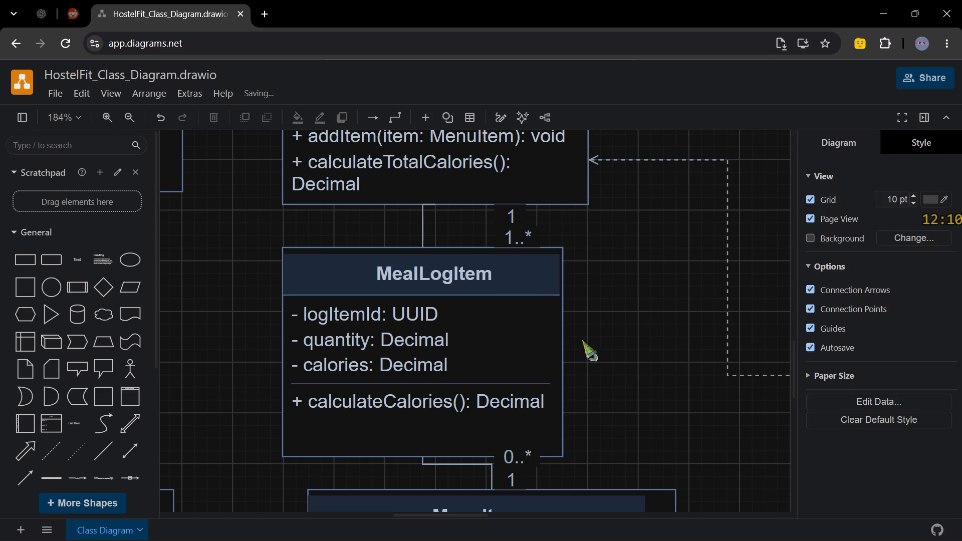
# Narrow the MenuItem class box from its right side to about 271 wide, with its edge close to the header band.
pyautogui.scroll(-6, 581, 339)
pyautogui.click(608, 372)
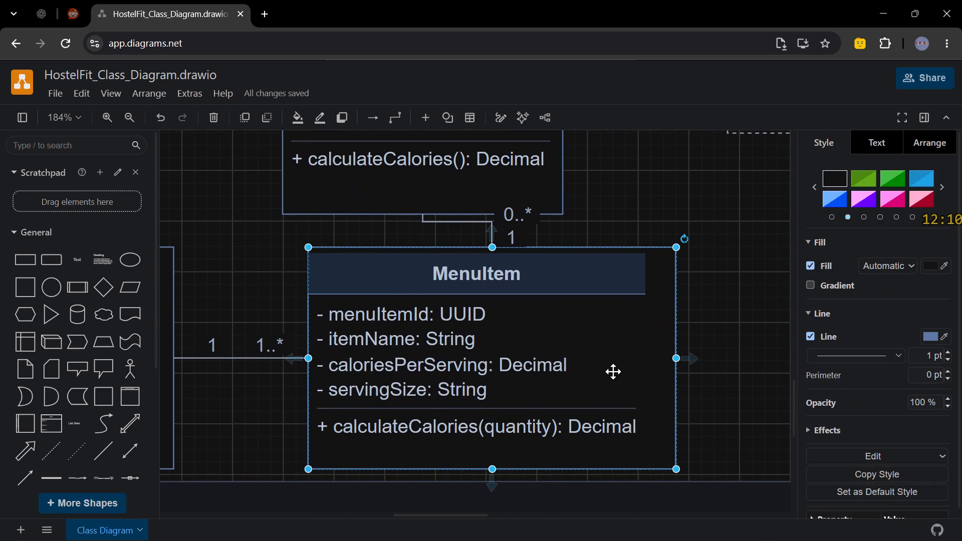
pyautogui.moveTo(674, 360); pyautogui.dragTo(646, 355)
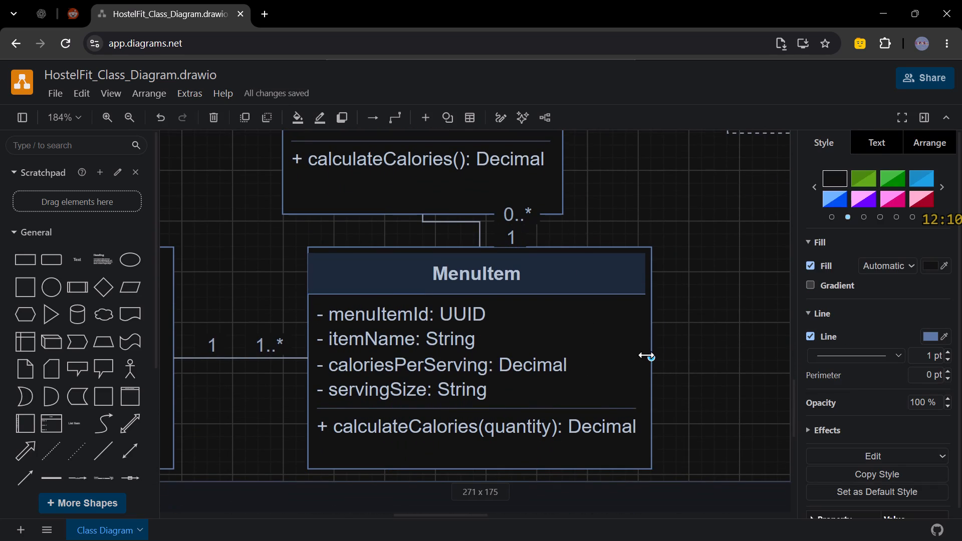
pyautogui.moveTo(646, 355); pyautogui.dragTo(642, 356)
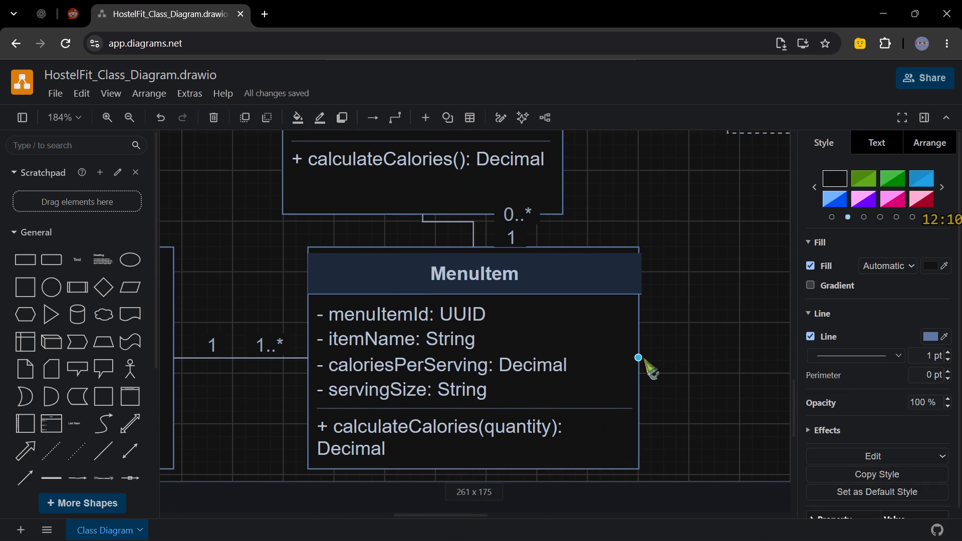
pyautogui.moveTo(642, 356); pyautogui.dragTo(642, 357)
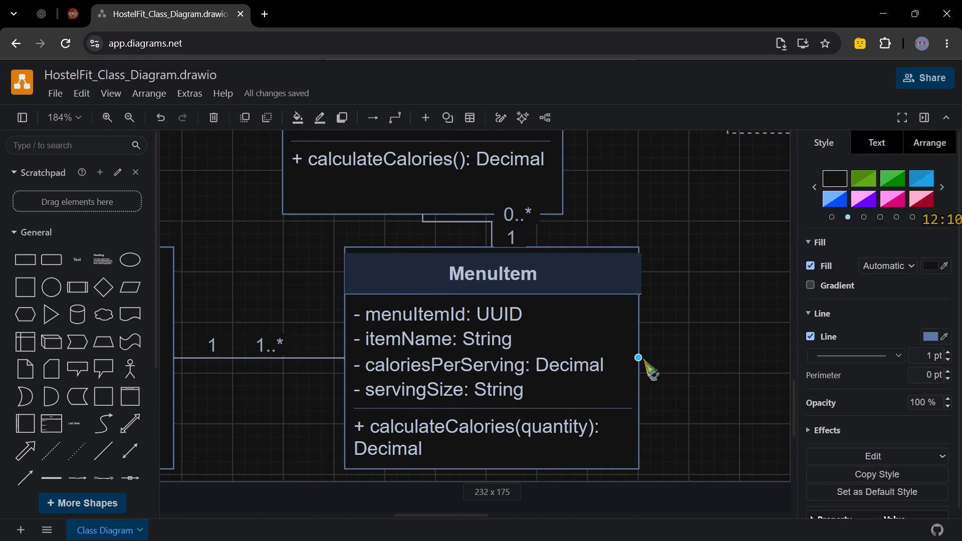
pyautogui.moveTo(642, 357); pyautogui.dragTo(650, 359)
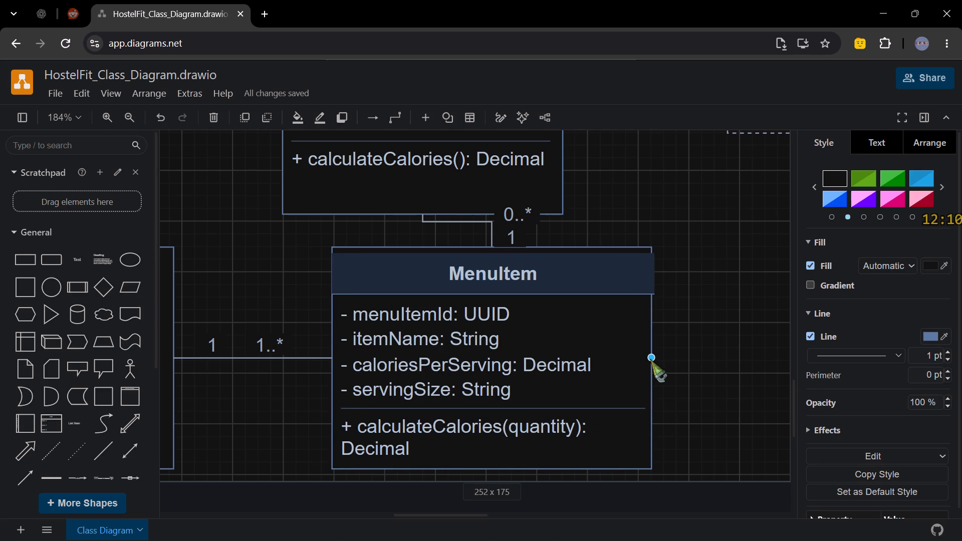
pyautogui.moveTo(650, 359); pyautogui.dragTo(644, 359)
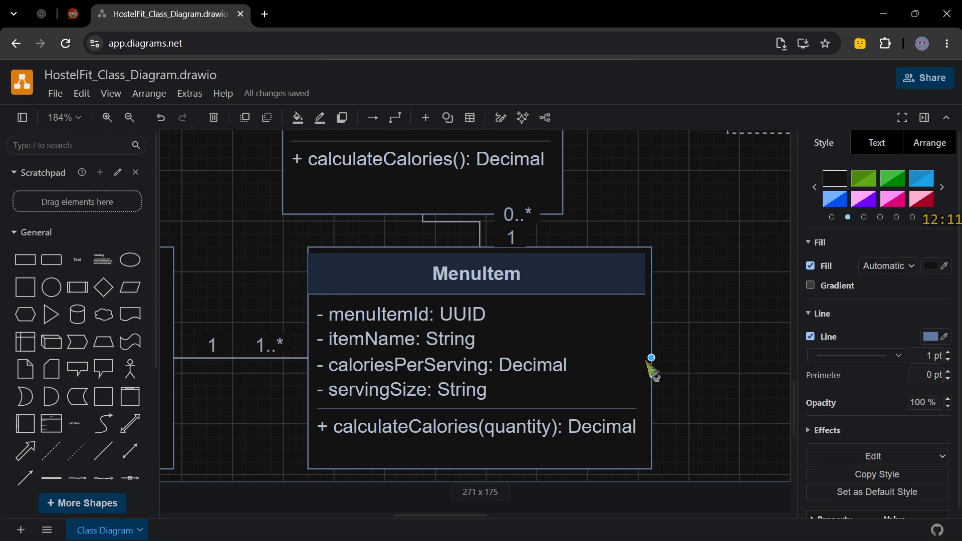
pyautogui.moveTo(644, 359); pyautogui.dragTo(644, 359)
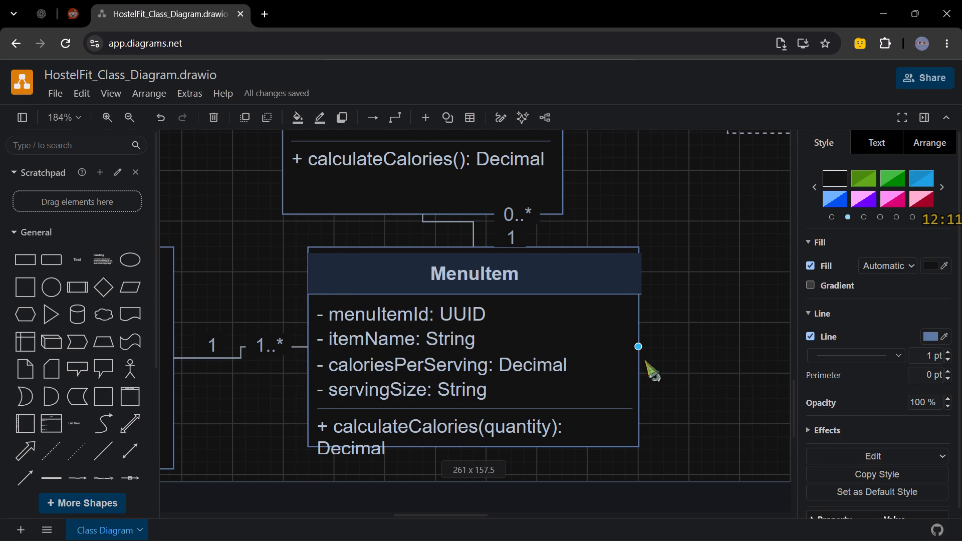
pyautogui.moveTo(644, 359); pyautogui.dragTo(644, 366)
pyautogui.click(582, 281)
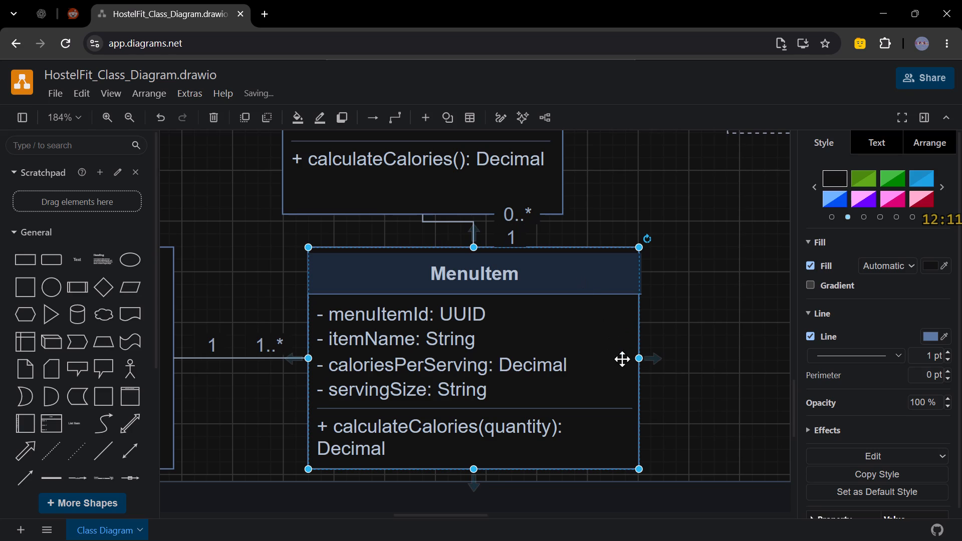
pyautogui.moveTo(635, 357); pyautogui.dragTo(643, 355)
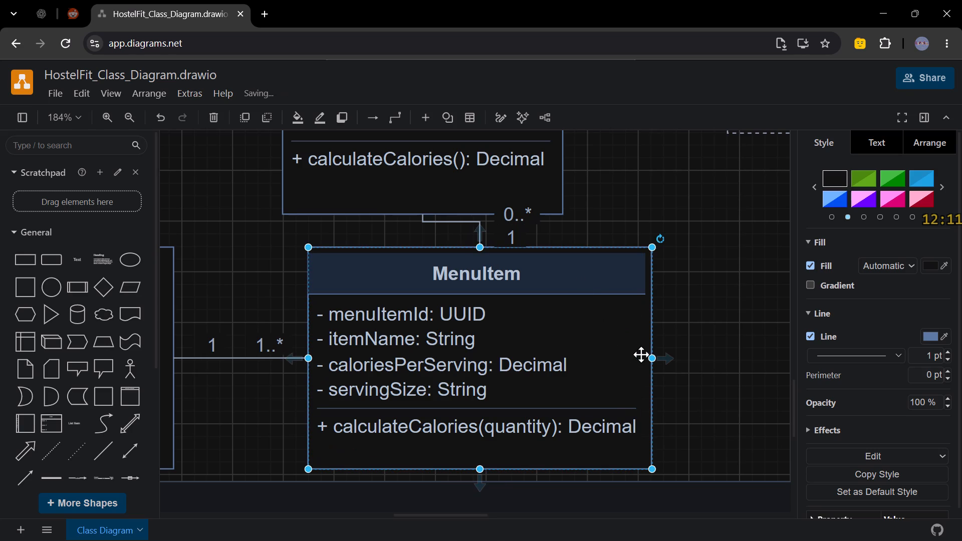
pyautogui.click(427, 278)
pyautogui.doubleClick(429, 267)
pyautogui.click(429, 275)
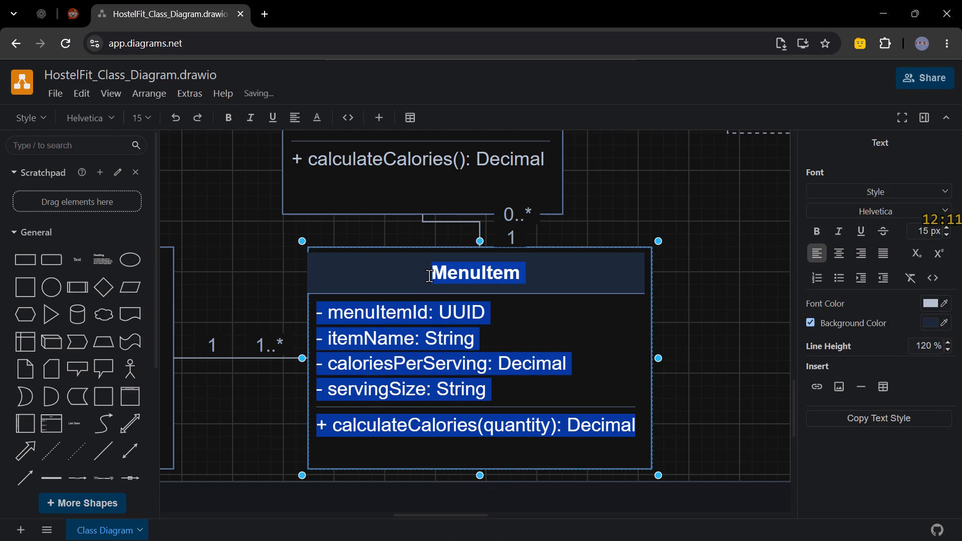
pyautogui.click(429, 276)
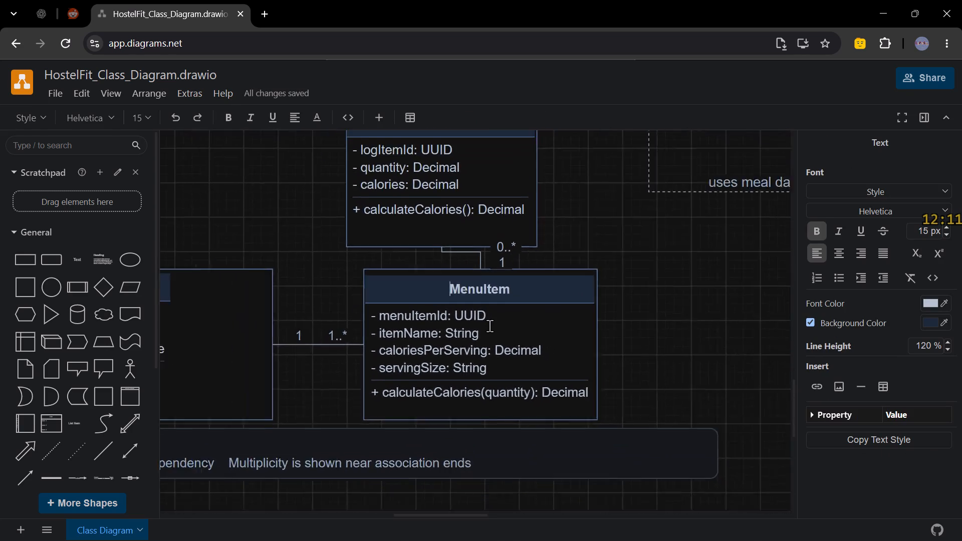
pyautogui.hscroll(2, 490, 326)
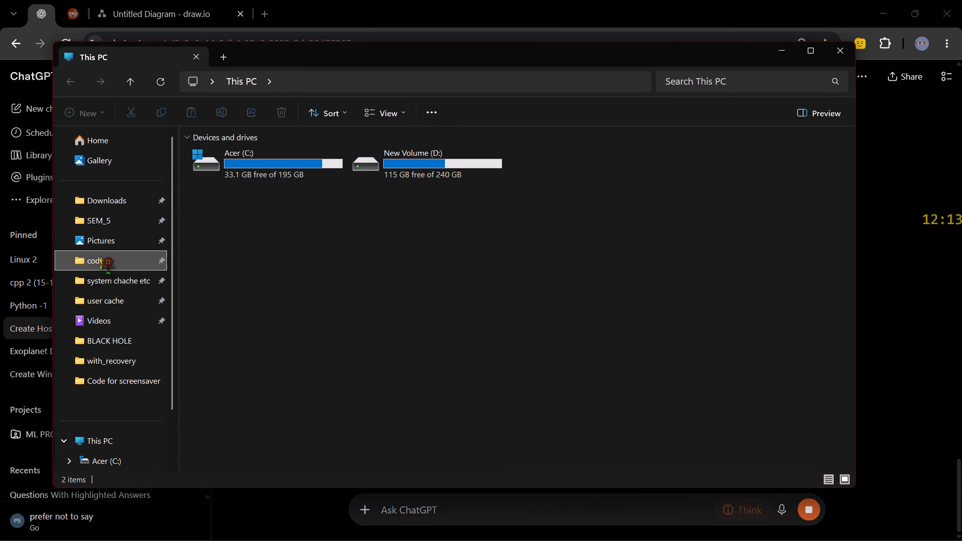
pyautogui.click(279, 285)
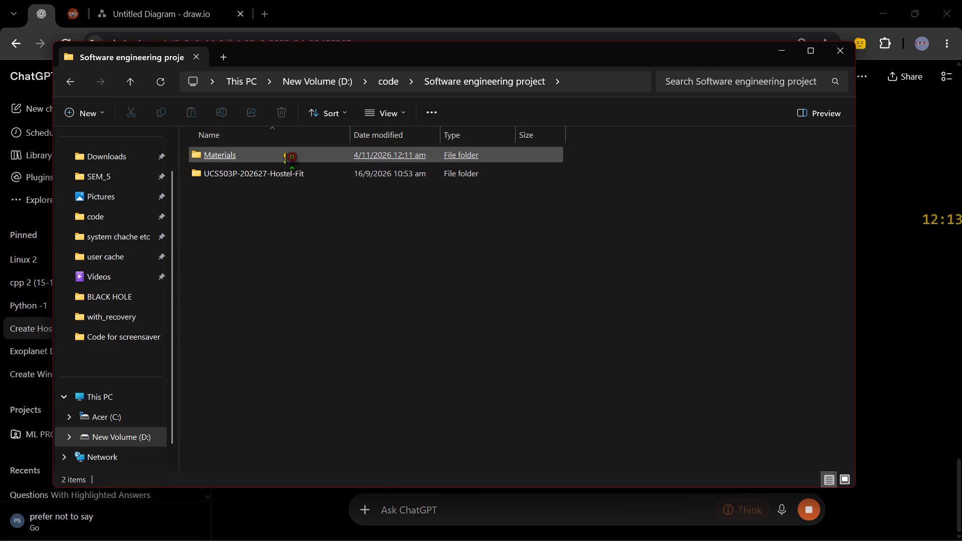
pyautogui.click(292, 157)
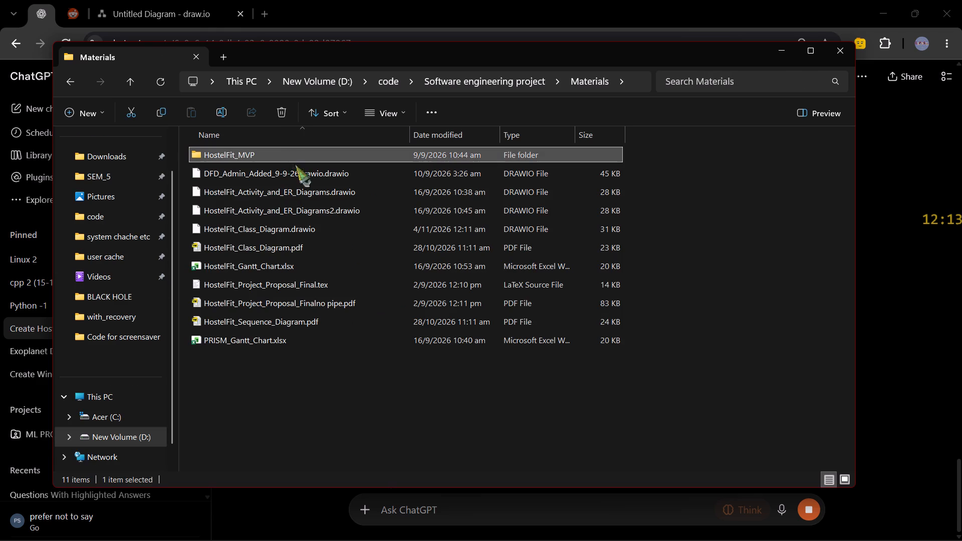
# Sort the Materials folder by date modified, newest first.
pyautogui.click(473, 133)
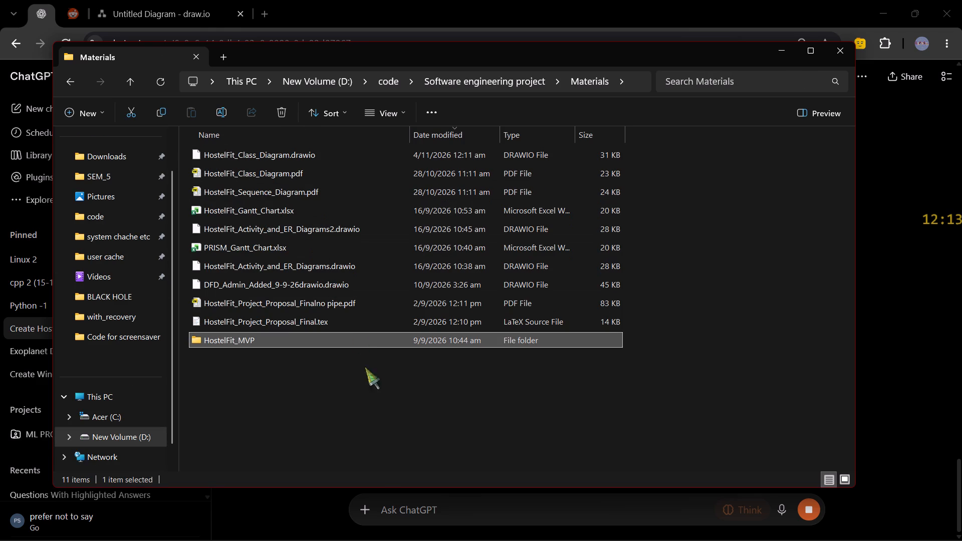
pyautogui.click(371, 389)
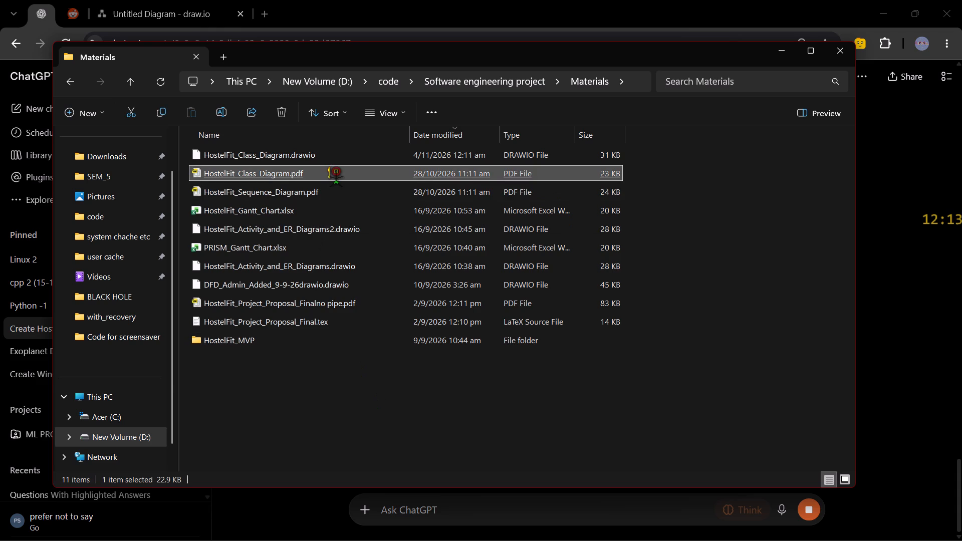
# Open HostelFit_Class_Diagram.pdf and examine its class boxes, header bars and connectors.
pyautogui.click(336, 171)
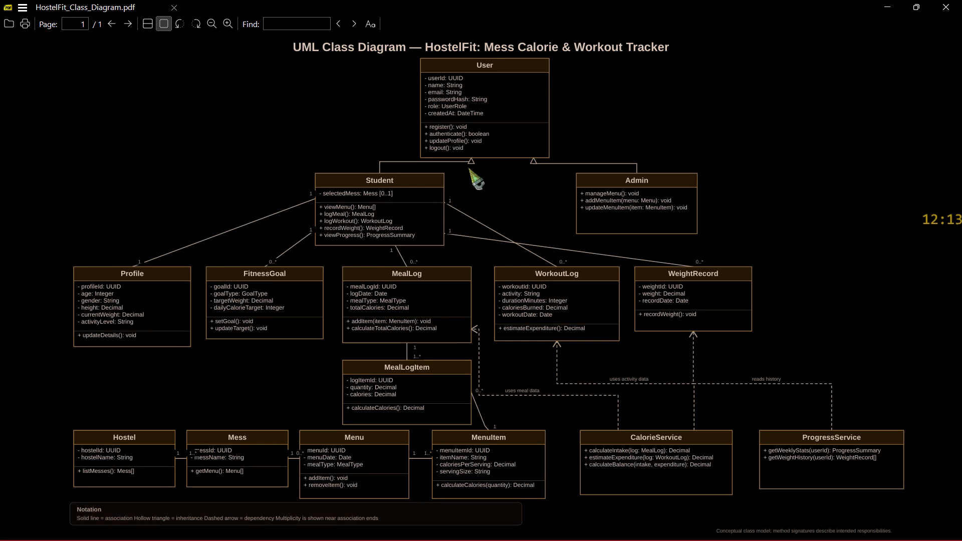
pyautogui.keyDown('ctrl'); pyautogui.scroll(4, 466, 133); pyautogui.keyUp('ctrl')
pyautogui.keyDown('ctrl'); pyautogui.scroll(-2, 466, 133); pyautogui.keyUp('ctrl')
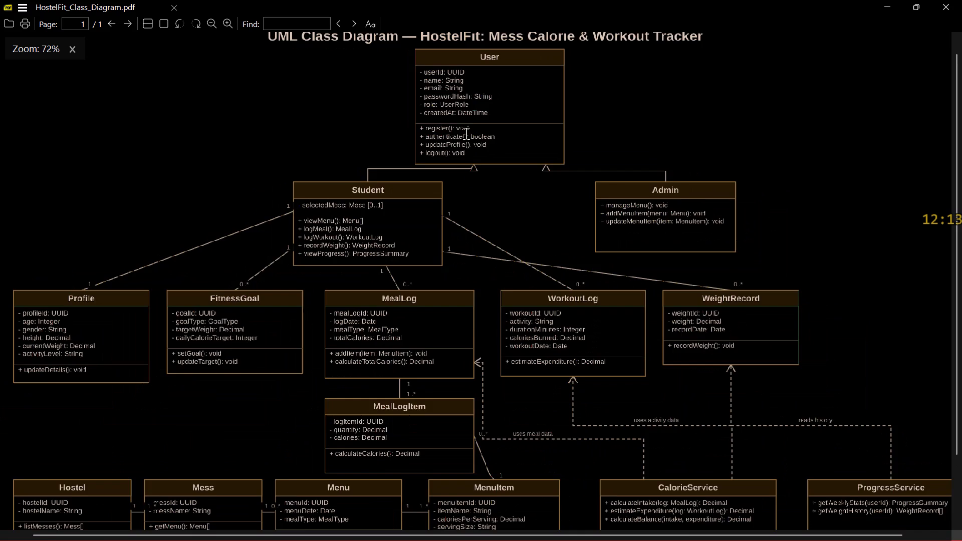
pyautogui.keyDown('ctrl'); pyautogui.scroll(-1, 466, 133); pyautogui.keyUp('ctrl')
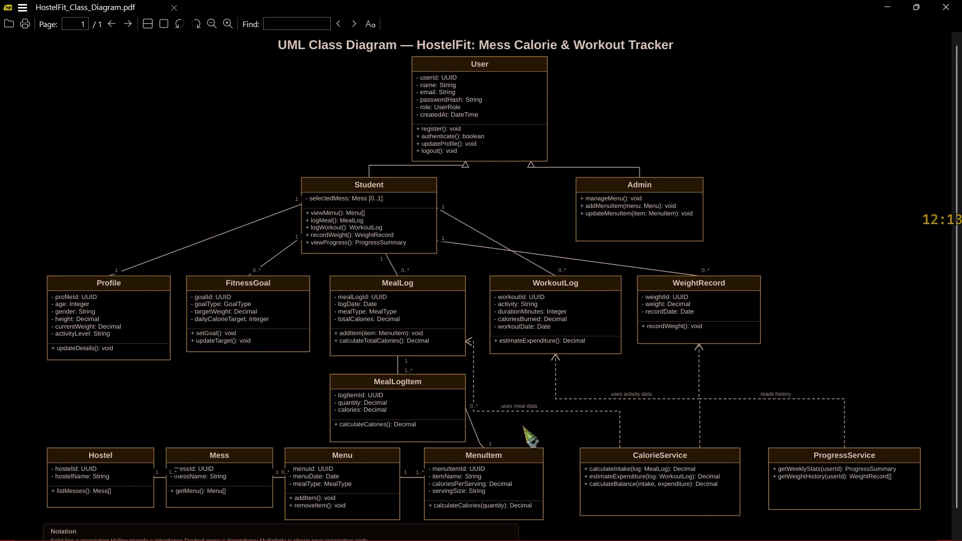
pyautogui.click(307, 325)
pyautogui.scroll(-1, 307, 325)
pyautogui.scroll(1, 307, 325)
pyautogui.scroll(-1, 307, 325)
pyautogui.scroll(1, 307, 325)
pyautogui.scroll(-1, 307, 325)
pyautogui.keyDown('ctrl'); pyautogui.scroll(4, 367, 297); pyautogui.keyUp('ctrl')
pyautogui.keyDown('ctrl'); pyautogui.scroll(-5, 367, 297); pyautogui.keyUp('ctrl')
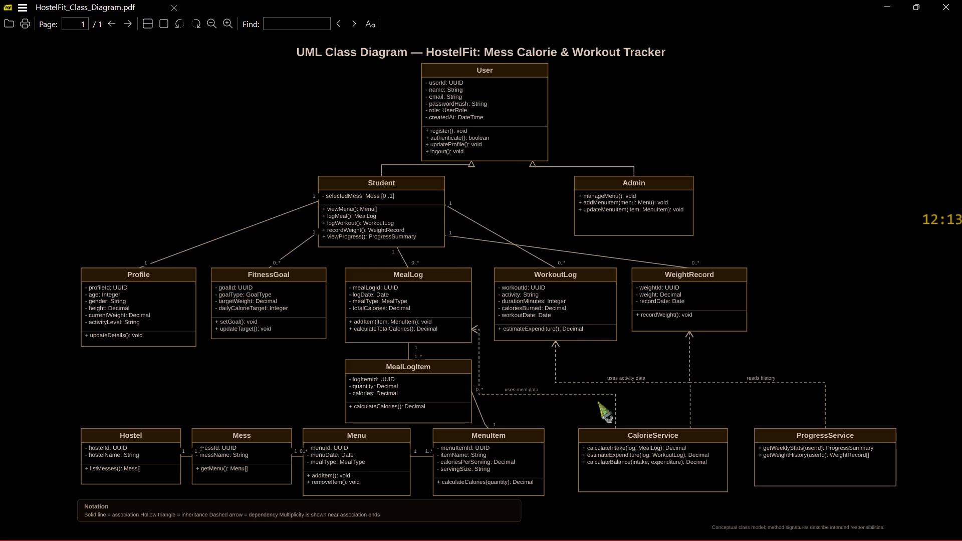
pyautogui.keyDown('ctrl'); pyautogui.scroll(10, 462, 215); pyautogui.keyUp('ctrl')
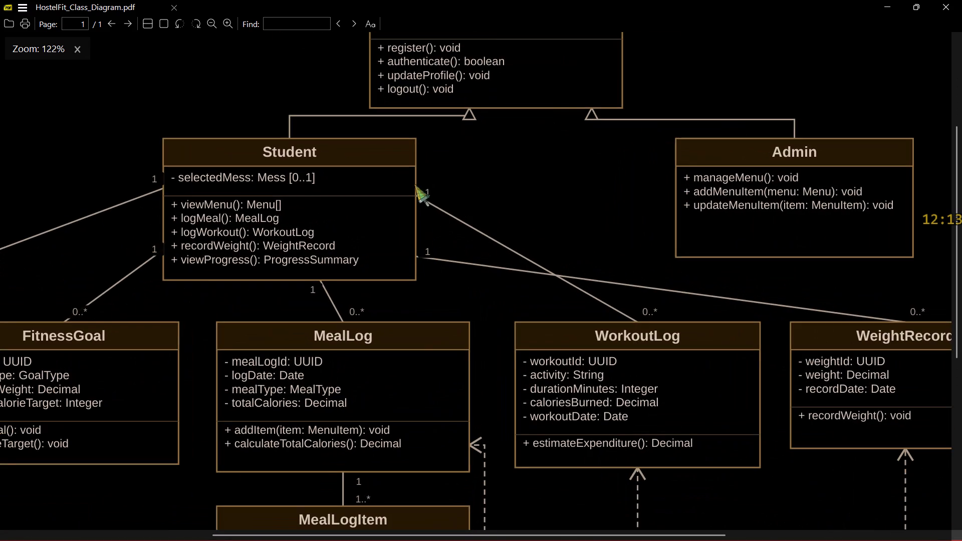
pyautogui.keyDown('ctrl'); pyautogui.scroll(-11, 420, 254); pyautogui.keyUp('ctrl')
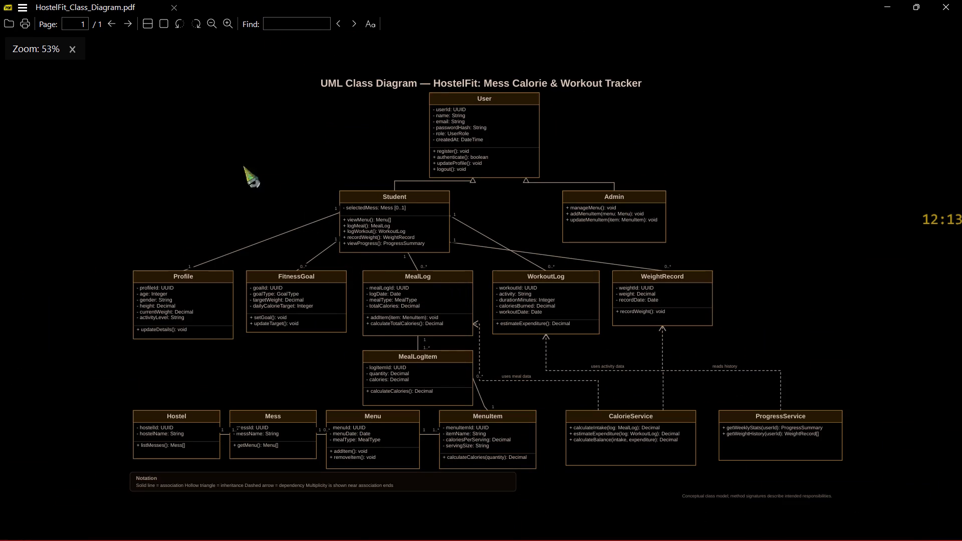
pyautogui.click(893, 0)
# Open HostelFit_Sequence_Diagram.pdf, examine its participants, lifelines and messages, and close the PDF viewer.
pyautogui.click(374, 196)
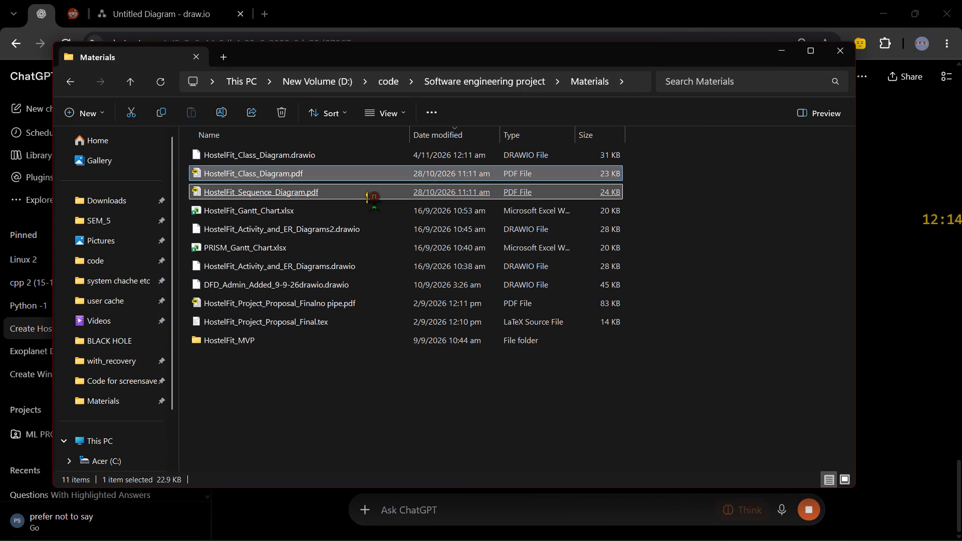
pyautogui.keyDown('ctrl'); pyautogui.scroll(13, 252, 84); pyautogui.keyUp('ctrl')
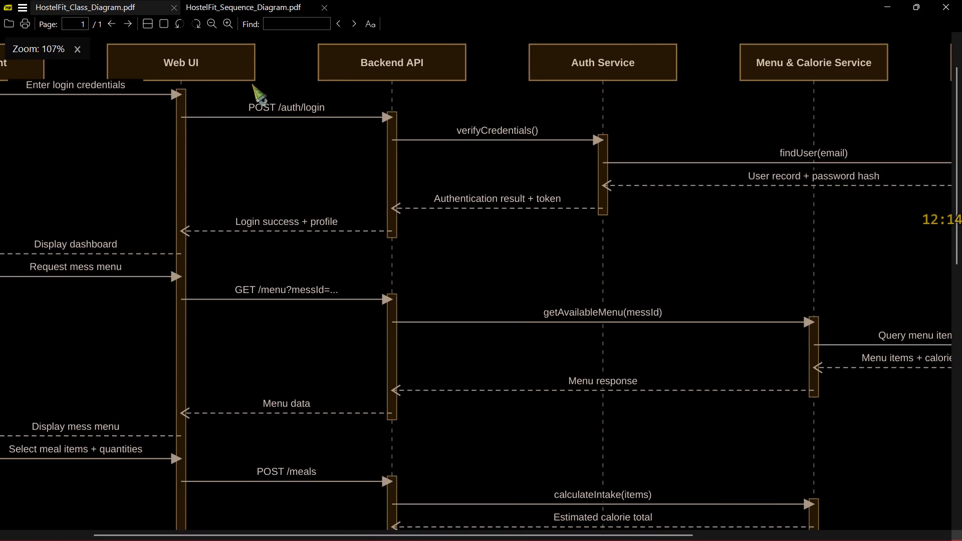
pyautogui.hscroll(3, 251, 83)
pyautogui.hscroll(-14, 251, 83)
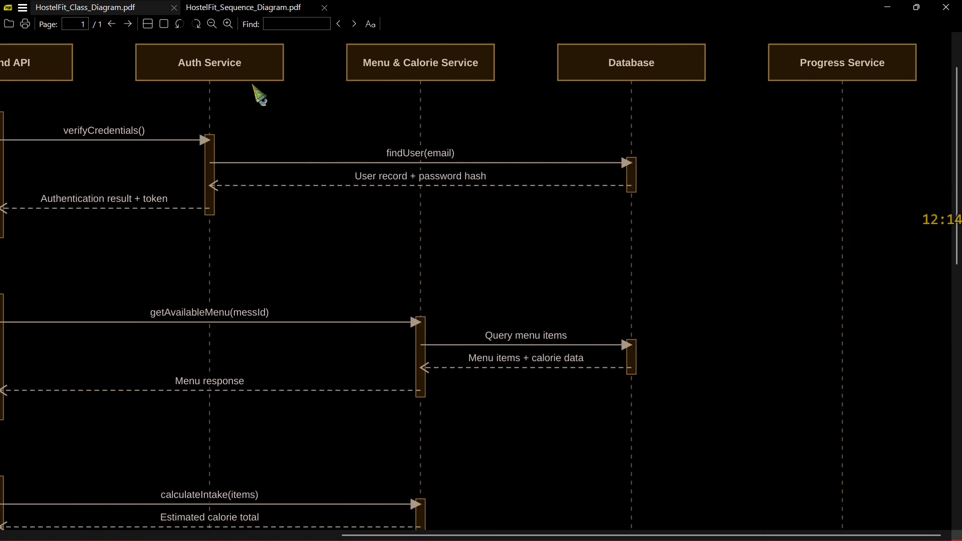
pyautogui.keyDown('ctrl'); pyautogui.scroll(-11, 251, 83); pyautogui.keyUp('ctrl')
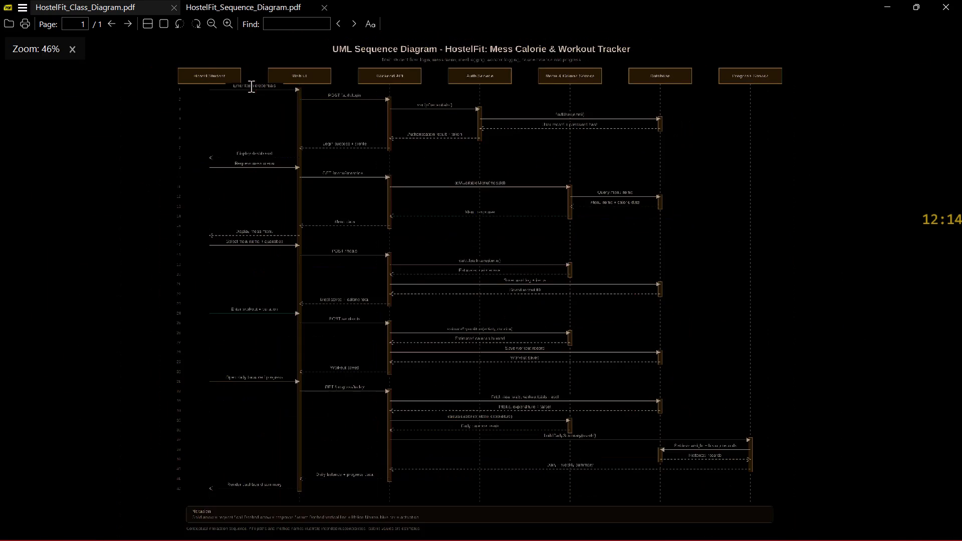
pyautogui.keyDown('ctrl'); pyautogui.scroll(11, 357, 149); pyautogui.keyUp('ctrl')
pyautogui.scroll(1, 356, 199)
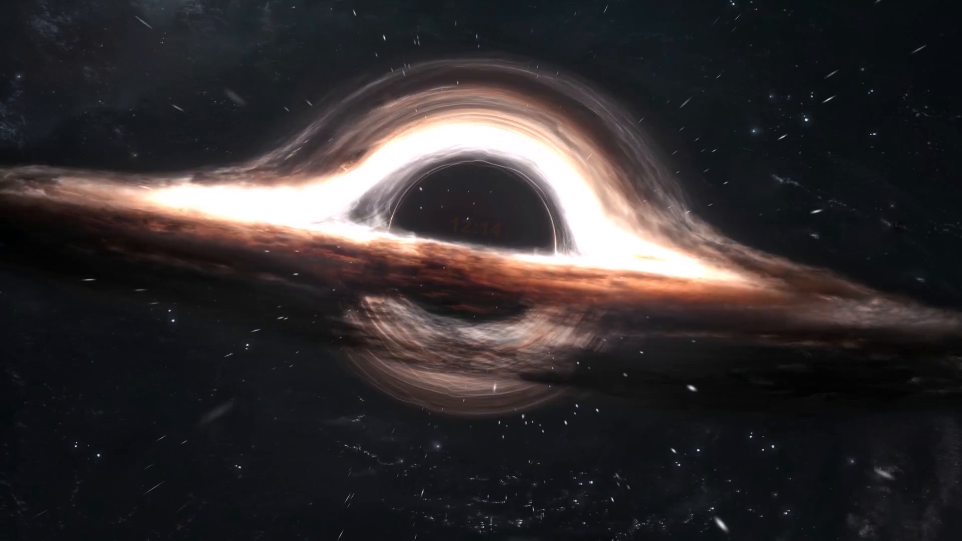
pyautogui.click(209, 528)
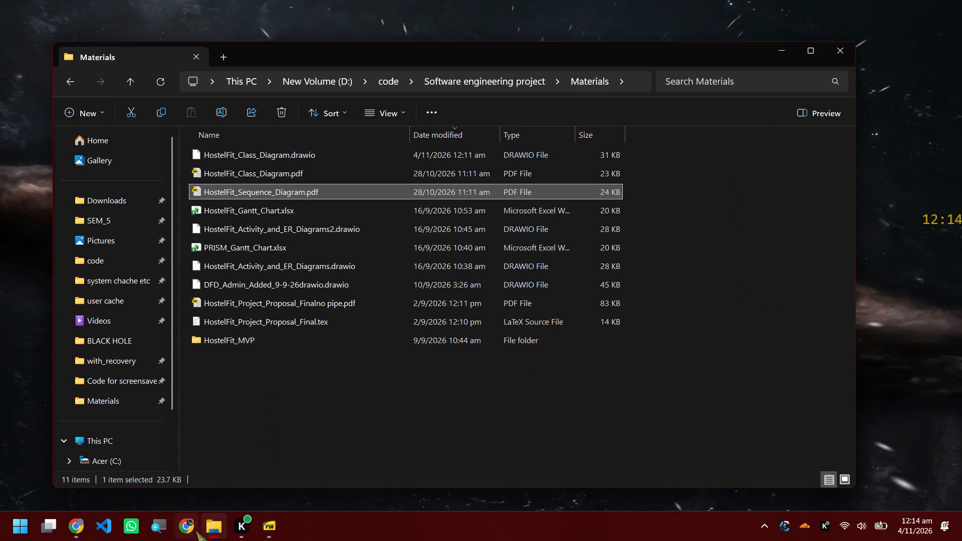
pyautogui.click(267, 523)
pyautogui.click(961, 0)
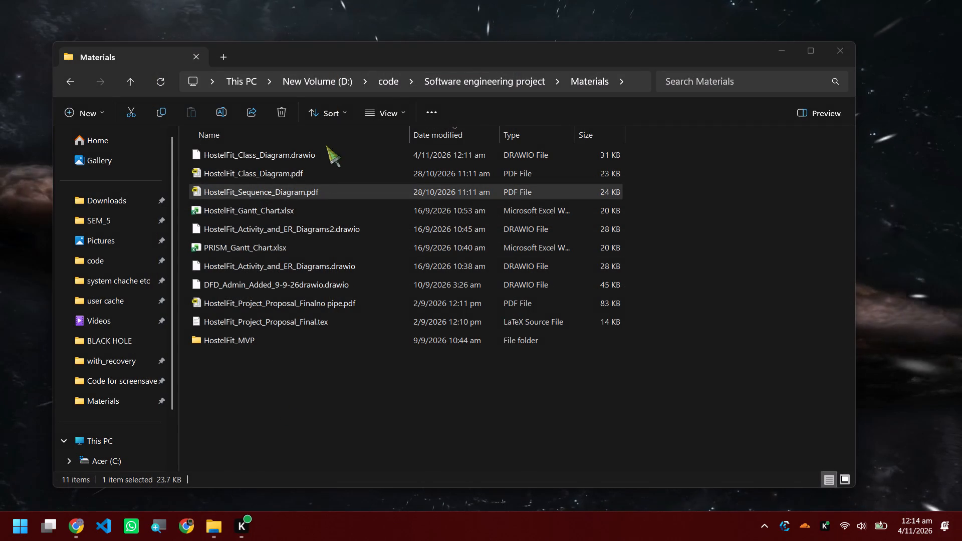
pyautogui.click(77, 536)
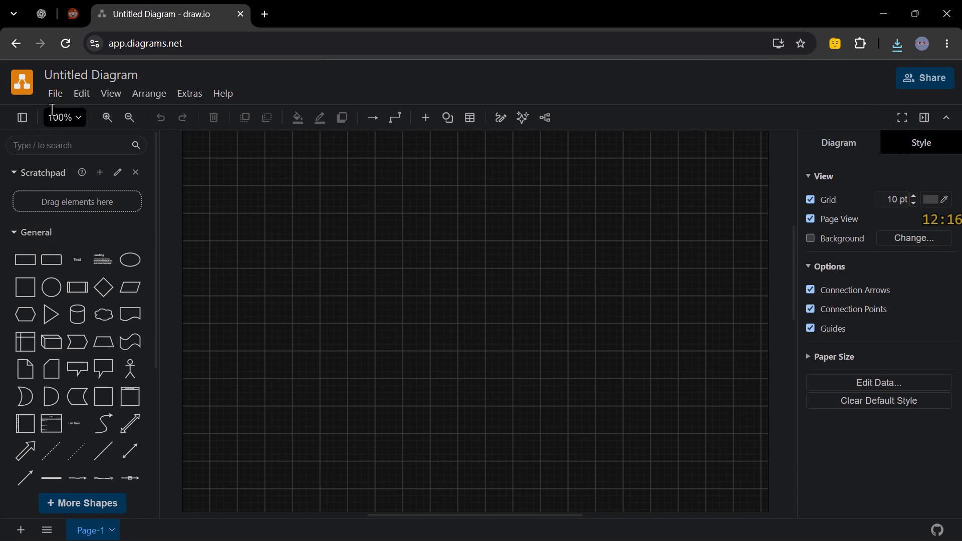
pyautogui.click(53, 95)
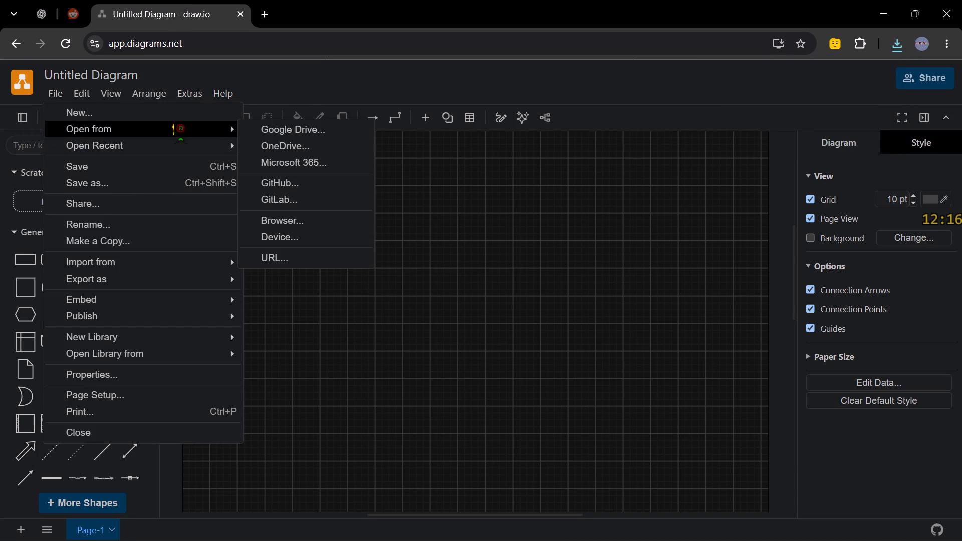
pyautogui.click(289, 242)
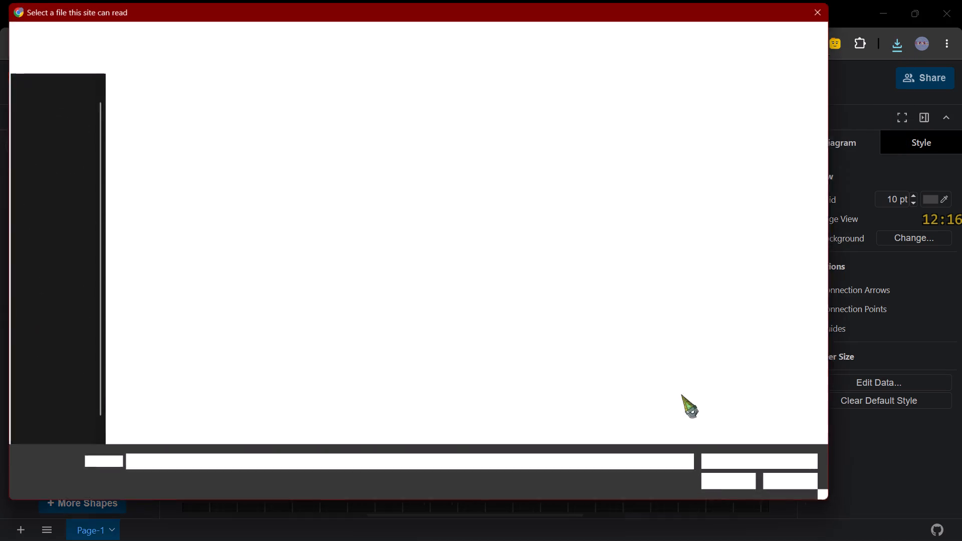
pyautogui.click(35, 125)
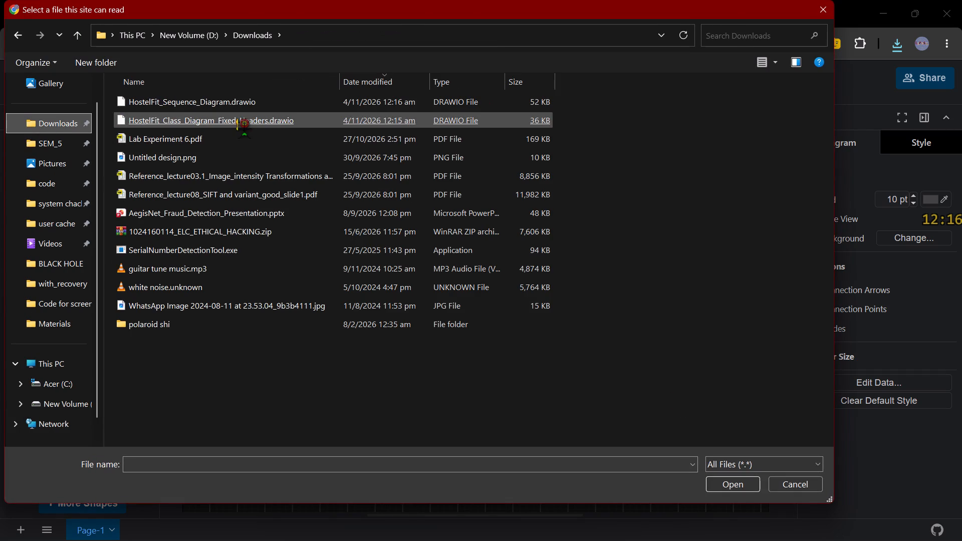
pyautogui.click(246, 121)
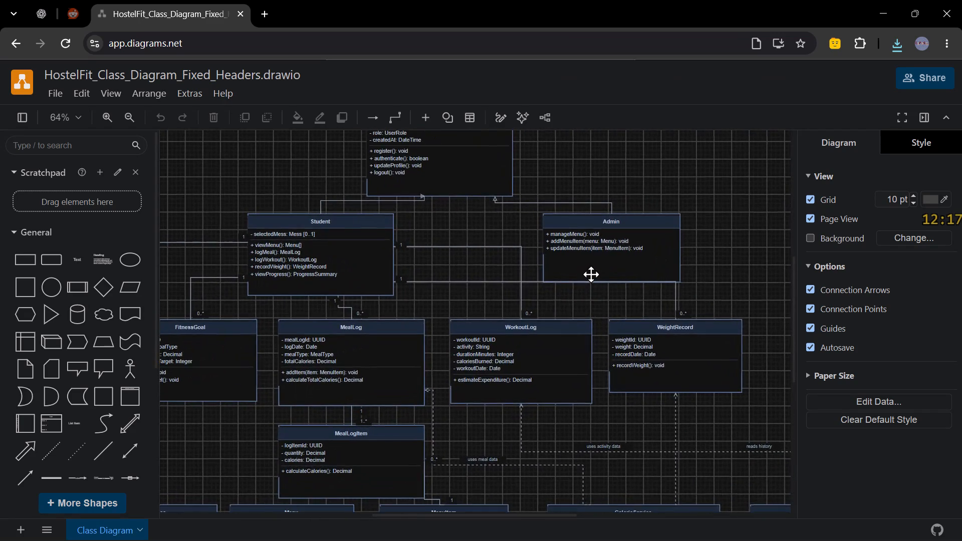
# Nudge the Admin class box up slightly, away from the connector beneath it, and allow changes to be saved to the file.
pyautogui.click(591, 273)
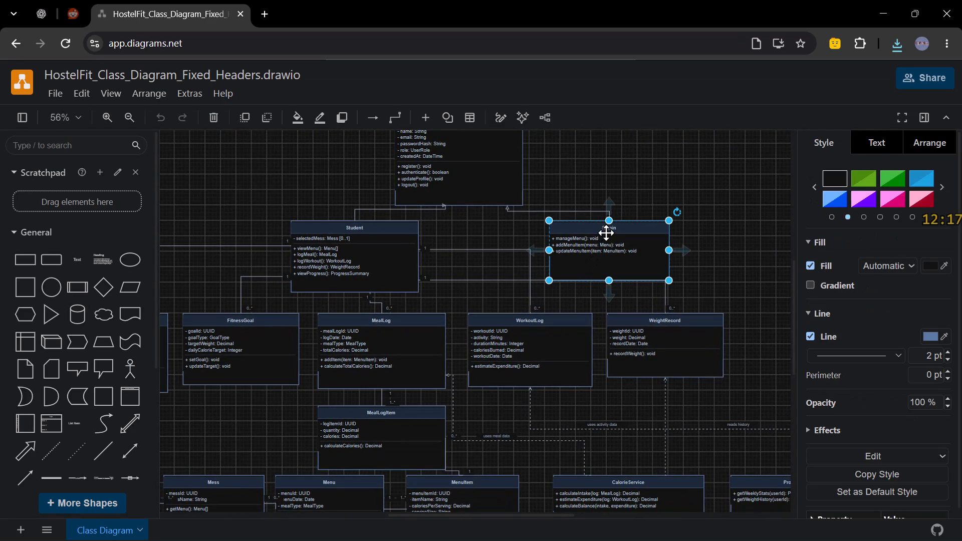
pyautogui.click(614, 272)
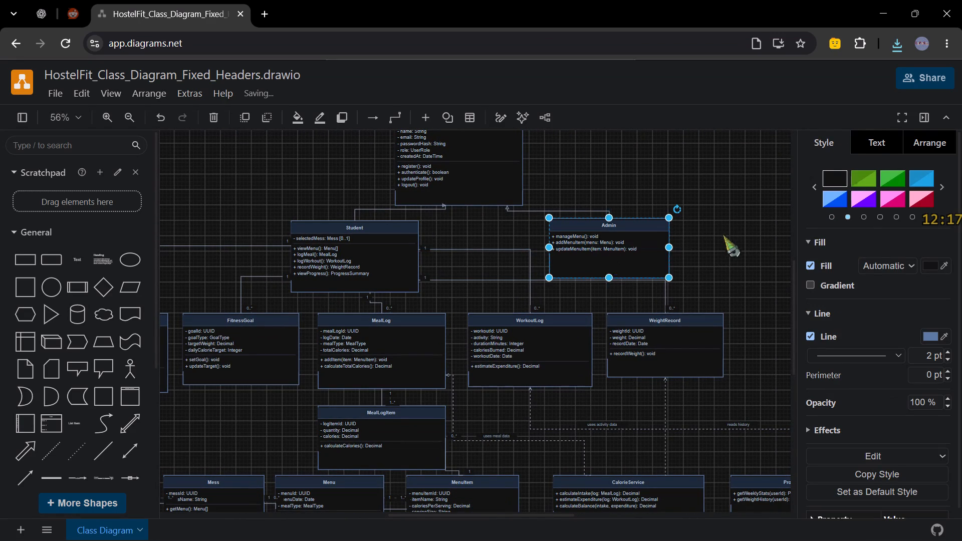
pyautogui.click(724, 232)
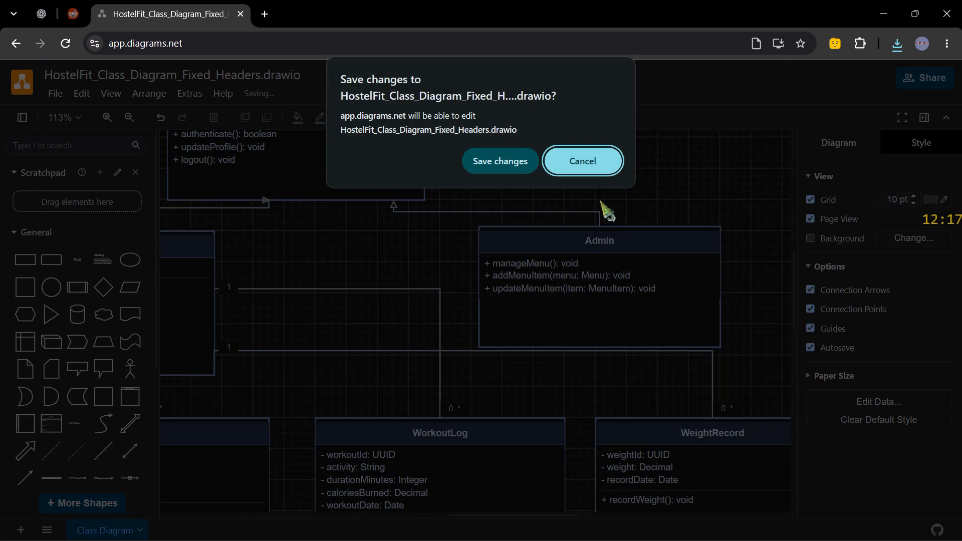
pyautogui.click(490, 157)
pyautogui.click(573, 305)
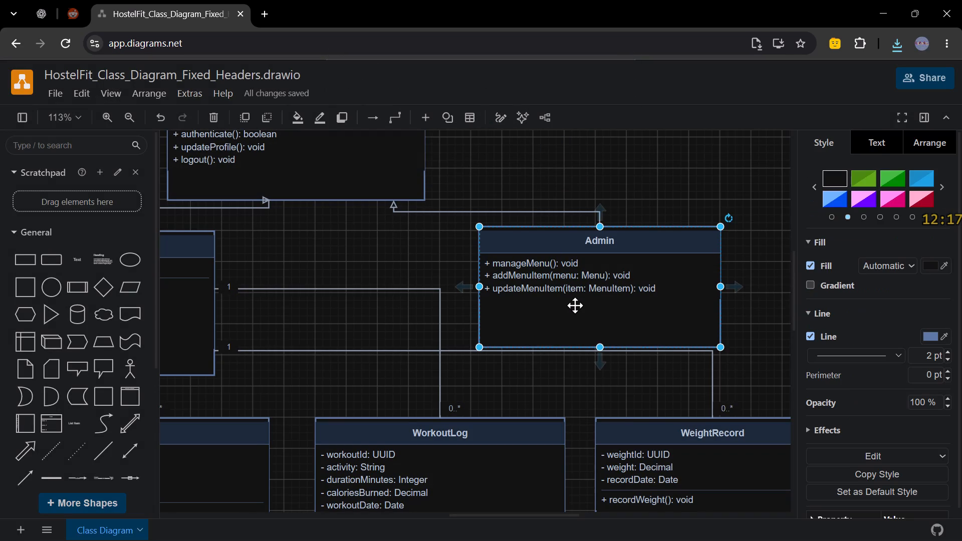
pyautogui.press('Up')
pyautogui.press('Up')
pyautogui.press('Up')
pyautogui.press('Up')
pyautogui.press('Up')
pyautogui.press('Up')
pyautogui.press('Up')
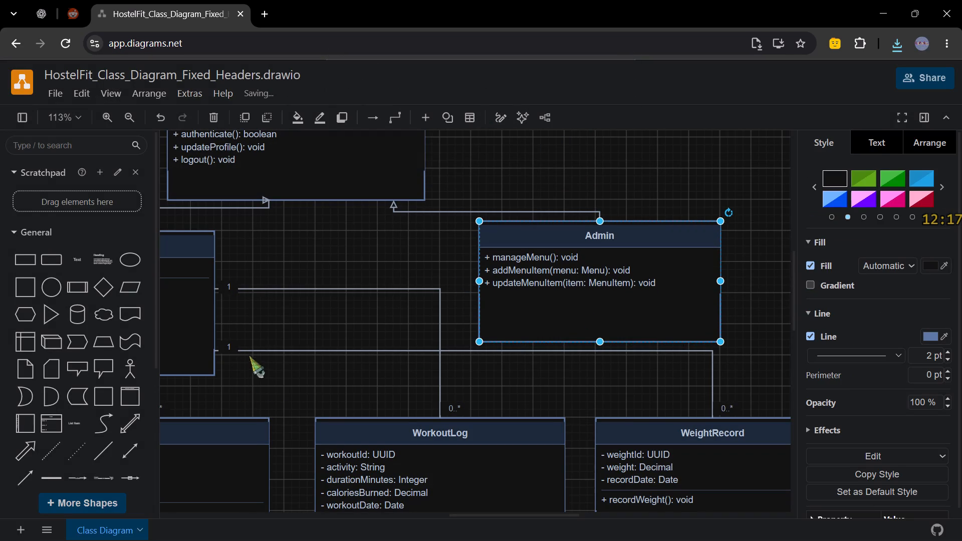
# Reattach the Student end of the Student–WeightRecord connector higher, at the 100%, 25% point of the Student box.
pyautogui.hscroll(1, 319, 342)
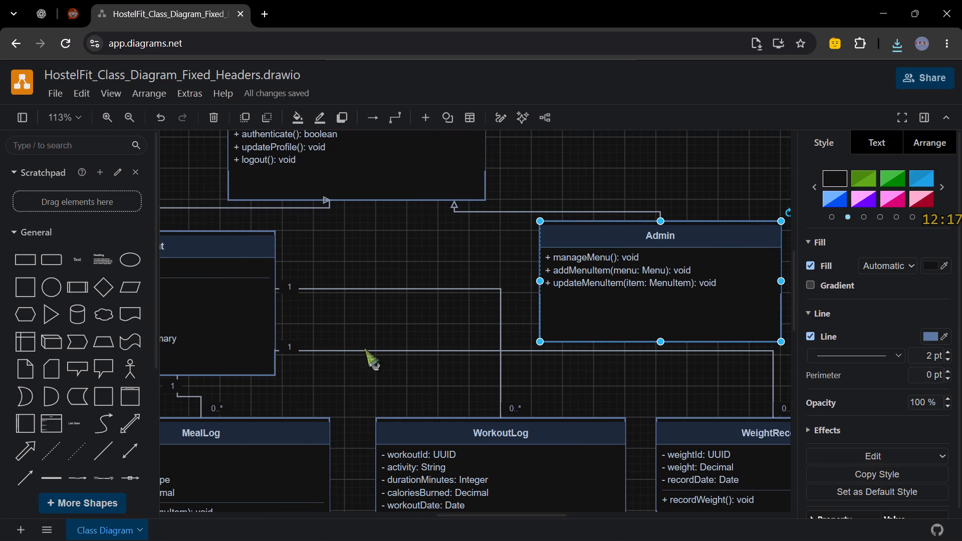
pyautogui.click(344, 351)
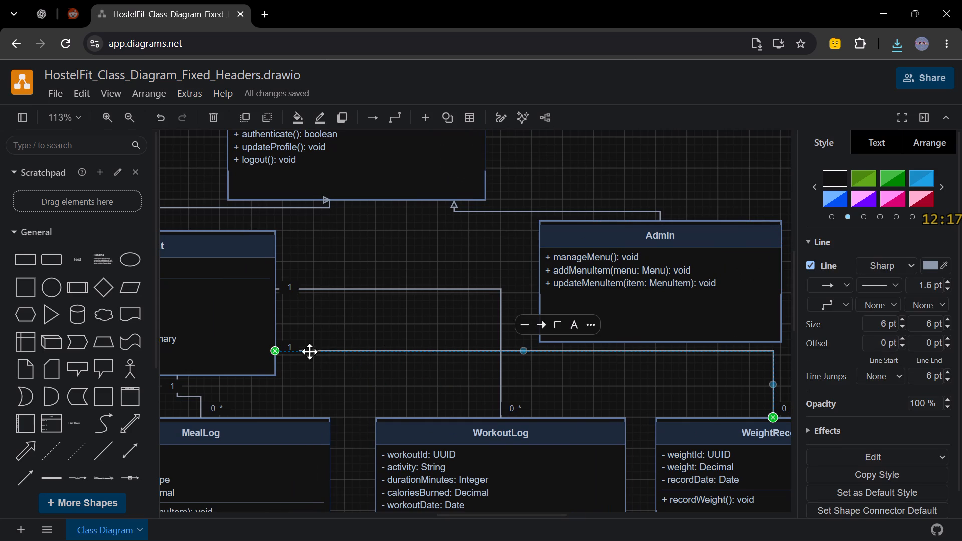
pyautogui.moveTo(275, 351); pyautogui.dragTo(274, 270)
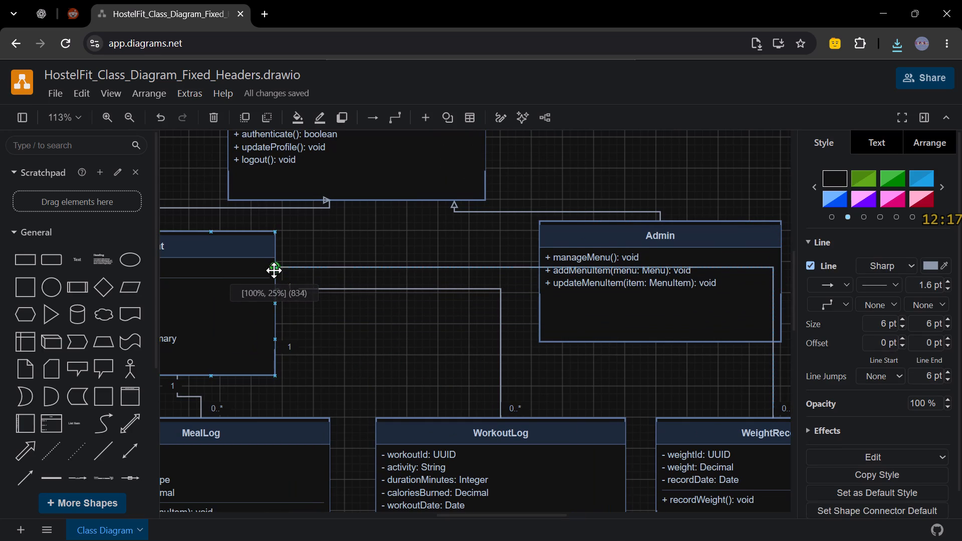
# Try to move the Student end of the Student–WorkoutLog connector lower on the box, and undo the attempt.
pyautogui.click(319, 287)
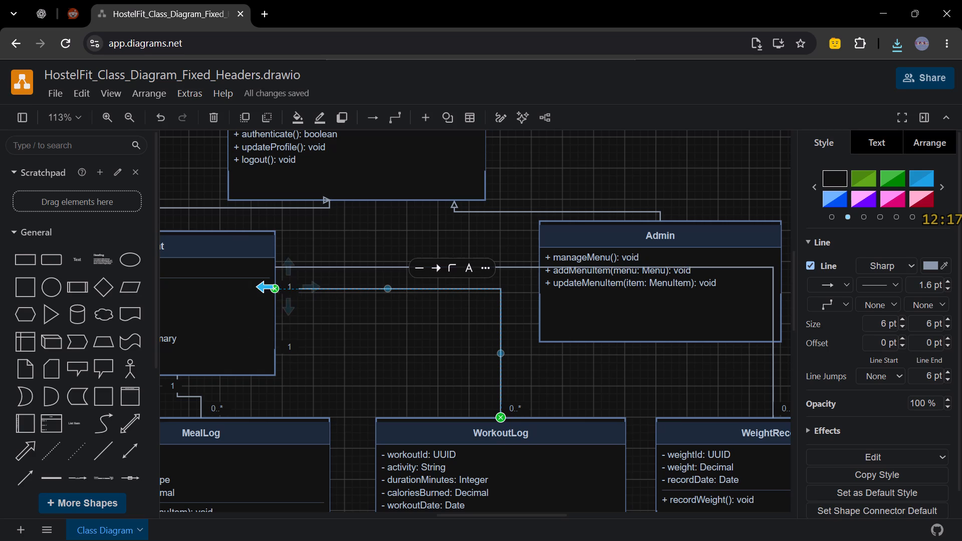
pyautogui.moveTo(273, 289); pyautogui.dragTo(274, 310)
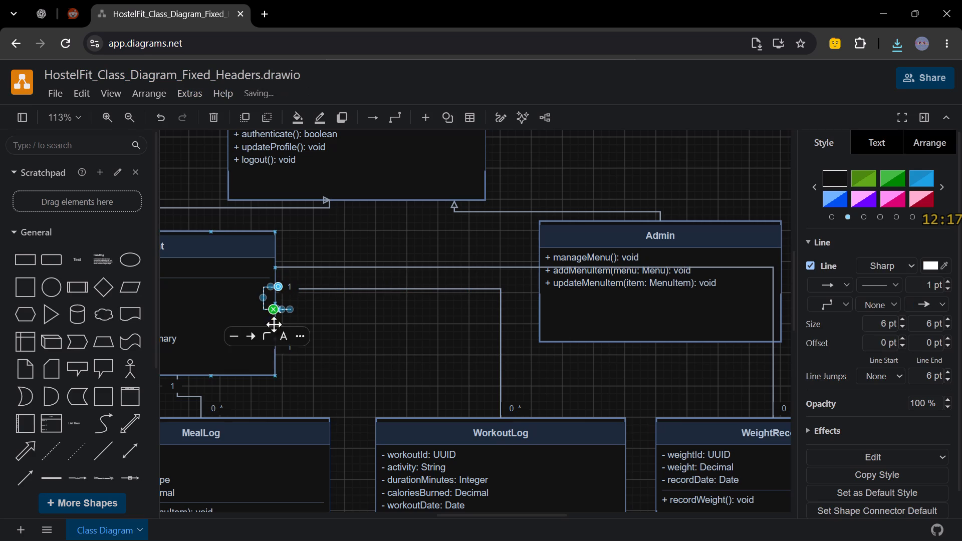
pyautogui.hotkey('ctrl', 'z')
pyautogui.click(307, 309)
# Reattach the Student end of the Student–WorkoutLog connector lower, at the 100%, 75% point of the Student box.
pyautogui.click(321, 289)
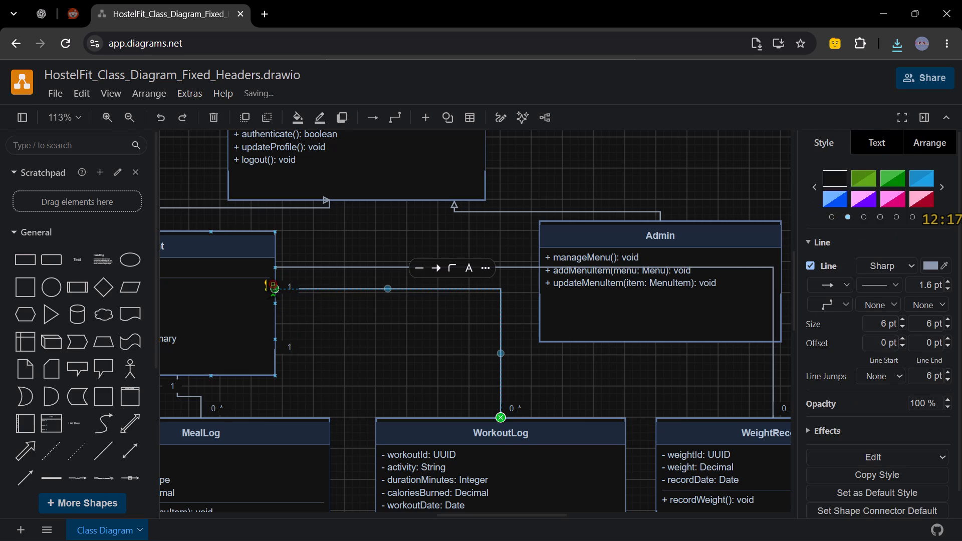
pyautogui.moveTo(273, 286); pyautogui.dragTo(273, 338)
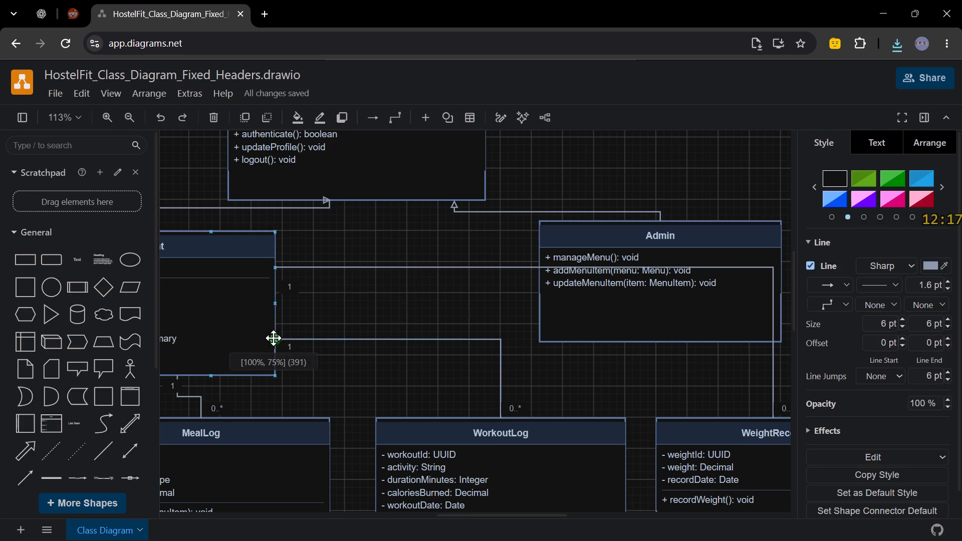
pyautogui.click(372, 291)
# Shift the vertical segment of the Student–WeightRecord connector to align with the Admin box's right edge.
pyautogui.hscroll(-1, 553, 324)
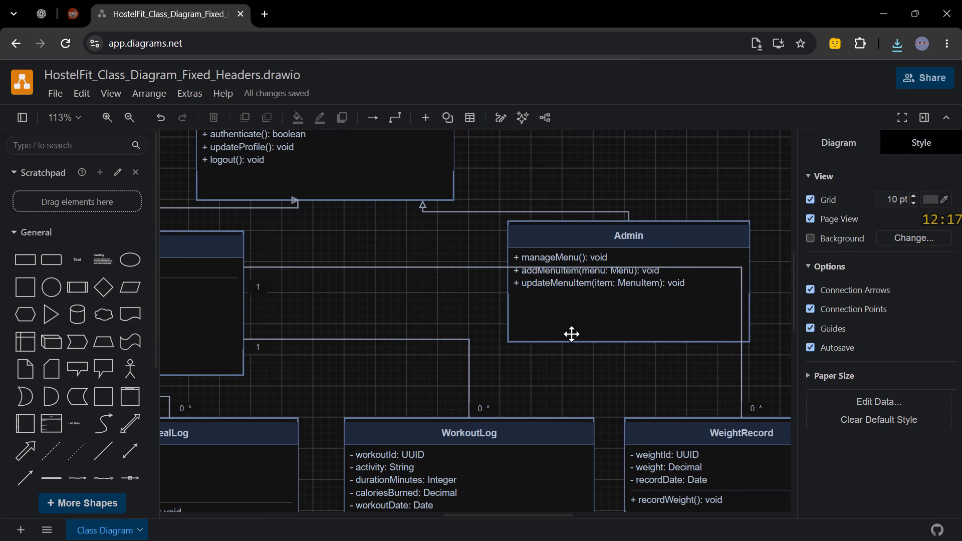
pyautogui.hscroll(-1, 571, 334)
pyautogui.click(729, 308)
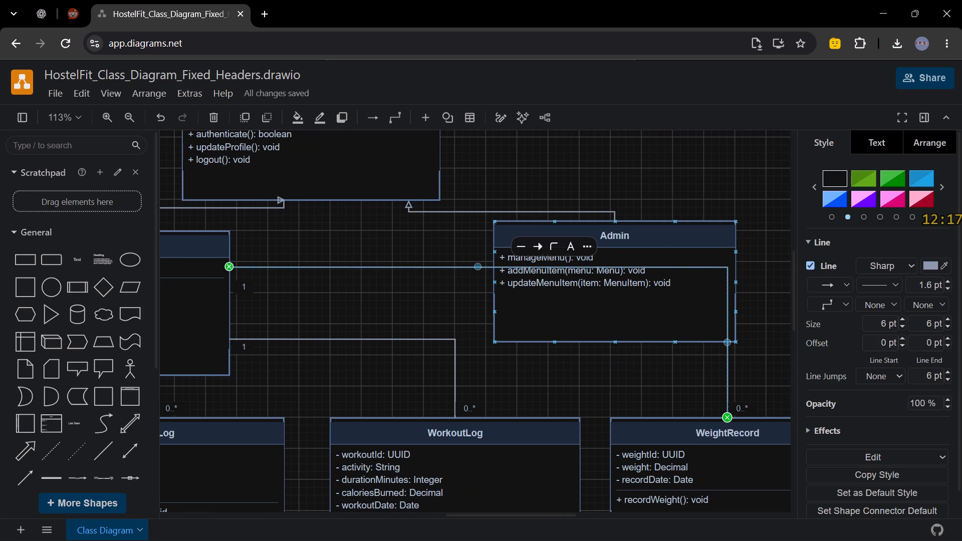
pyautogui.moveTo(726, 341); pyautogui.dragTo(697, 341)
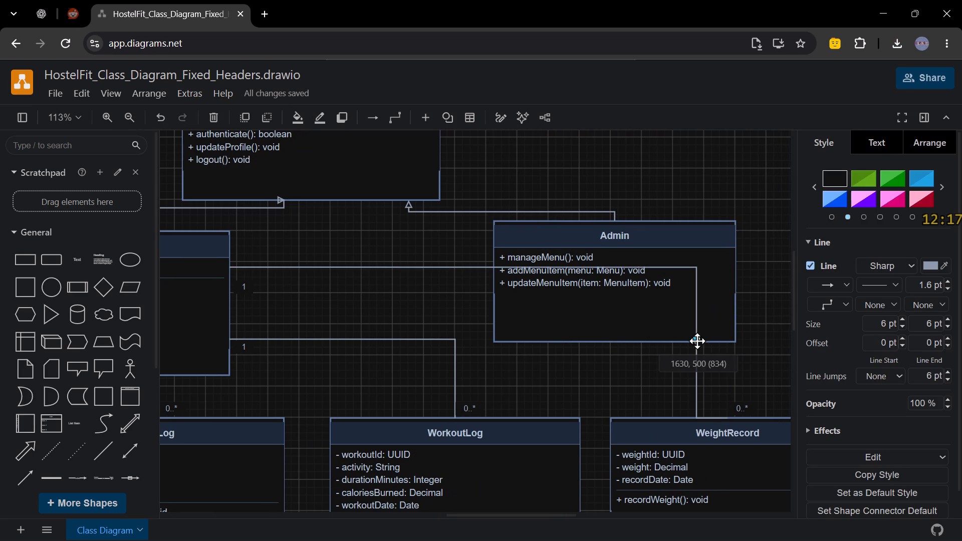
pyautogui.moveTo(697, 341); pyautogui.dragTo(734, 347)
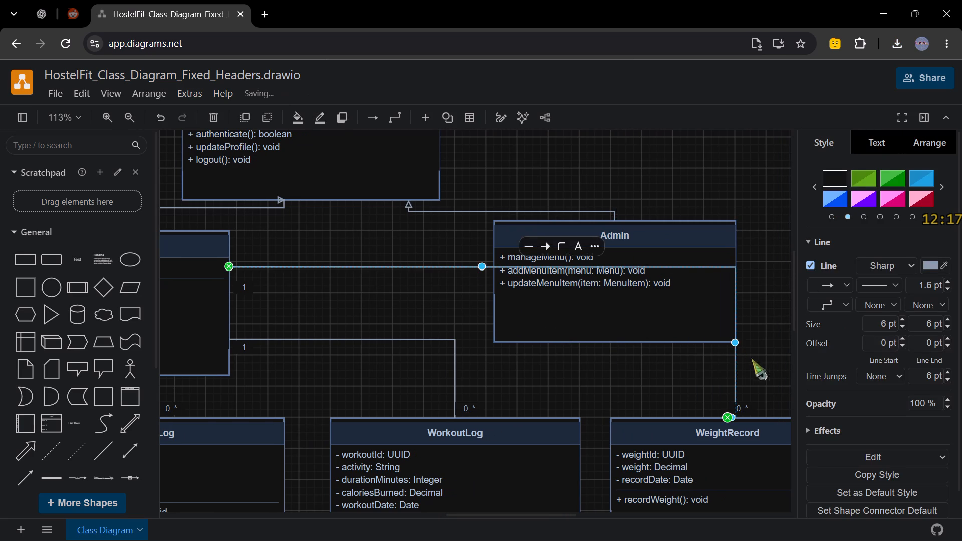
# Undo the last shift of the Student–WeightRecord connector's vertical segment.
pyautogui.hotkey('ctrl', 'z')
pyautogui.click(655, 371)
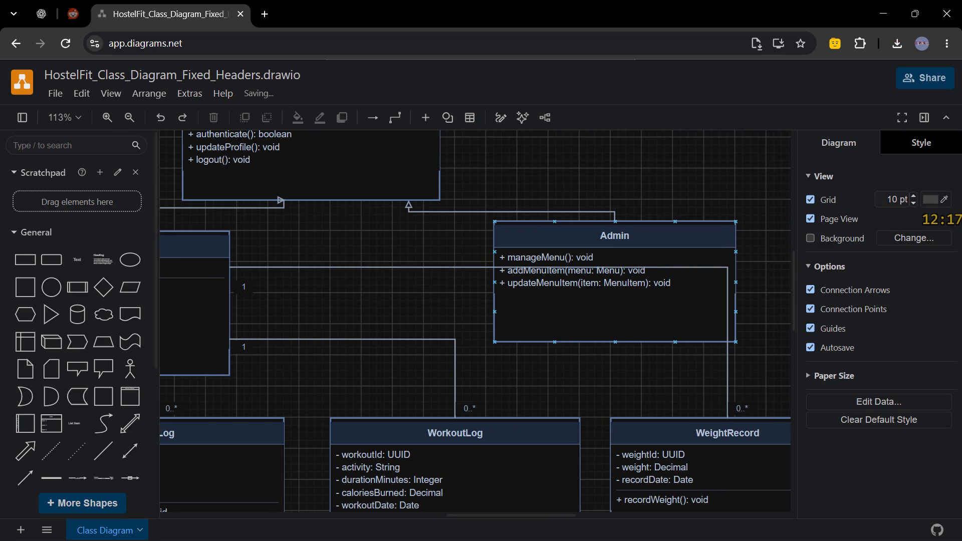
# Reroute the Student–WeightRecord connector around the Admin box, running down the gap before Admin and horizontally beneath it to WeightRecord.
pyautogui.click(728, 338)
pyautogui.moveTo(729, 342); pyautogui.dragTo(644, 342)
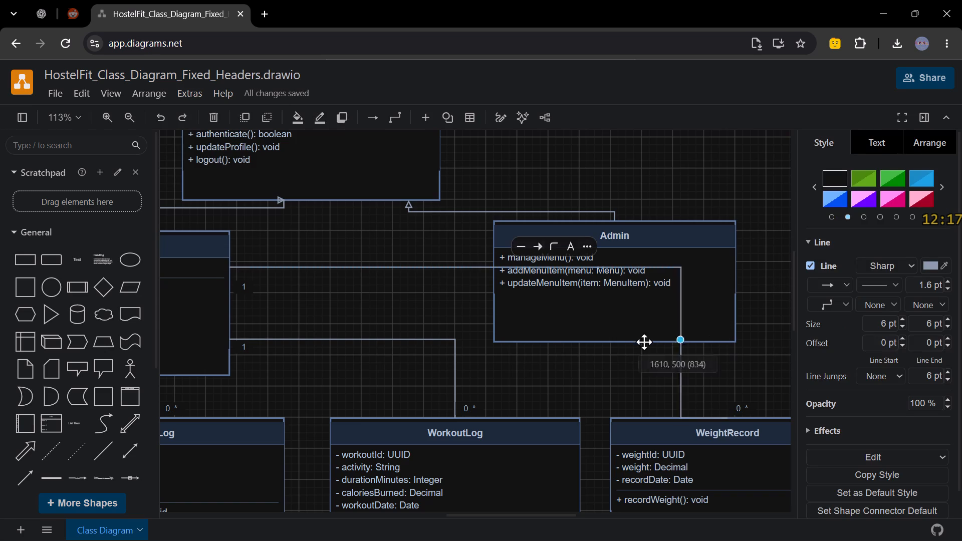
pyautogui.moveTo(644, 342); pyautogui.dragTo(475, 335)
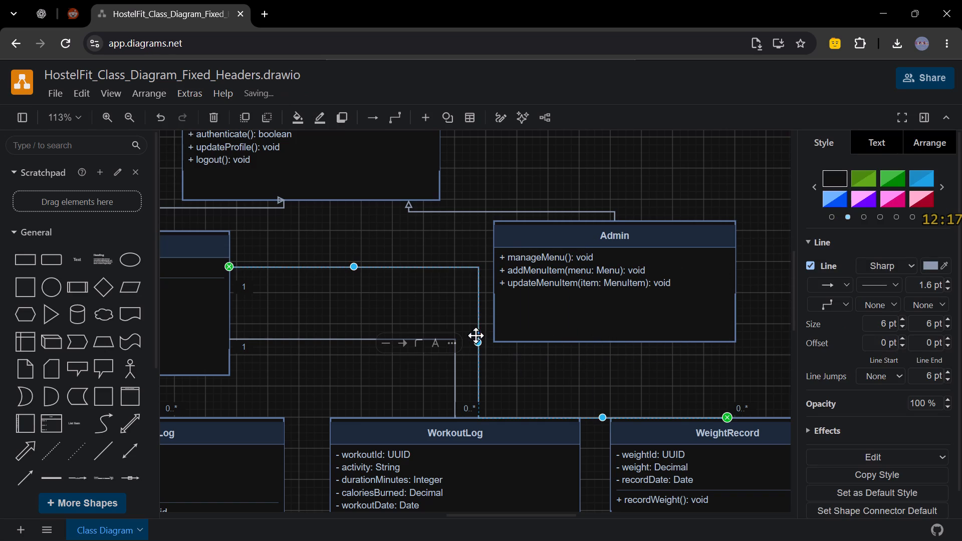
pyautogui.moveTo(602, 419); pyautogui.dragTo(600, 378)
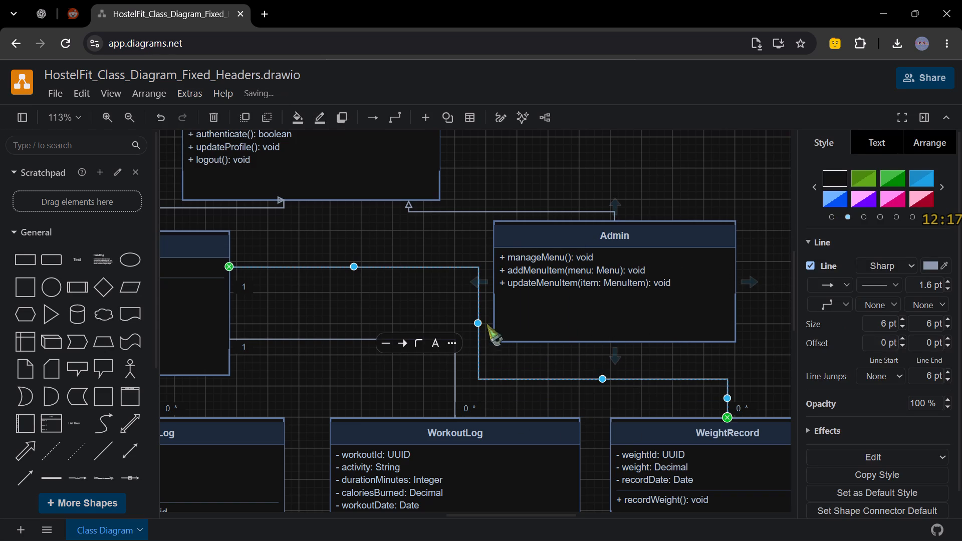
pyautogui.moveTo(479, 325); pyautogui.dragTo(473, 325)
pyautogui.click(390, 300)
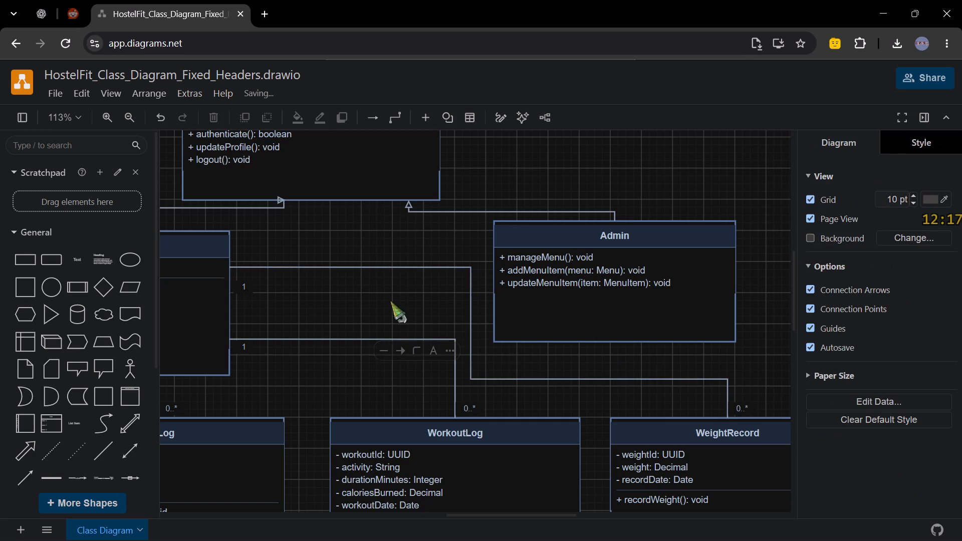
# Nudge the MealLogItem box slightly upward, closer to the MealLog box.
pyautogui.hscroll(1, 408, 311)
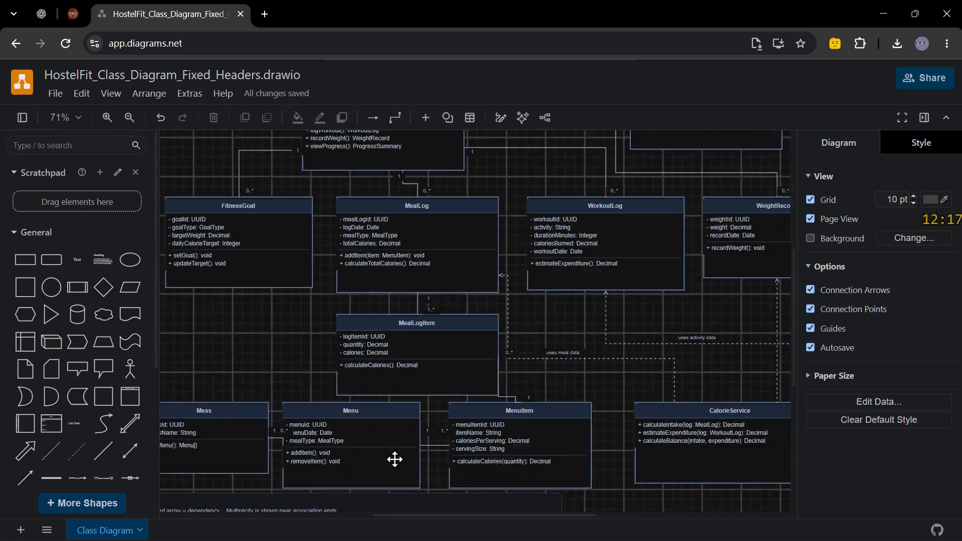
pyautogui.click(479, 336)
pyautogui.press('Up')
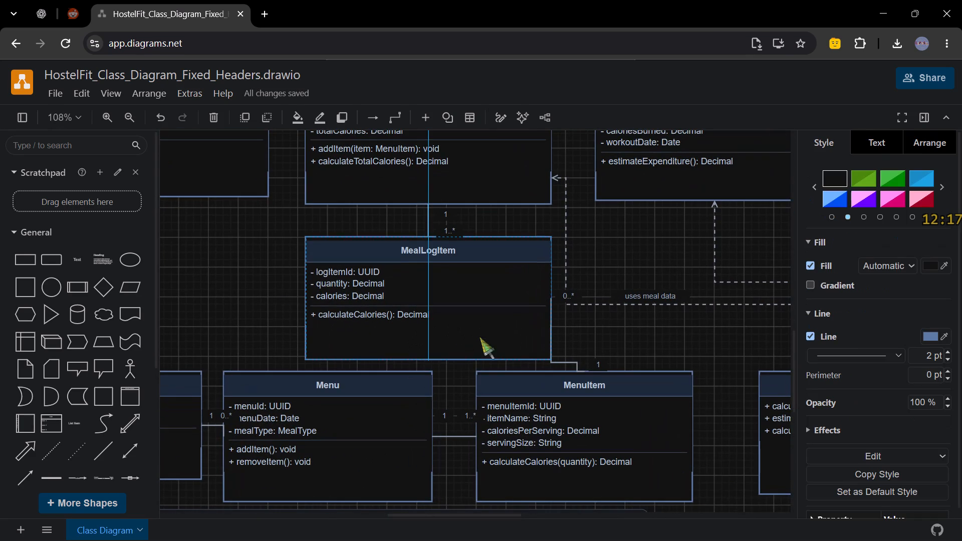
pyautogui.press('Up')
pyautogui.press('Up')
pyautogui.press('Up')
pyautogui.press('Up')
pyautogui.press('Up')
pyautogui.press('Up')
pyautogui.press('Up')
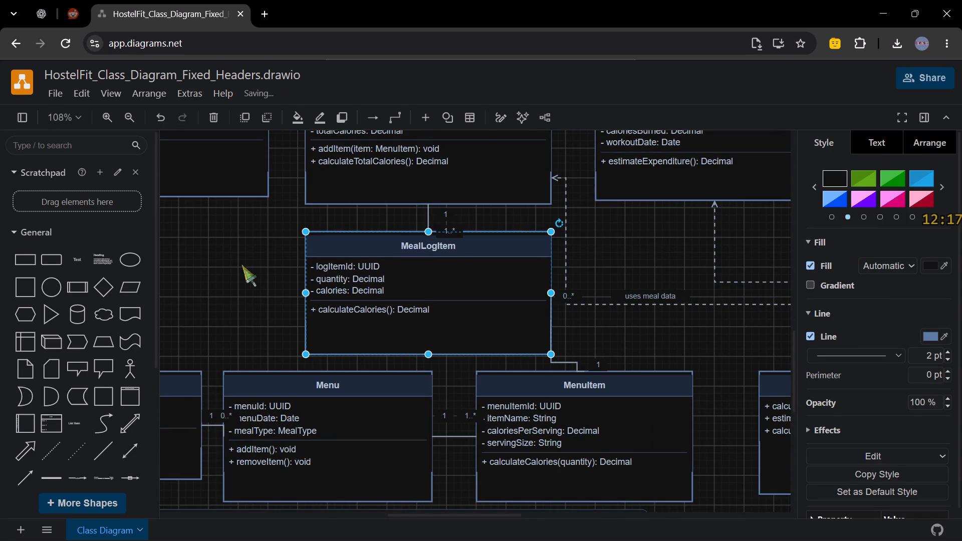
pyautogui.press('Down')
pyautogui.press('Down')
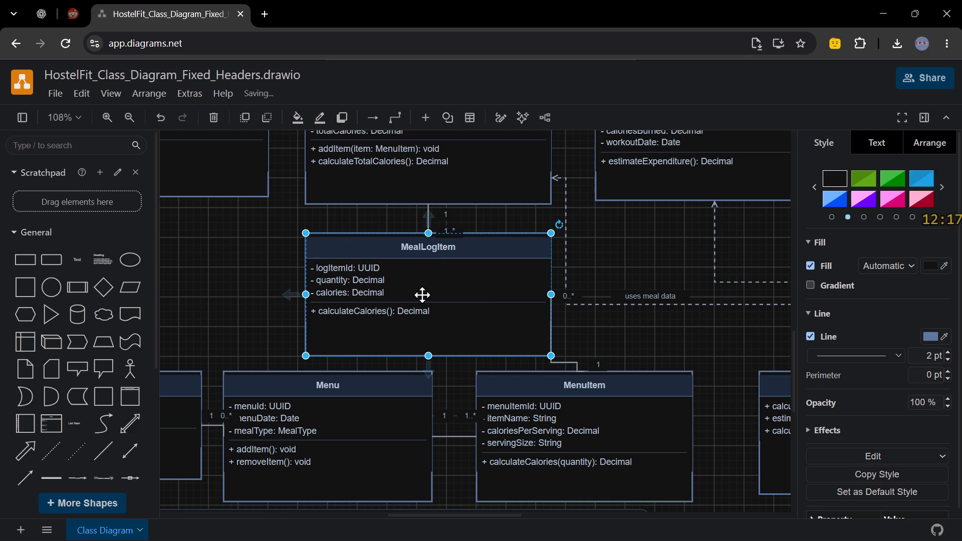
# Nudge the MealLogItem box so its centre sits somewhat left of the MealLog box's centre, and raise it by one increment.
pyautogui.click(440, 295)
pyautogui.press('Left')
pyautogui.press('Left')
pyautogui.press('Left')
pyautogui.press('Left')
pyautogui.press('Left')
pyautogui.press('Left')
pyautogui.press('Left')
pyautogui.press('Left')
pyautogui.press('Left')
pyautogui.press('Left')
pyautogui.press('Left')
pyautogui.press('Left')
pyautogui.press('Left')
pyautogui.press('Left')
pyautogui.press('Left')
pyautogui.press('Left')
pyautogui.press('Left')
pyautogui.press('Left')
pyautogui.press('Left')
pyautogui.press('Left')
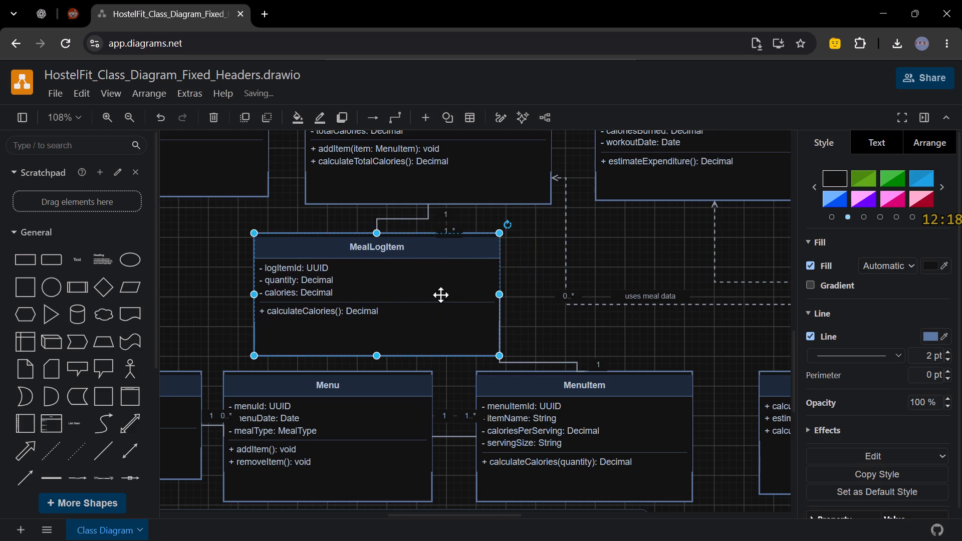
pyautogui.press('Up')
pyautogui.press('Right')
pyautogui.press('Right')
pyautogui.press('Right')
pyautogui.press('Right')
pyautogui.press('Right')
pyautogui.press('Right')
pyautogui.press('Right')
pyautogui.press('Right')
pyautogui.press('Right')
pyautogui.press('Right')
pyautogui.press('Right')
pyautogui.press('Right')
pyautogui.press('Right')
pyautogui.press('Right')
pyautogui.press('Right')
pyautogui.press('Right')
pyautogui.press('Right')
pyautogui.press('Right')
pyautogui.press('Right')
pyautogui.press('Right')
pyautogui.press('Right')
pyautogui.press('Right')
pyautogui.press('Right')
pyautogui.press('Right')
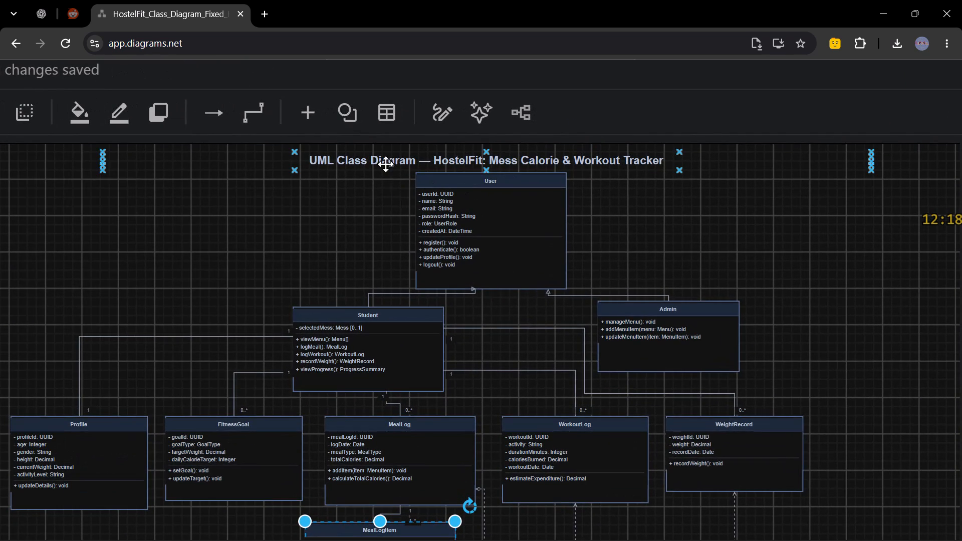
# Shorten the diagram title to "UML Class Diagram" by deleting "— HostelFit: Mess Calorie & Workout Tracker".
pyautogui.doubleClick(384, 160)
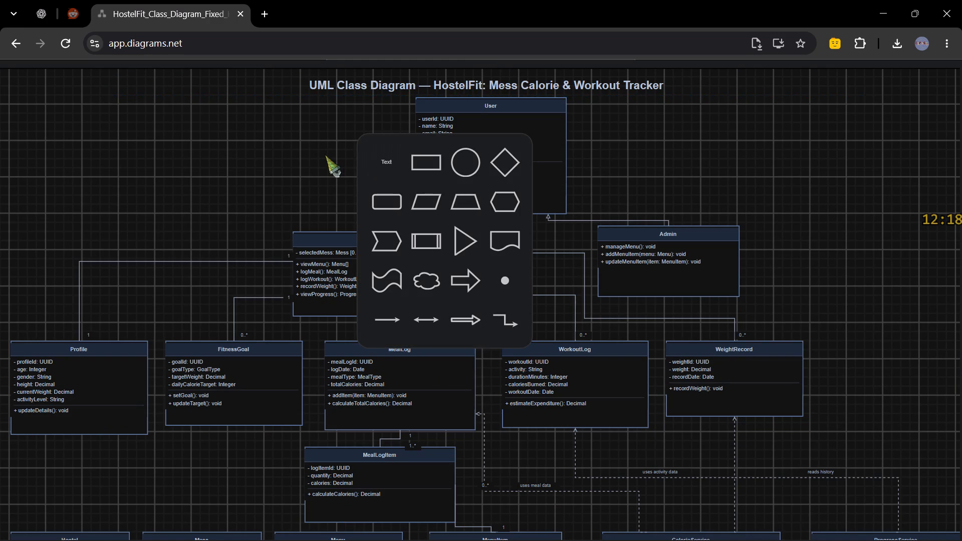
pyautogui.click(325, 154)
pyautogui.scroll(1, 424, 110)
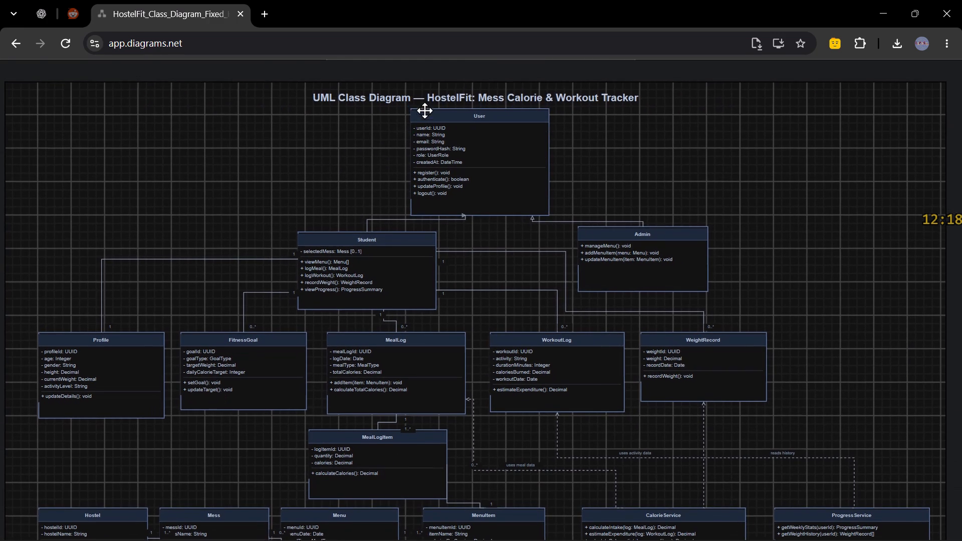
pyautogui.scroll(1, 424, 110)
pyautogui.doubleClick(460, 100)
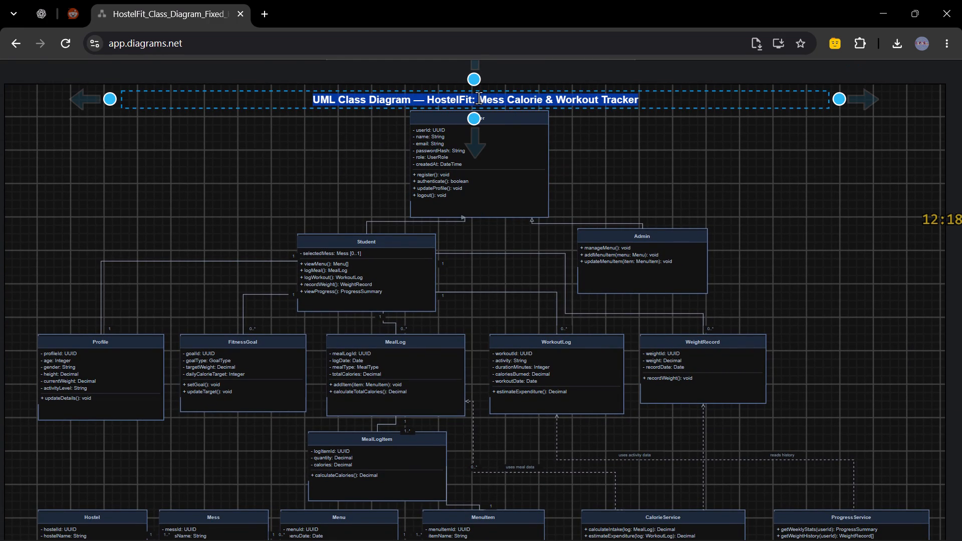
pyautogui.click(478, 97)
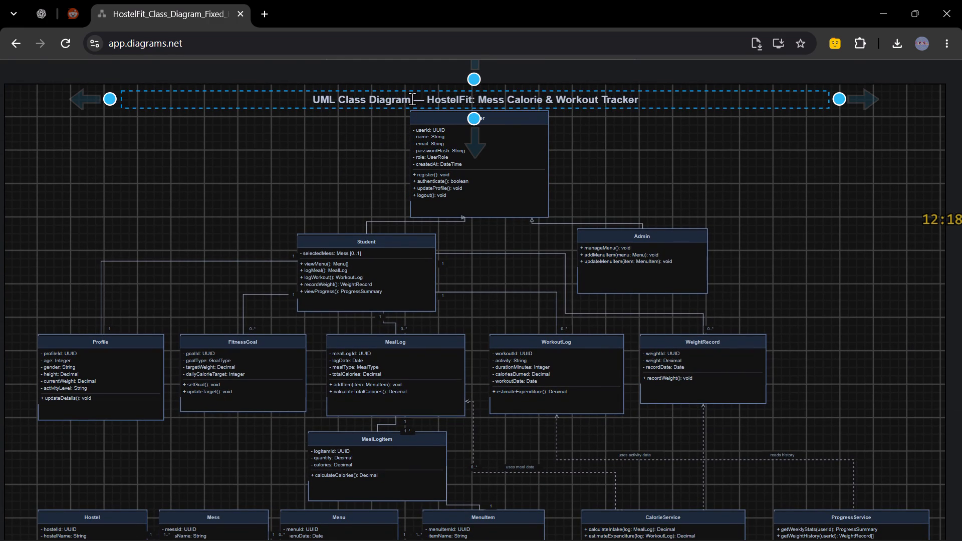
pyautogui.moveTo(412, 99); pyautogui.dragTo(646, 104)
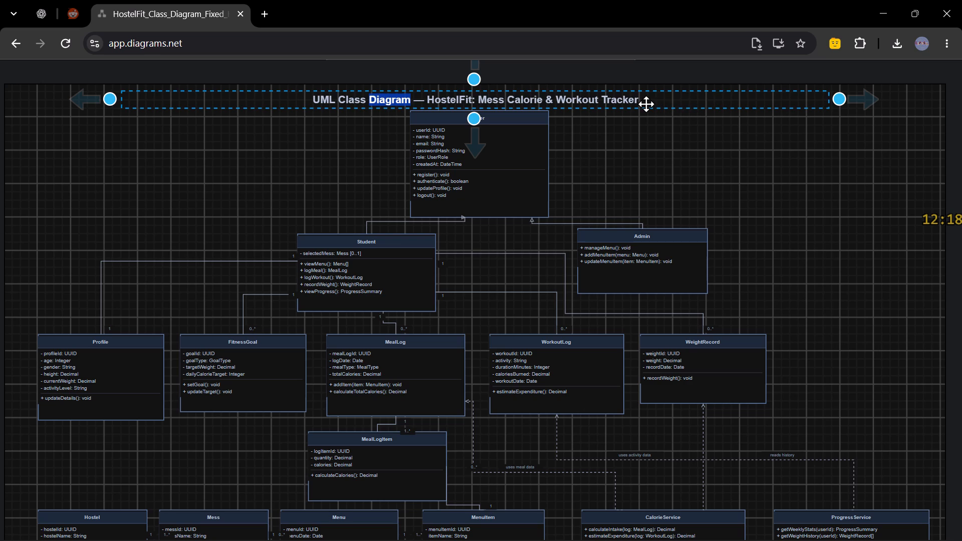
pyautogui.moveTo(646, 104); pyautogui.dragTo(637, 102)
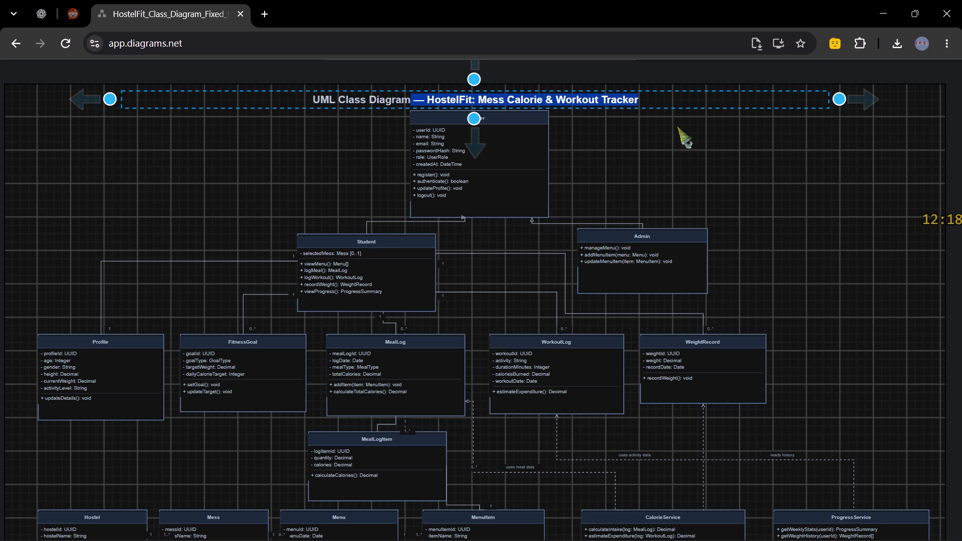
pyautogui.press('BackSpace')
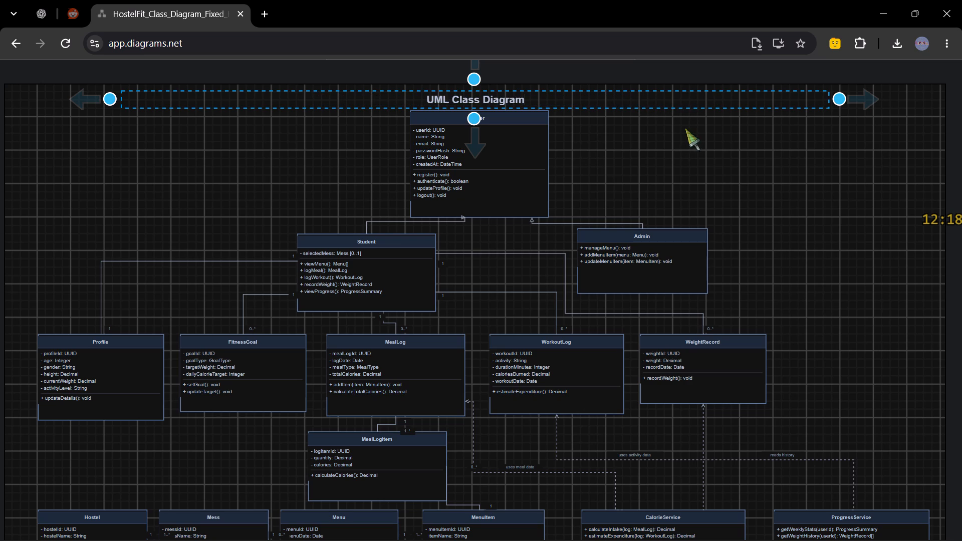
pyautogui.click(658, 146)
# Switch to File Explorer and open the SE project folder inside SEM_5 to look through its files.
pyautogui.hotkey('alt', 'Tab')
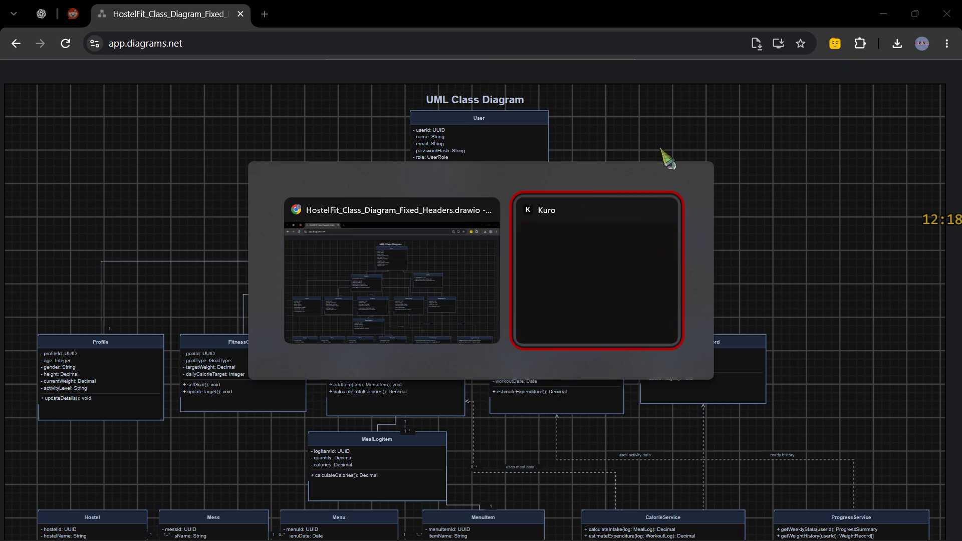
pyautogui.keyDown('alt'); pyautogui.click(410, 294); pyautogui.keyUp('alt')
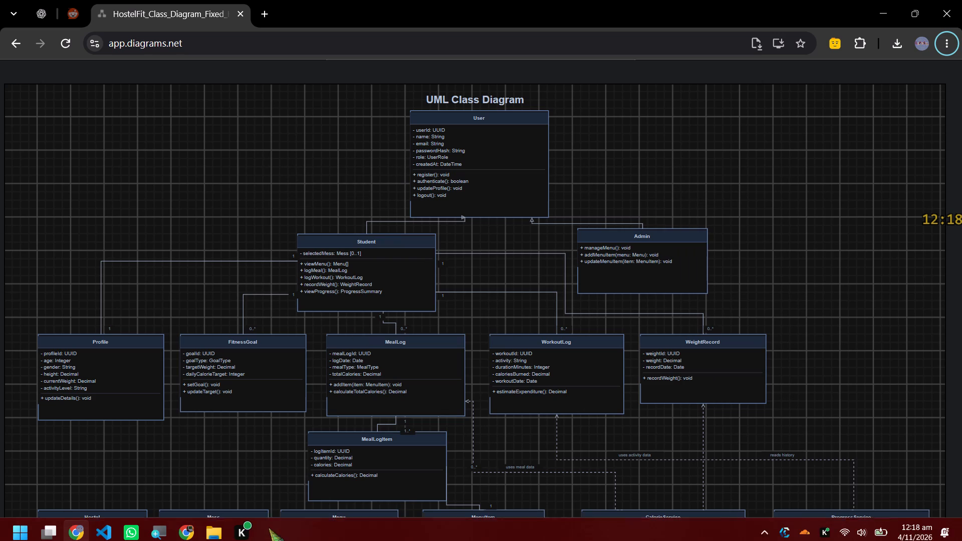
pyautogui.click(219, 526)
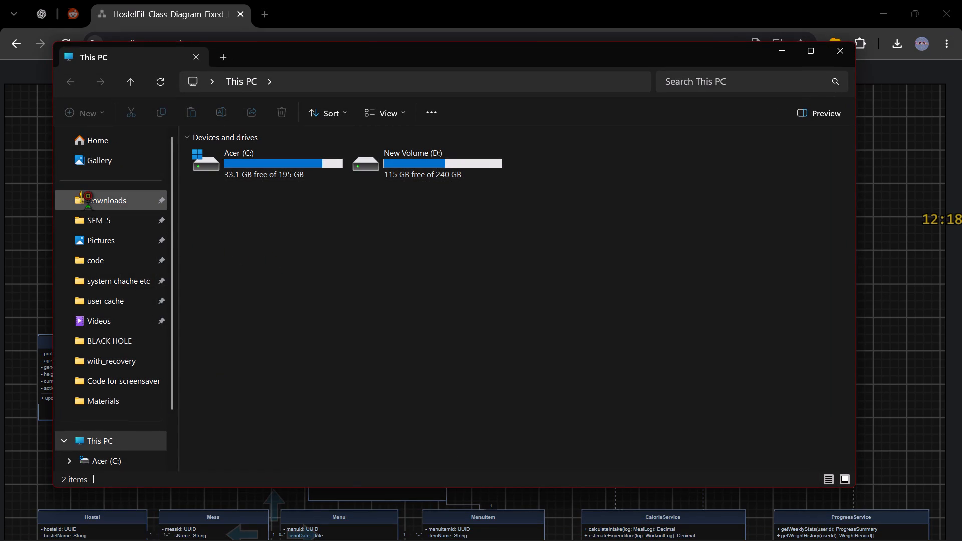
pyautogui.click(118, 220)
pyautogui.click(271, 300)
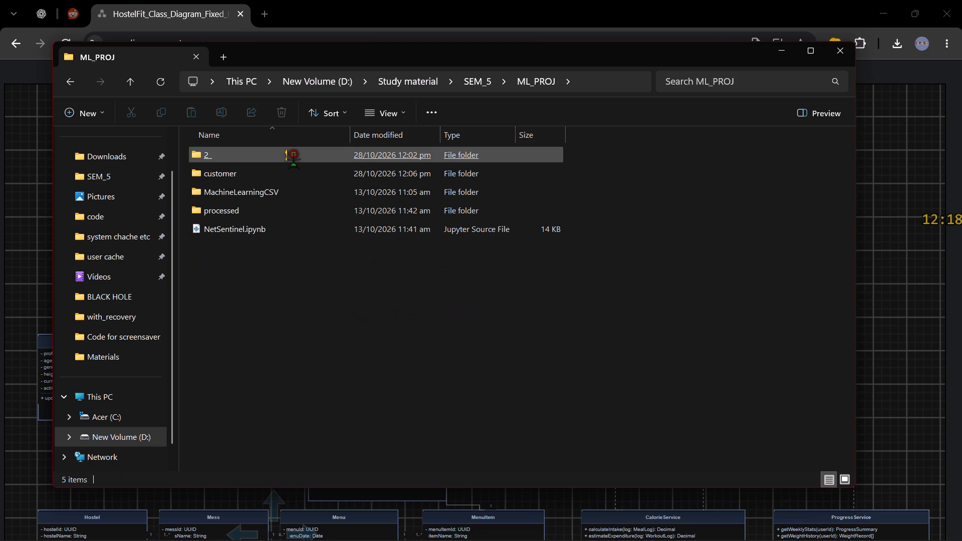
pyautogui.click(475, 83)
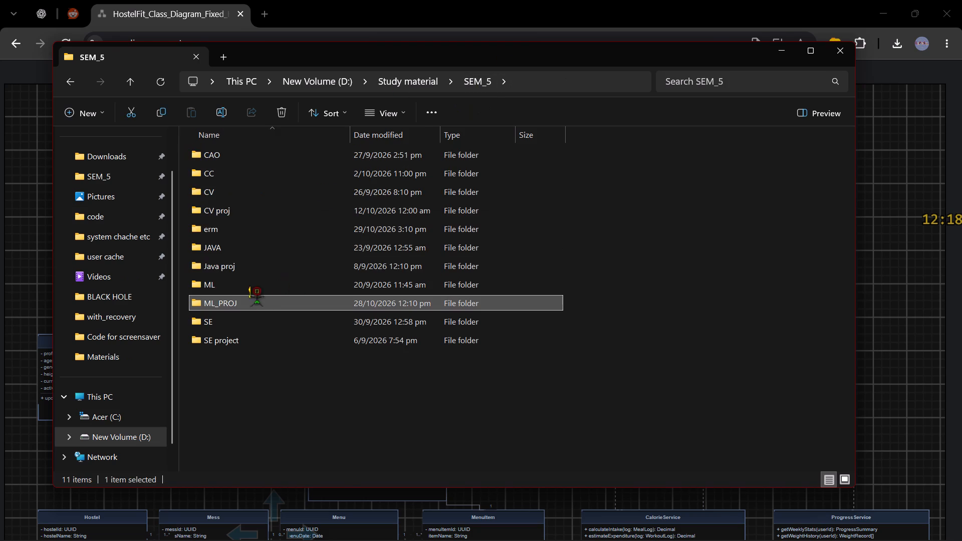
pyautogui.click(246, 337)
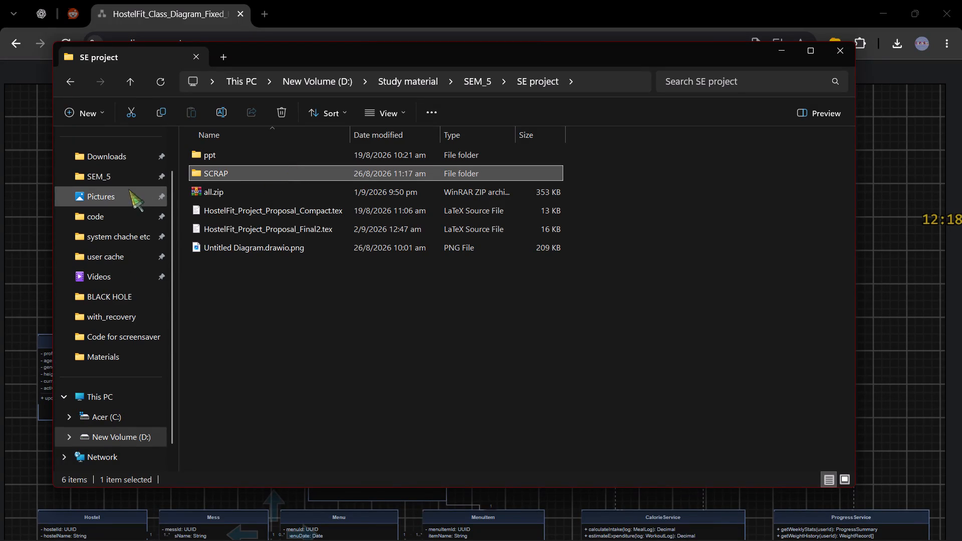
# Open the Materials folder inside the code folder's Software engineering project folder.
pyautogui.scroll(1, 119, 228)
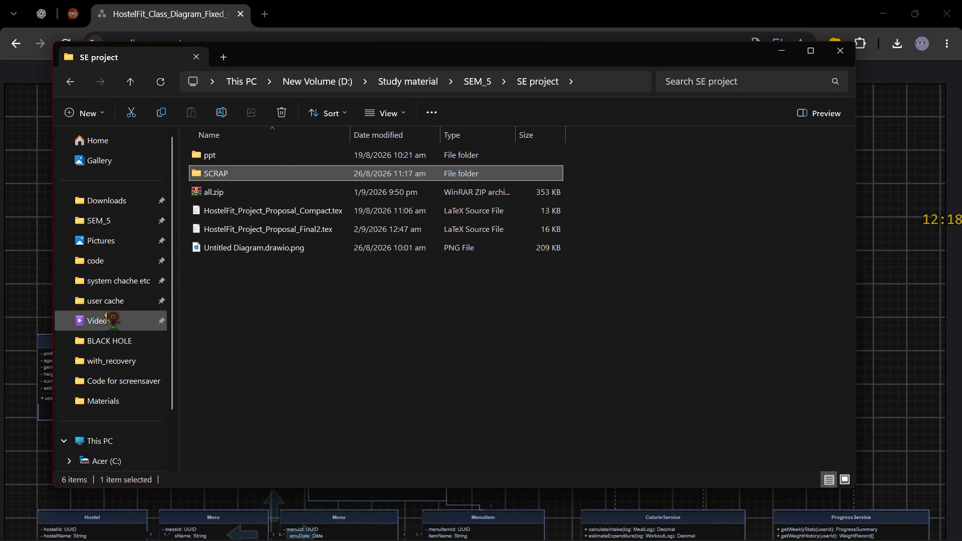
pyautogui.click(119, 262)
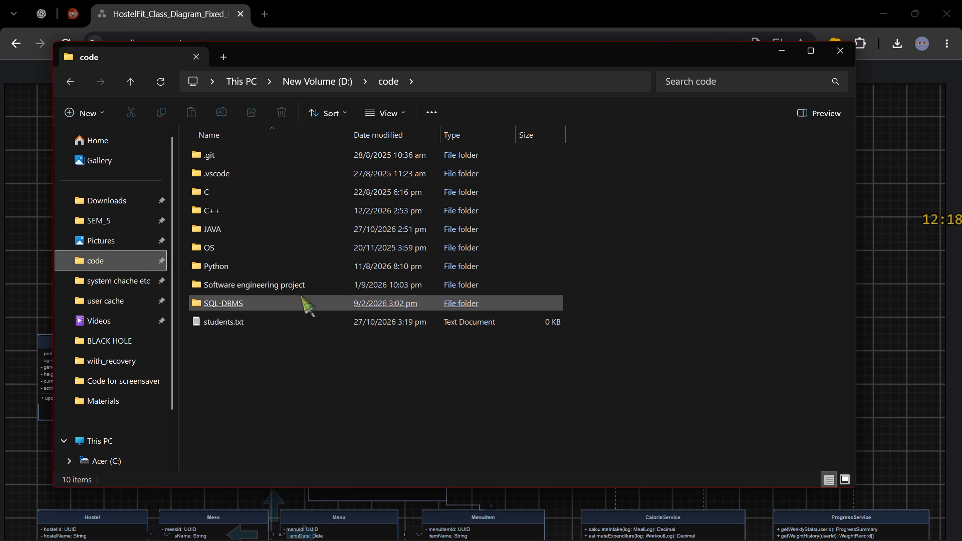
pyautogui.click(299, 286)
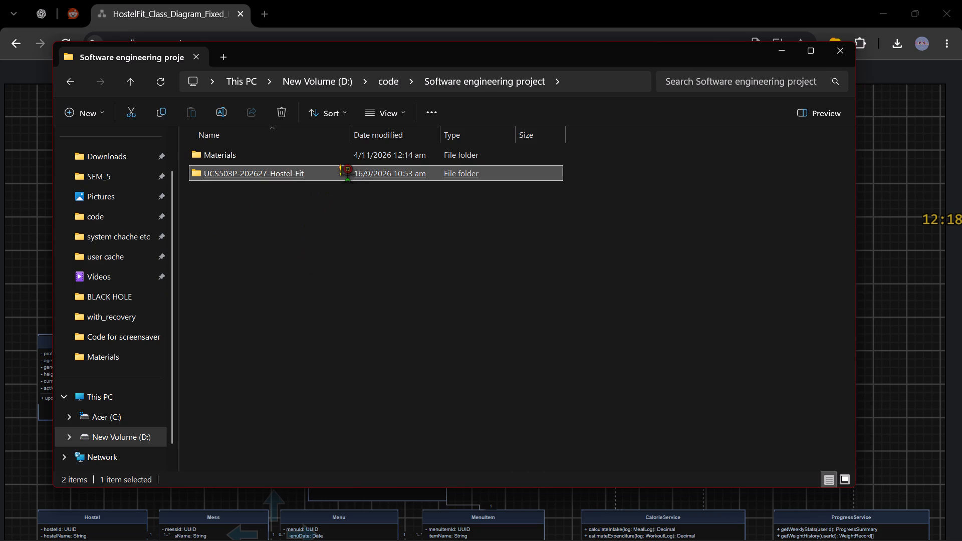
pyautogui.click(348, 147)
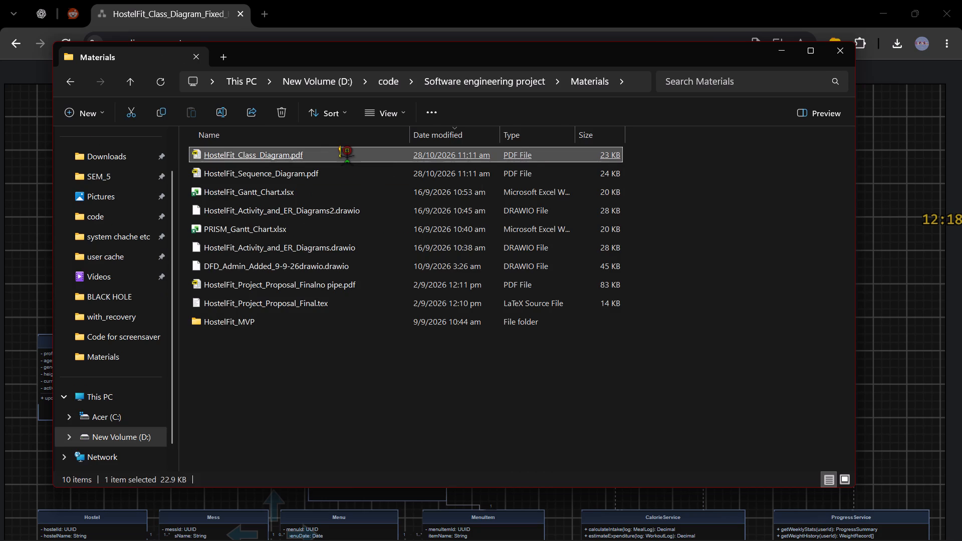
# Open HostelFit_Class_Diagram.pdf from Materials, examine its class diagram and title, and close the PDF viewer.
pyautogui.click(347, 150)
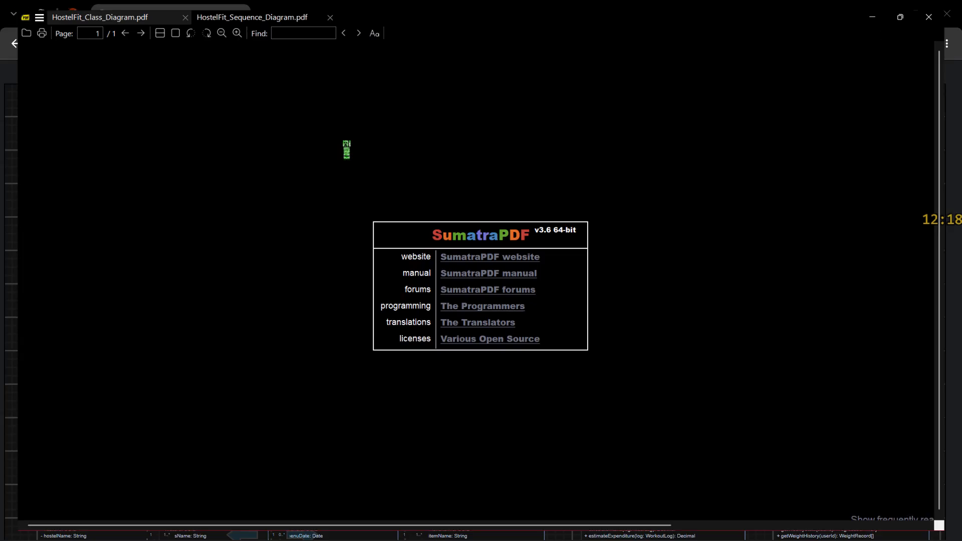
pyautogui.scroll(5, 352, 91)
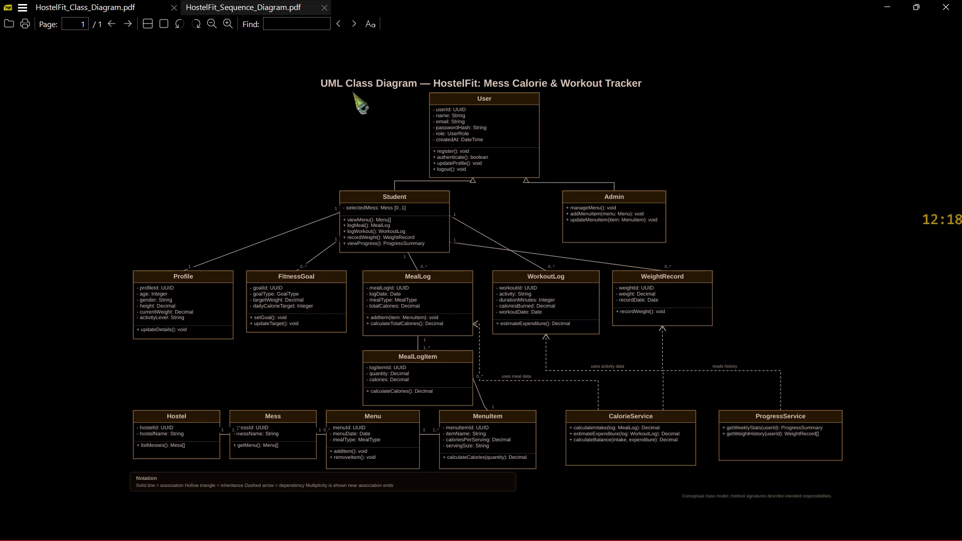
pyautogui.moveTo(343, 86); pyautogui.dragTo(315, 81)
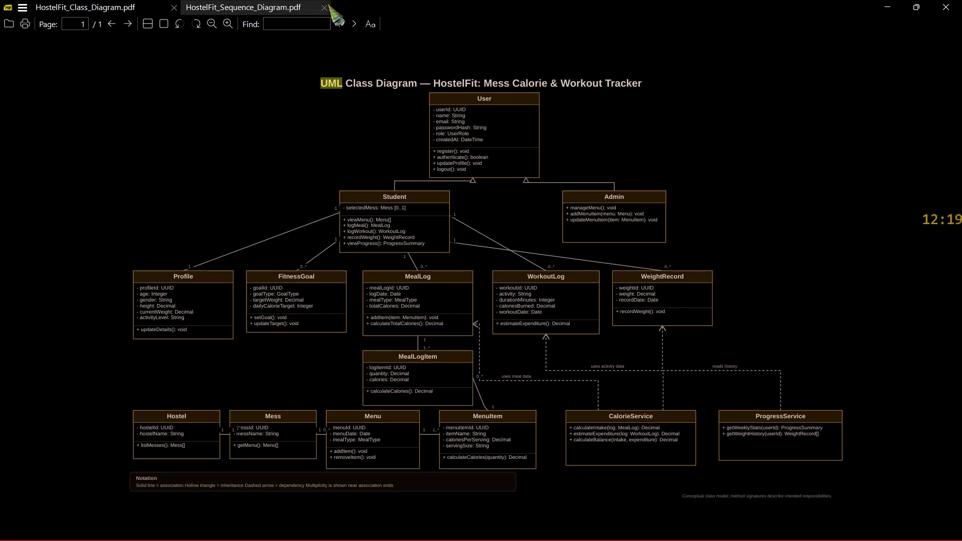
pyautogui.click(309, 193)
pyautogui.write('qq')
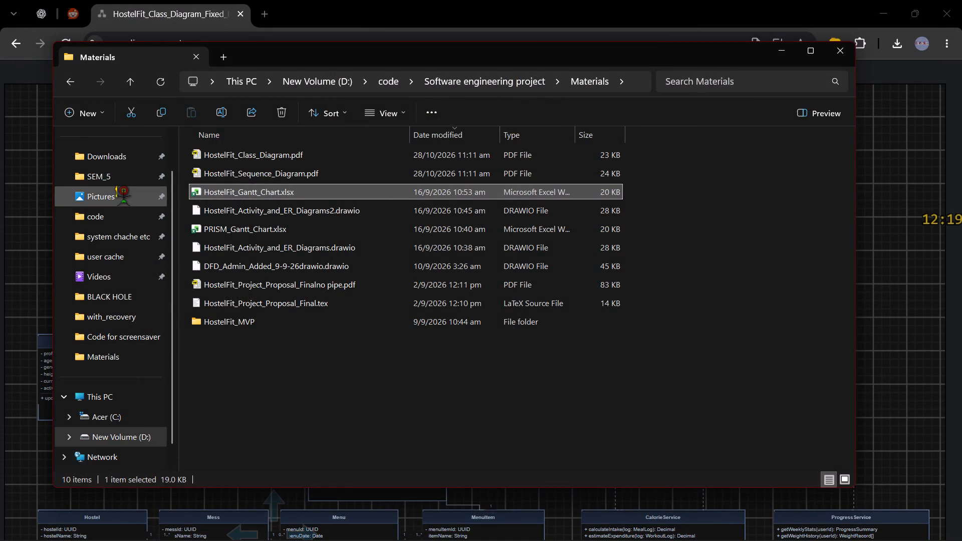
# Open the Diagrams folder inside docs of the UCS503P-202627-Hostel-Fit repository, within the code folder's Software engineering project folder.
pyautogui.click(125, 162)
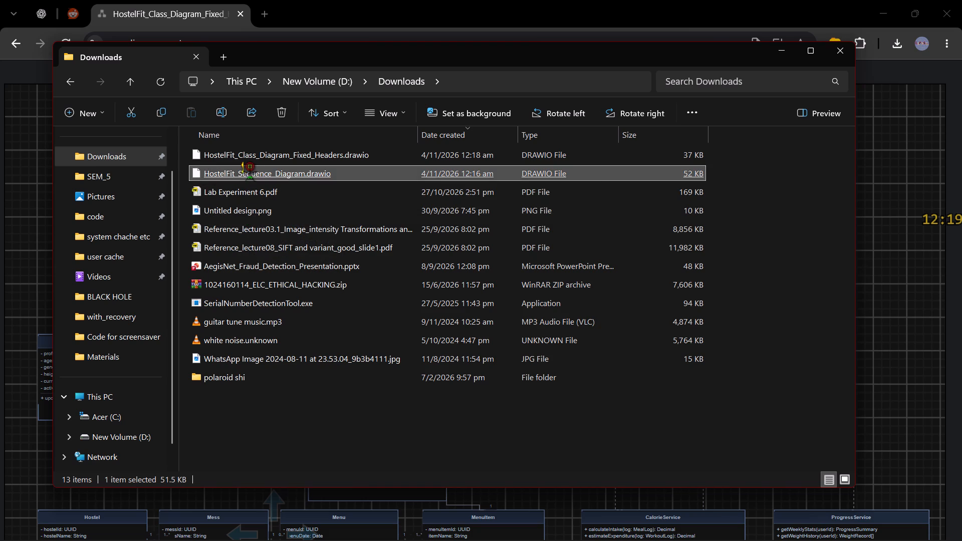
pyautogui.click(123, 221)
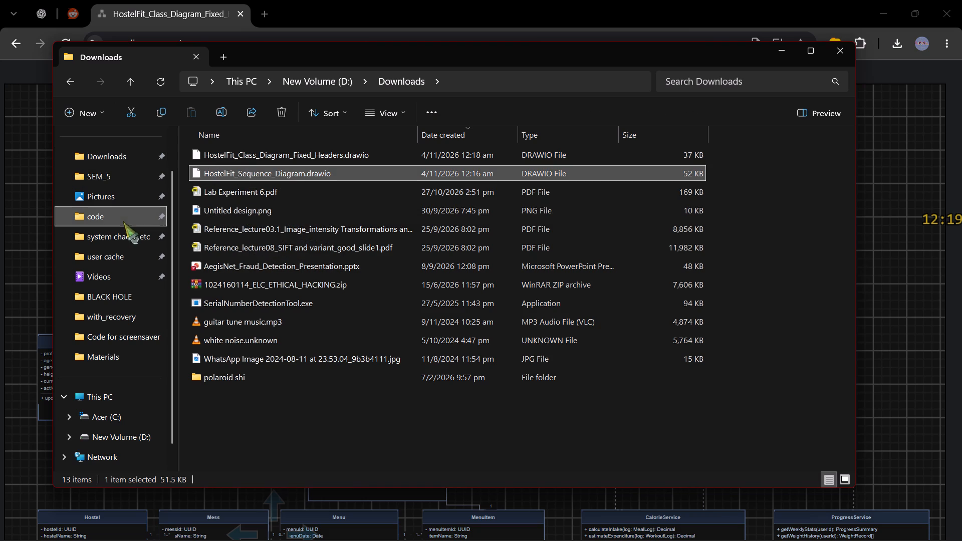
pyautogui.click(331, 288)
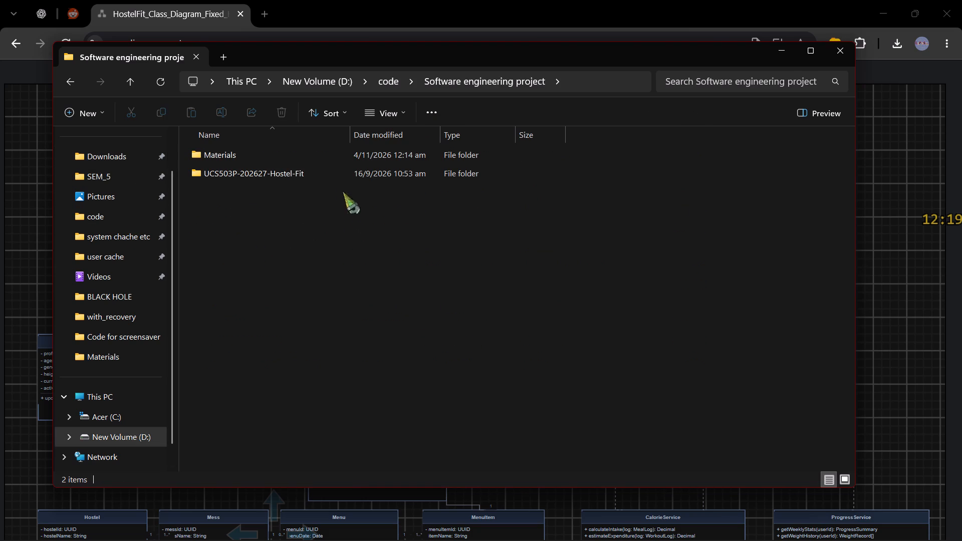
pyautogui.click(330, 171)
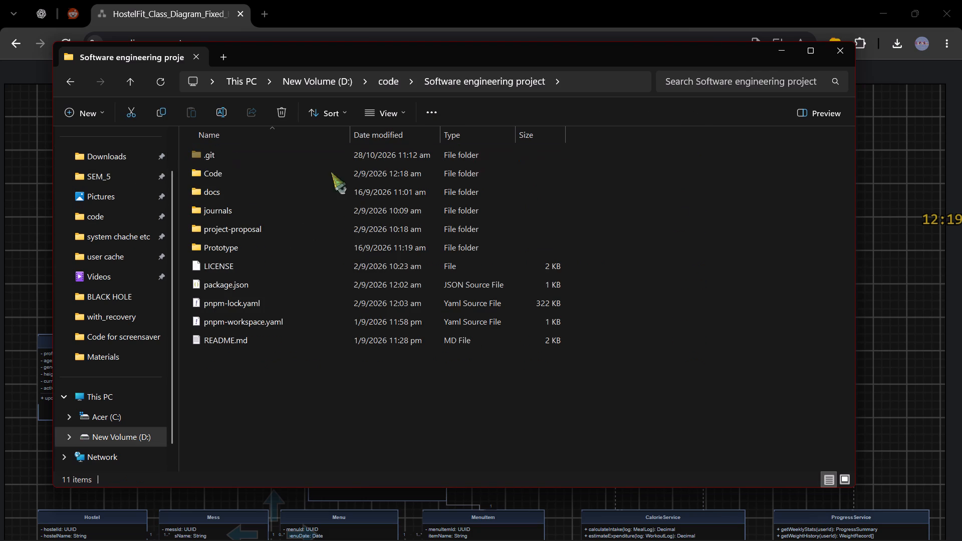
pyautogui.click(293, 195)
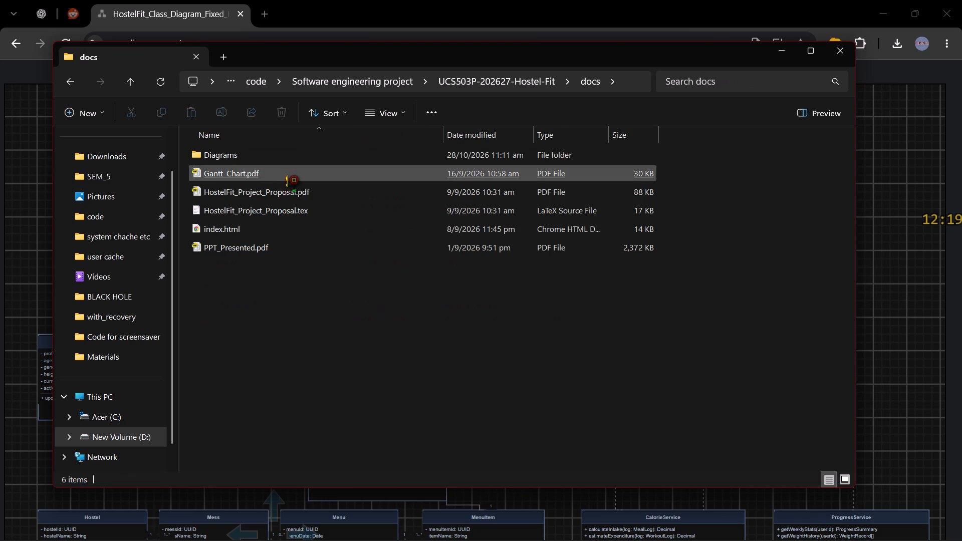
pyautogui.click(300, 159)
# Open Activity Diagram.pdf and the DFD_Level_0, DFD_Level_1 and DFD_Level_2 PDFs in turn to examine their titles.
pyautogui.click(294, 157)
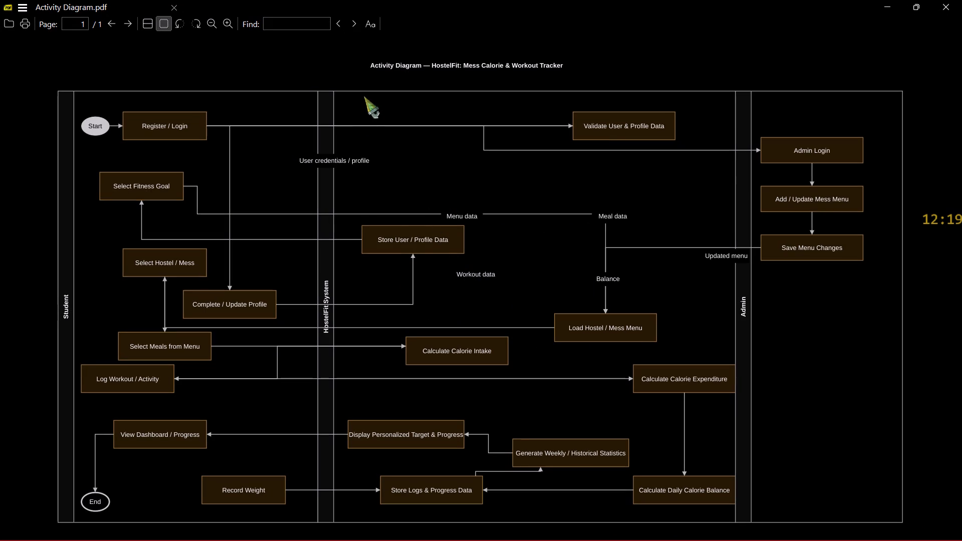
pyautogui.click(176, 6)
pyautogui.click(961, 0)
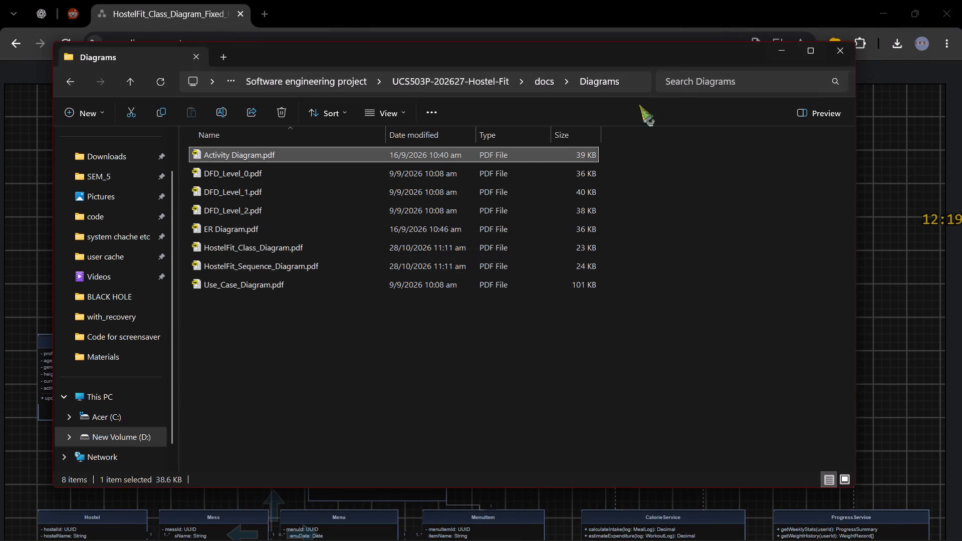
pyautogui.click(420, 172)
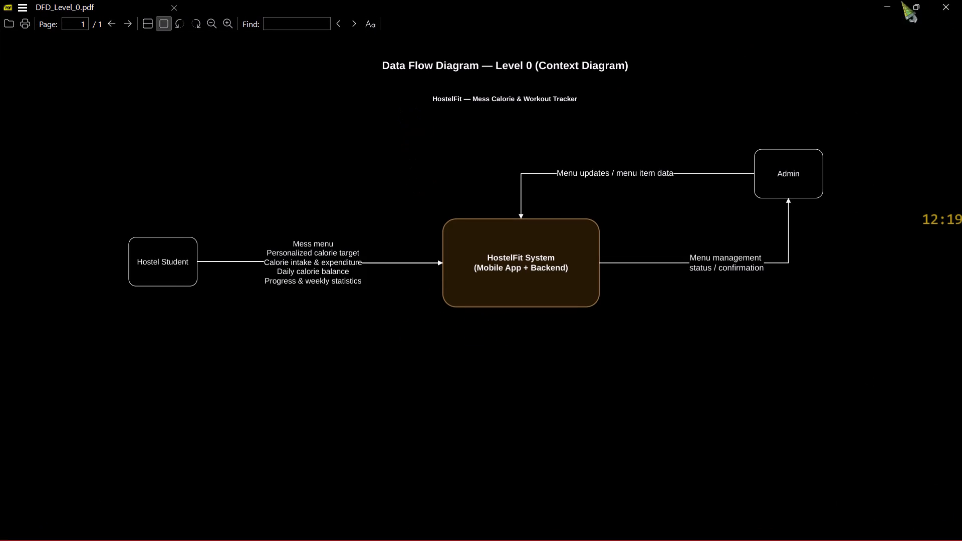
pyautogui.click(961, 0)
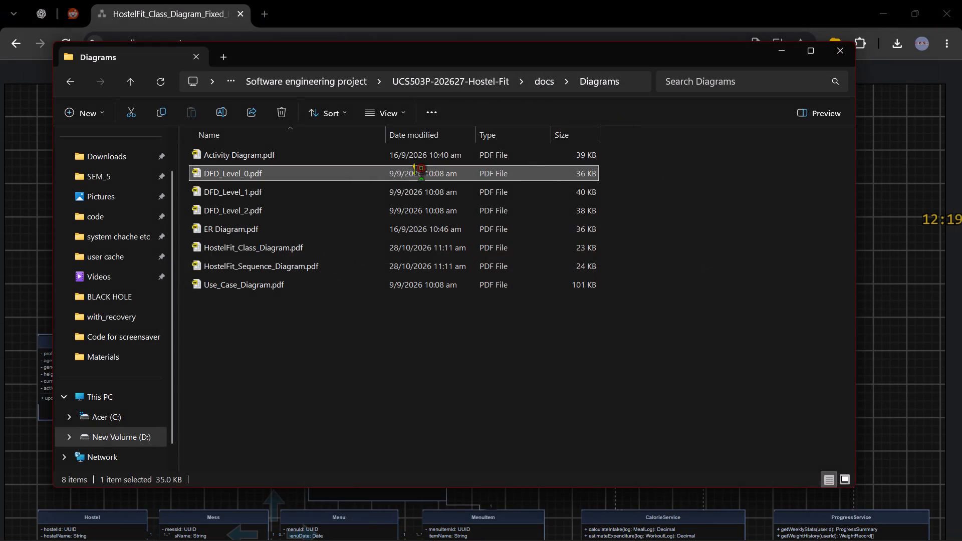
pyautogui.click(344, 176)
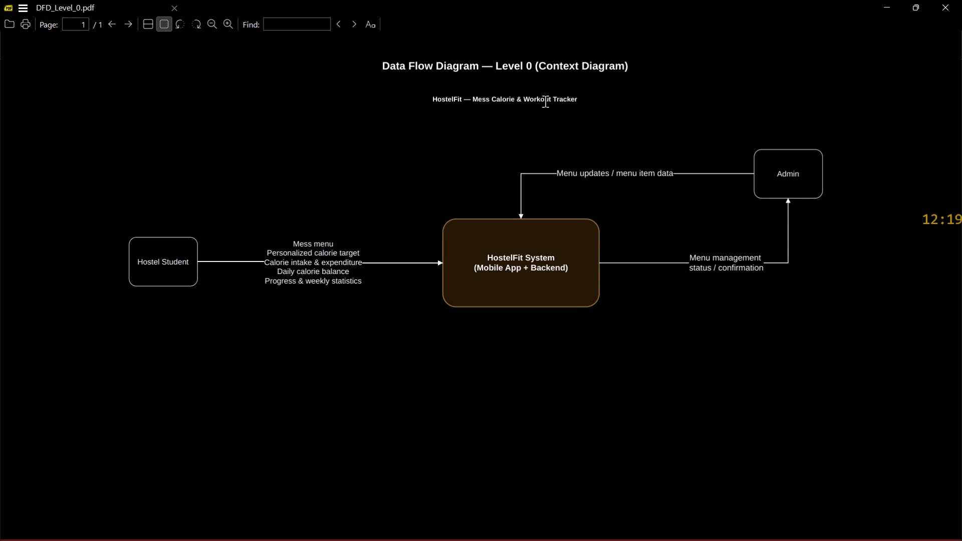
pyautogui.click(961, 0)
pyautogui.click(377, 192)
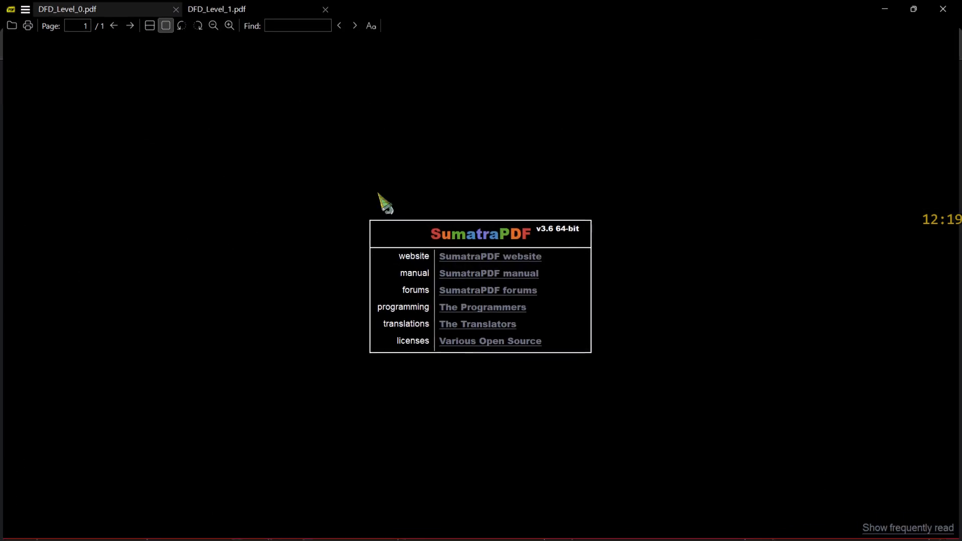
pyautogui.click(961, 0)
pyautogui.click(300, 216)
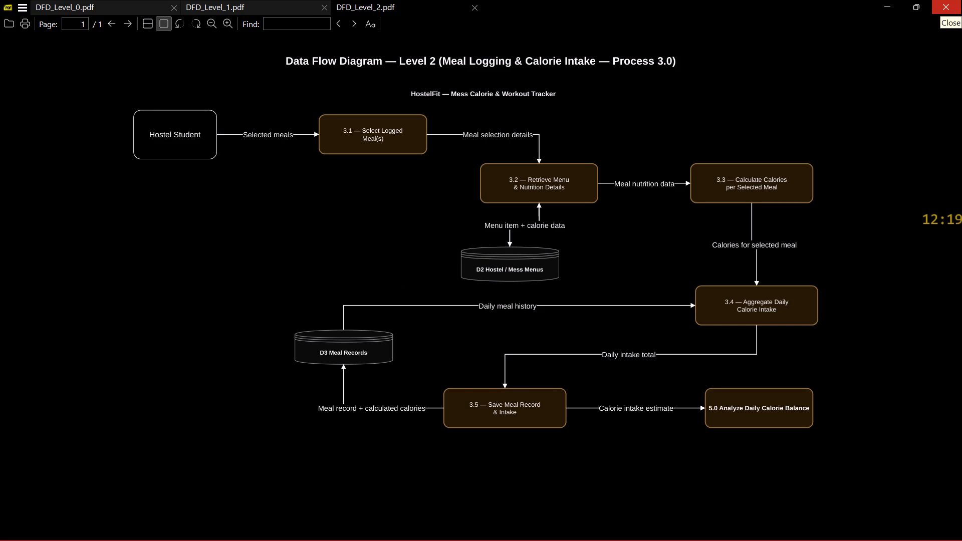
pyautogui.click(961, 0)
# Open ER Diagram.pdf and HostelFit_Class_Diagram.pdf from the Diagrams folder and examine the wording of their titles.
pyautogui.click(250, 233)
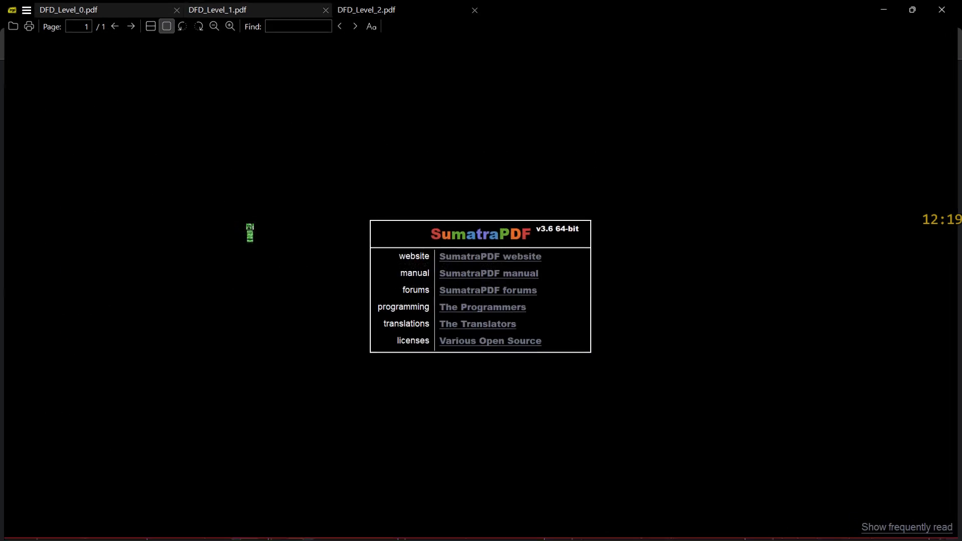
pyautogui.moveTo(396, 64); pyautogui.dragTo(463, 71)
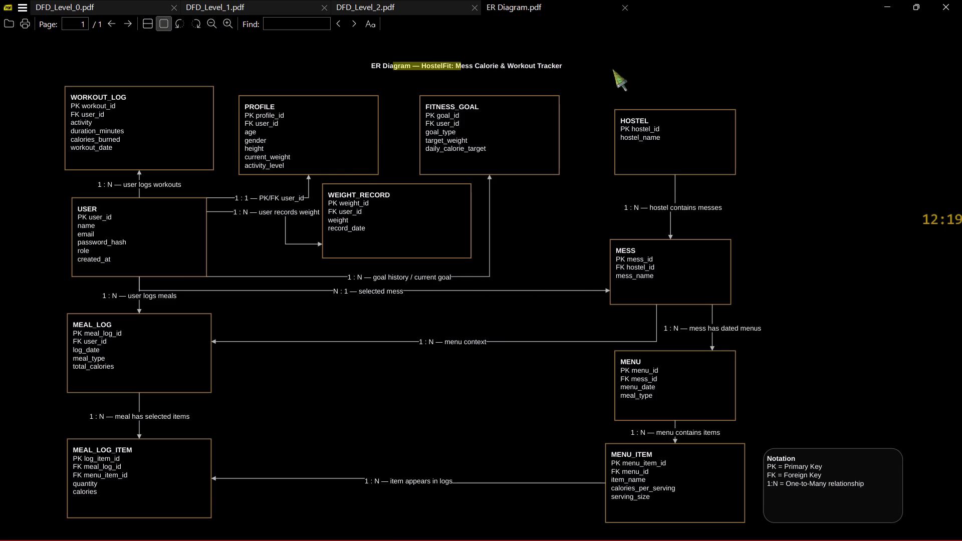
pyautogui.click(626, 68)
pyautogui.click(961, 0)
pyautogui.click(293, 251)
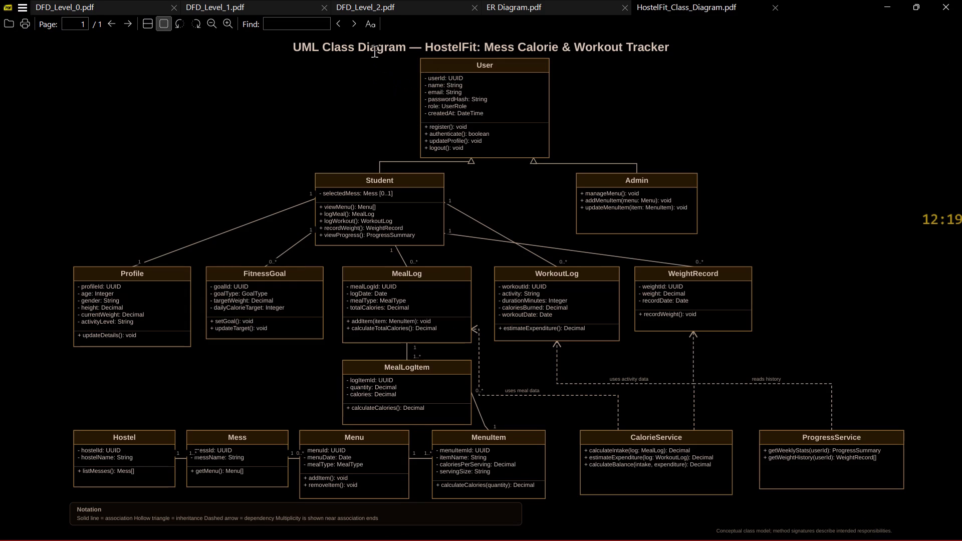
pyautogui.moveTo(407, 45); pyautogui.dragTo(695, 42)
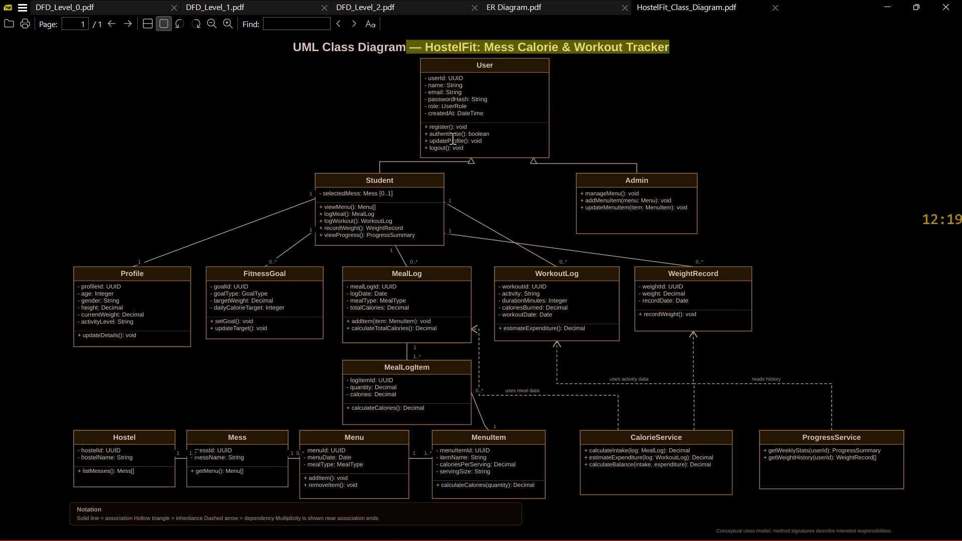
pyautogui.click(961, 0)
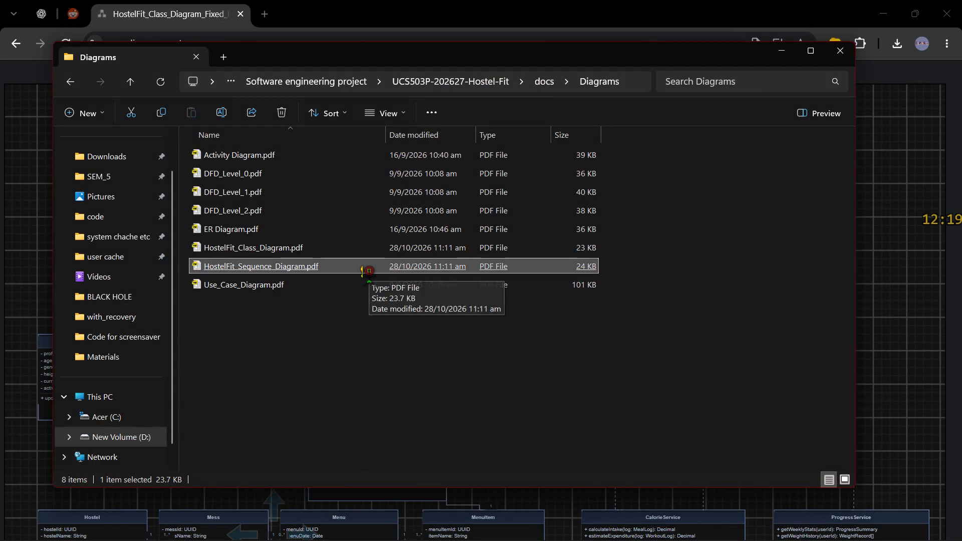
# Open HostelFit_Sequence_Diagram.pdf, examine its title and message flow up close, and close all the open PDFs.
pyautogui.click(369, 270)
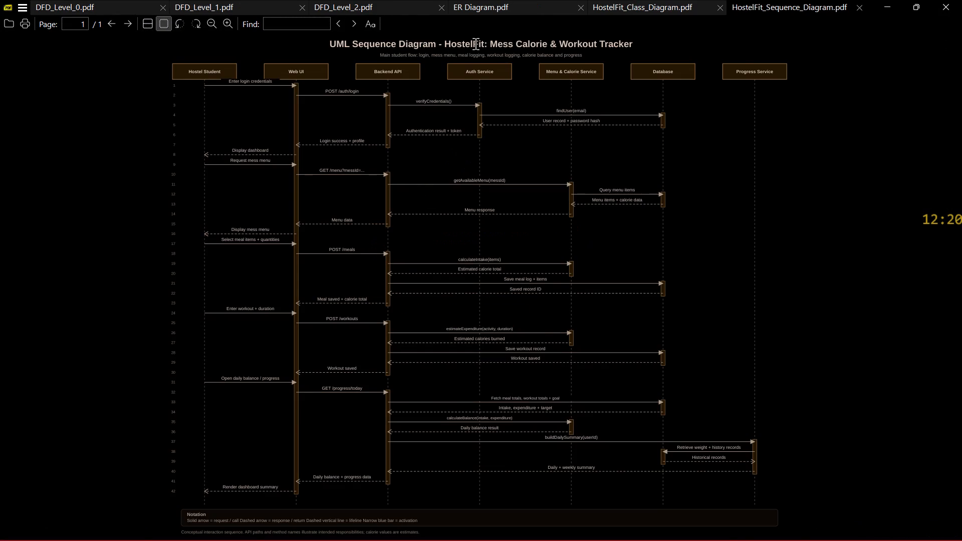
pyautogui.keyDown('ctrl'); pyautogui.scroll(8, 475, 44); pyautogui.keyUp('ctrl')
pyautogui.scroll(1, 475, 44)
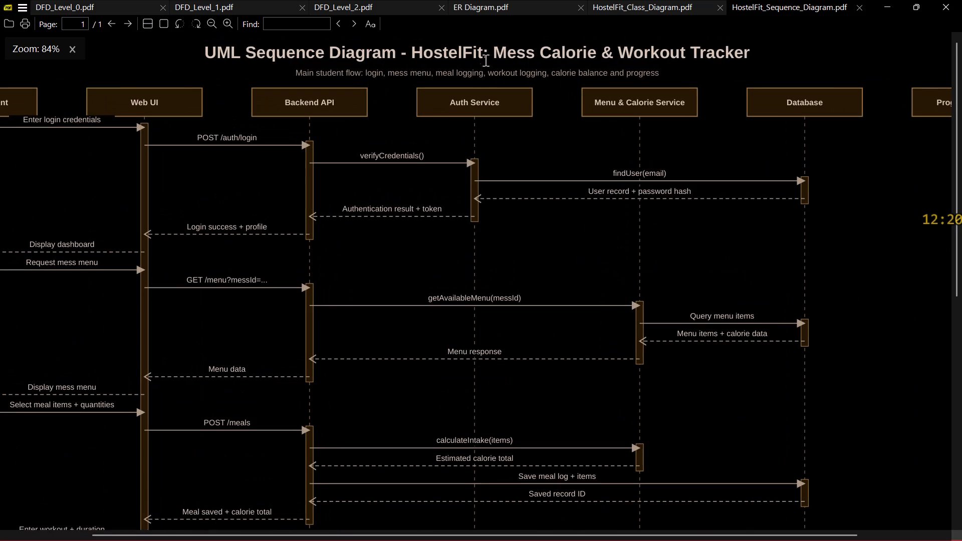
pyautogui.scroll(1, 486, 60)
pyautogui.click(486, 55)
pyautogui.moveTo(486, 55); pyautogui.dragTo(629, 61)
pyautogui.moveTo(392, 52); pyautogui.dragTo(680, 47)
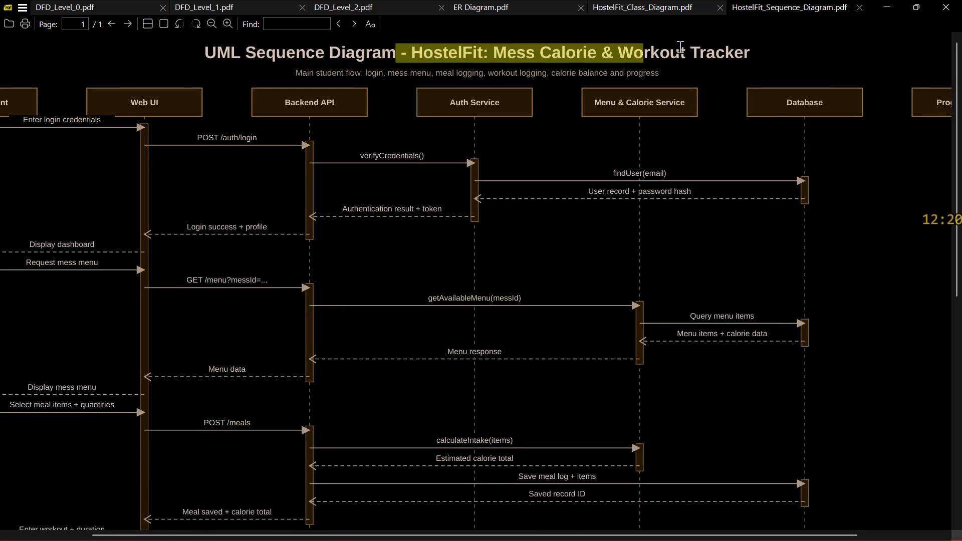
pyautogui.moveTo(680, 47); pyautogui.dragTo(680, 47)
pyautogui.scroll(1, 680, 47)
pyautogui.click(465, 179)
pyautogui.keyDown('ctrl'); pyautogui.scroll(-5, 465, 179); pyautogui.keyUp('ctrl')
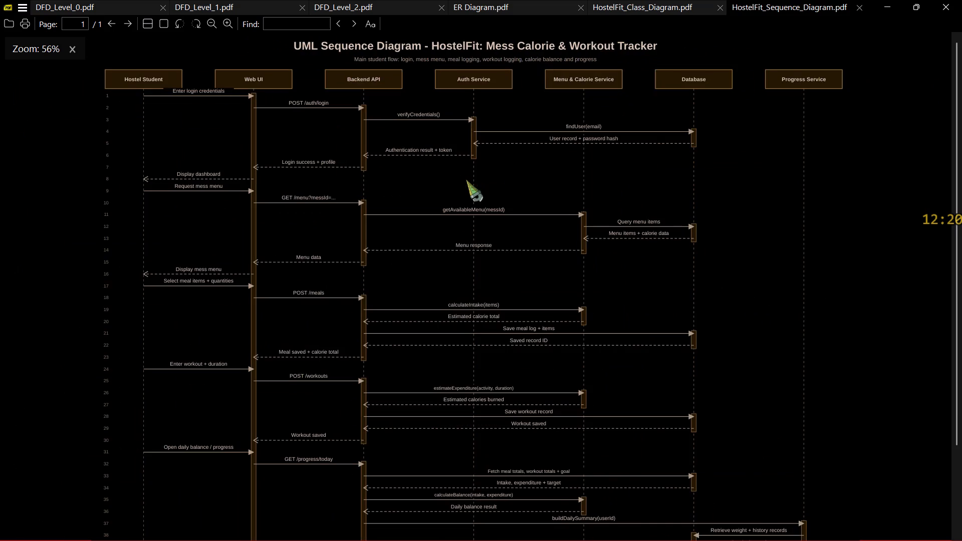
pyautogui.keyDown('ctrl'); pyautogui.scroll(9, 465, 179); pyautogui.keyUp('ctrl')
pyautogui.keyDown('ctrl'); pyautogui.scroll(-4, 465, 179); pyautogui.keyUp('ctrl')
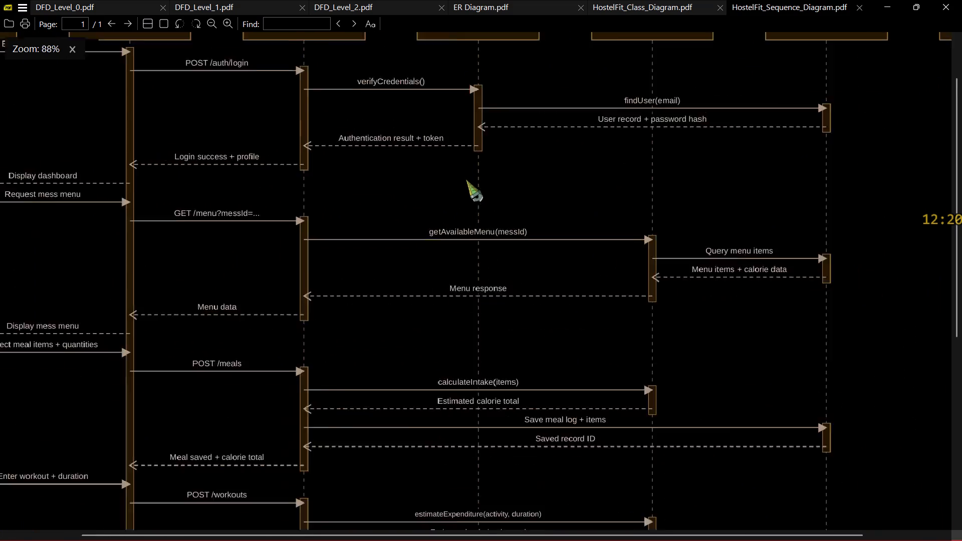
pyautogui.keyDown('ctrl'); pyautogui.scroll(-8, 465, 179); pyautogui.keyUp('ctrl')
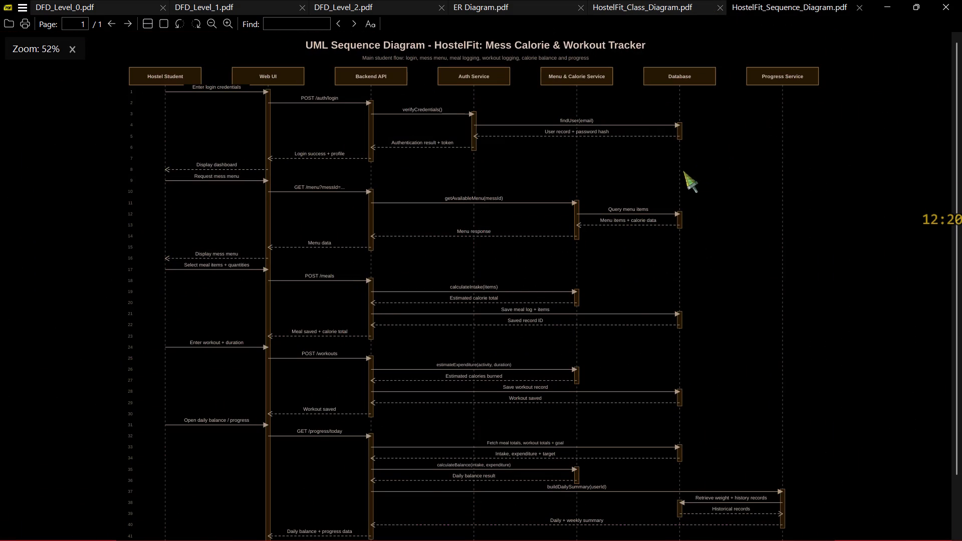
pyautogui.press('q')
pyautogui.write('qqqqqqq')
pyautogui.click(655, 196)
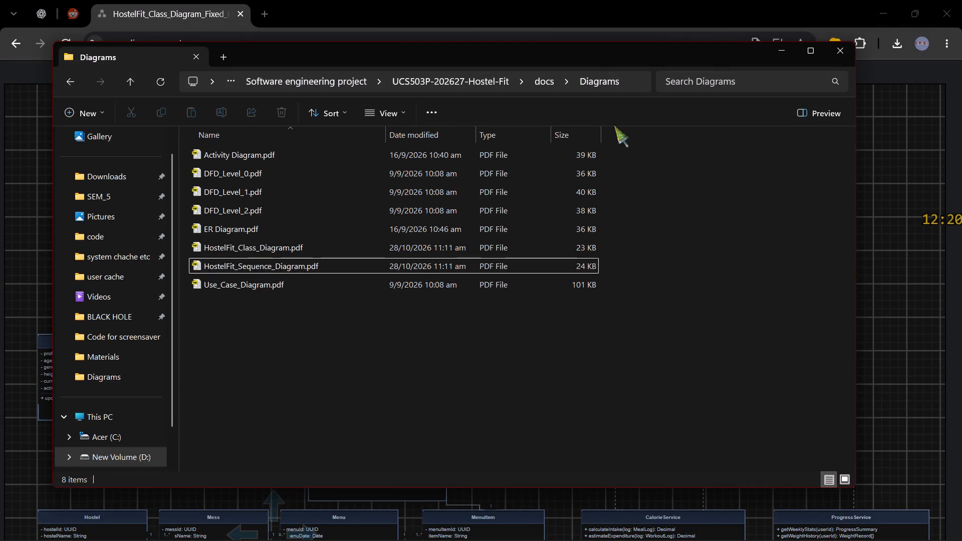
# Switch back to the class diagram in Chrome and reshape the Student–User inheritance connector's end so its arrowhead points up into User's bottom edge.
pyautogui.click(568, 0)
pyautogui.click(287, 150)
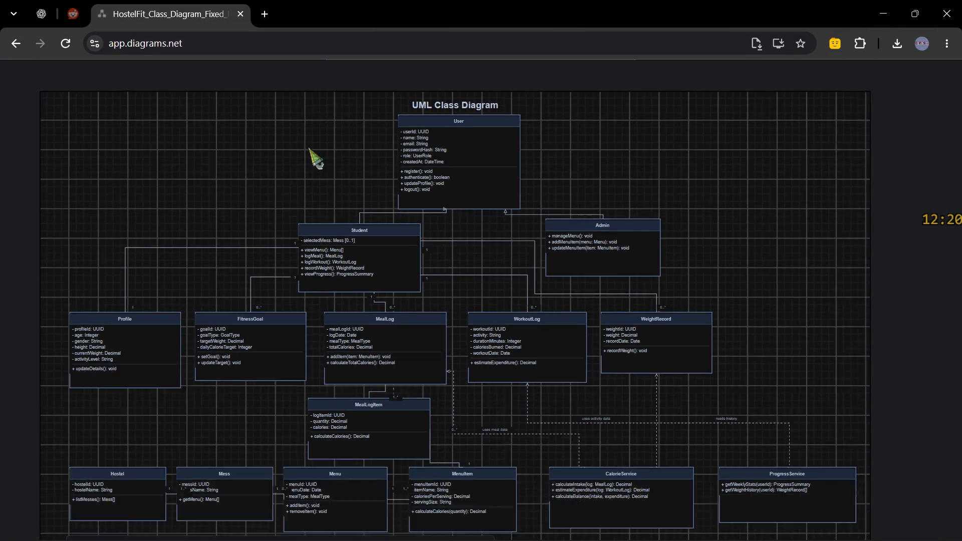
pyautogui.click(547, 129)
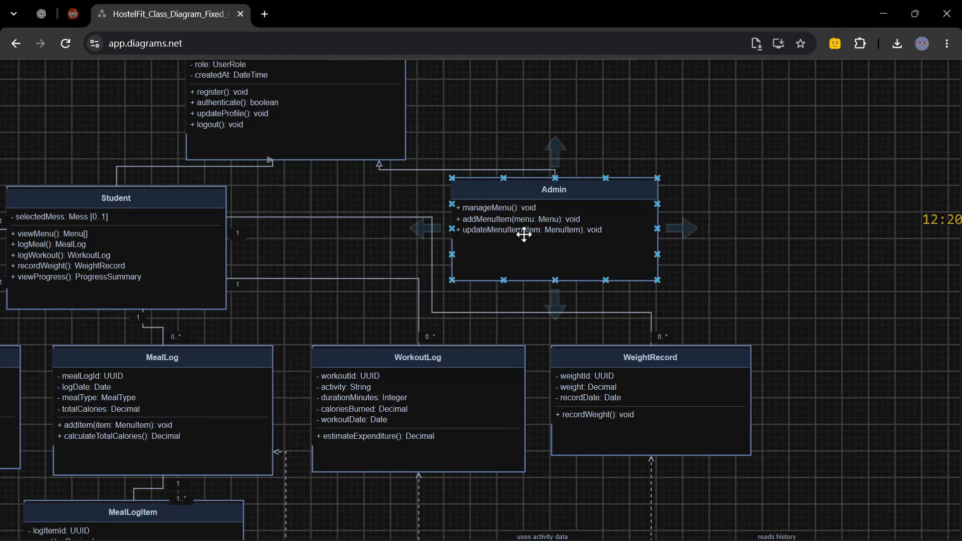
pyautogui.hscroll(3, 308, 205)
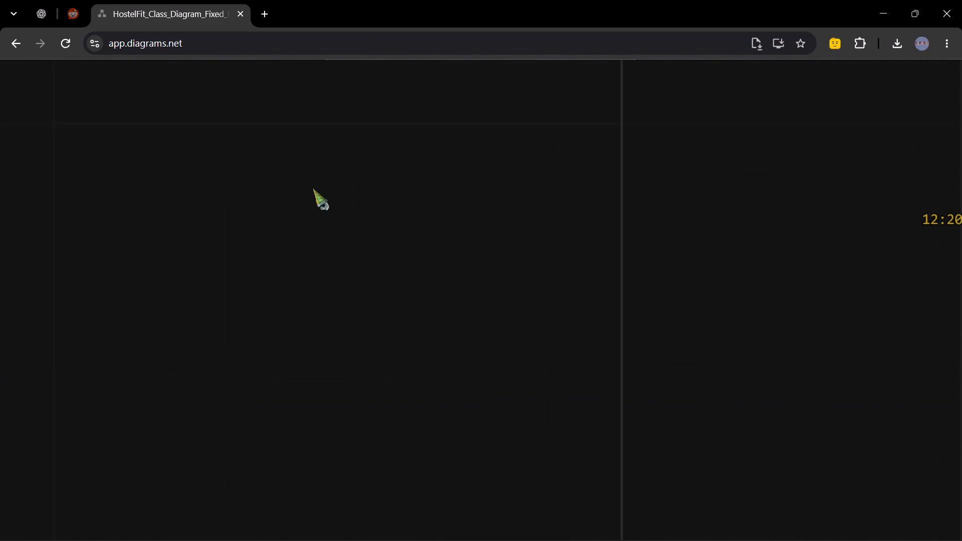
pyautogui.scroll(-3, 312, 187)
pyautogui.scroll(6, 312, 187)
pyautogui.scroll(-1, 312, 187)
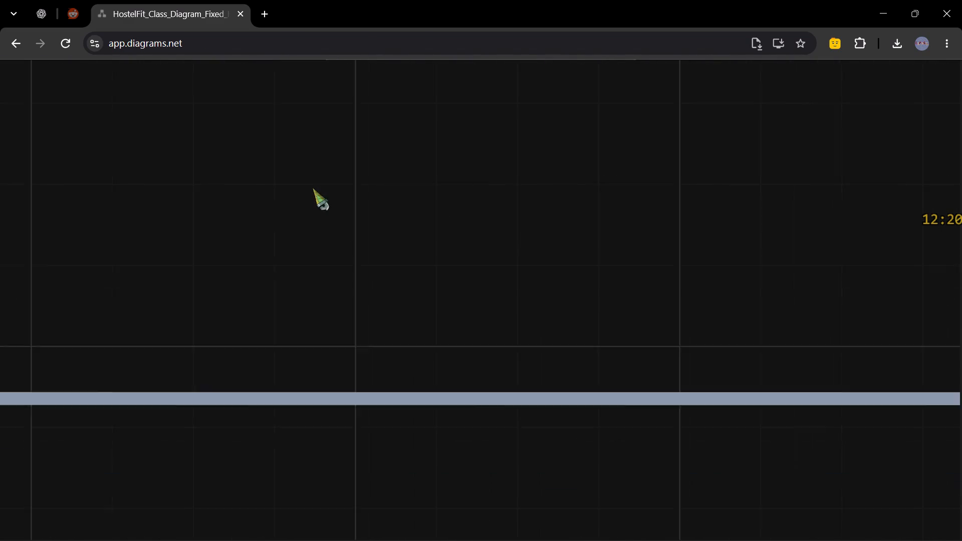
pyautogui.hscroll(1, 312, 187)
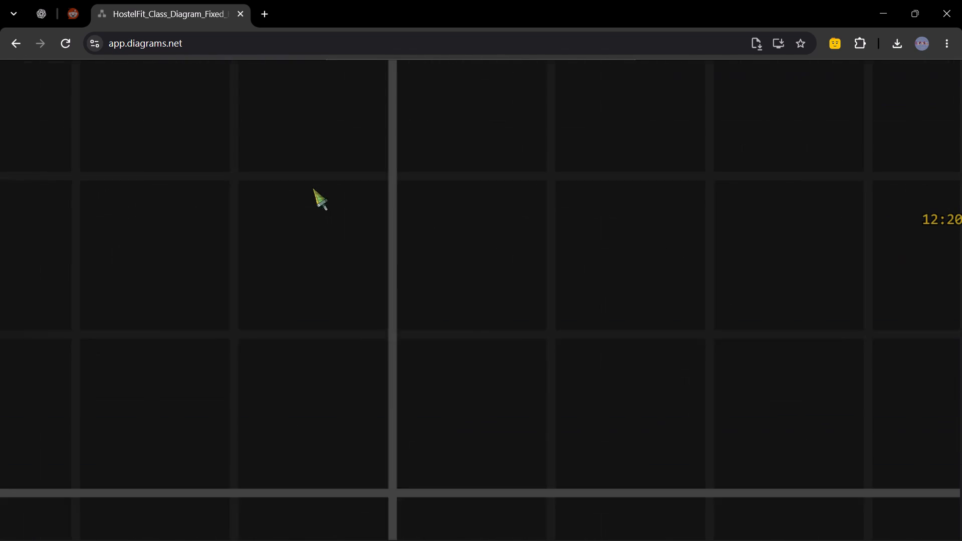
pyautogui.hscroll(1, 312, 187)
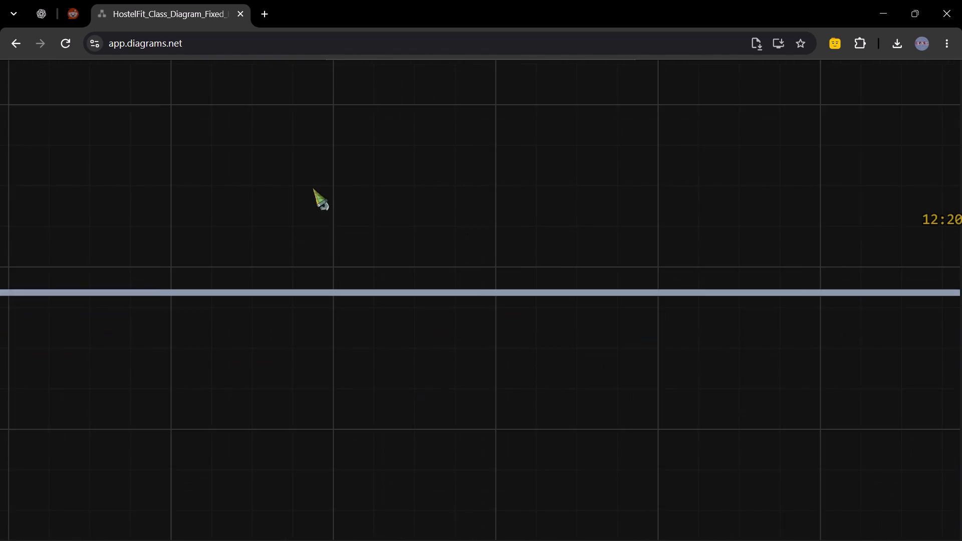
pyautogui.moveTo(310, 177); pyautogui.dragTo(363, 255)
pyautogui.moveTo(319, 179); pyautogui.dragTo(399, 274, button='right')
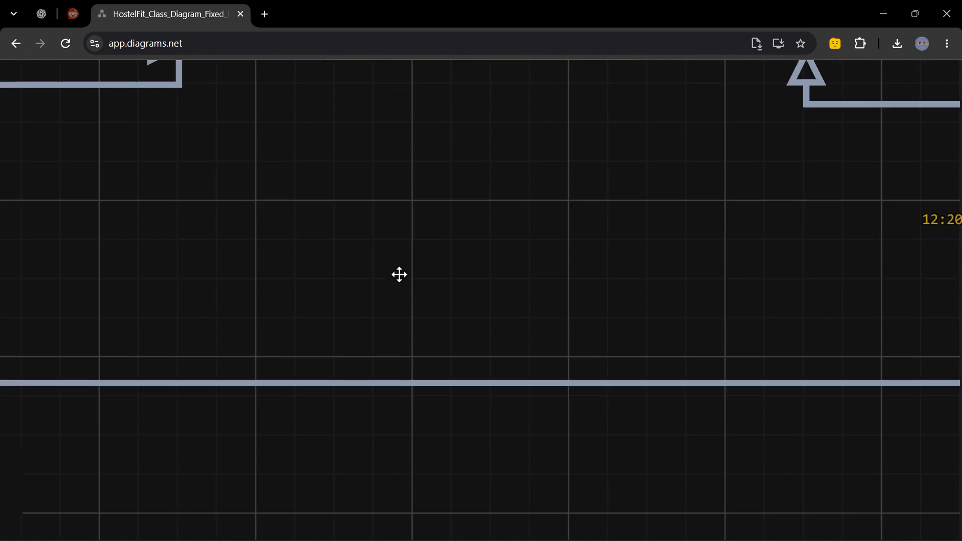
pyautogui.moveTo(399, 274); pyautogui.dragTo(525, 389, button='right')
pyautogui.click(307, 191)
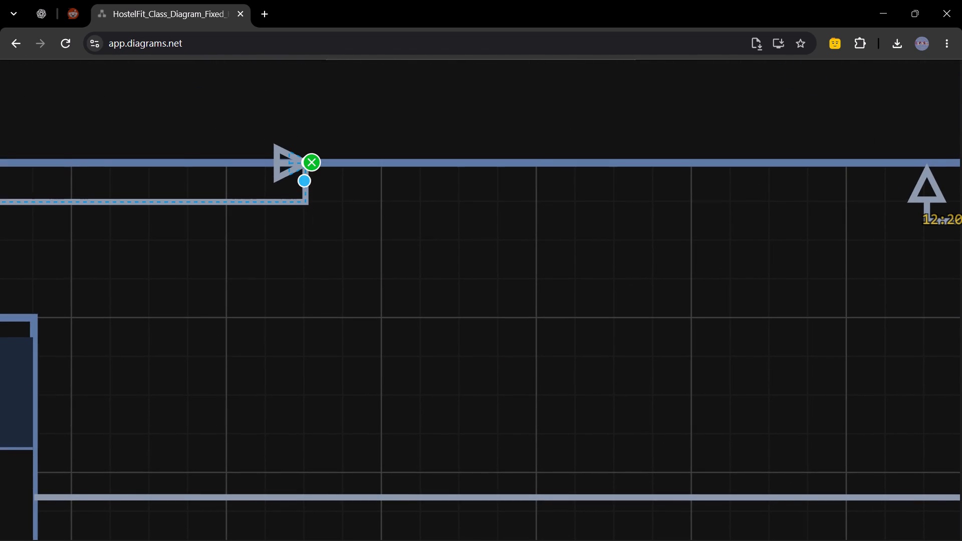
pyautogui.click(287, 167)
pyautogui.moveTo(307, 181); pyautogui.dragTo(315, 185)
pyautogui.click(421, 255)
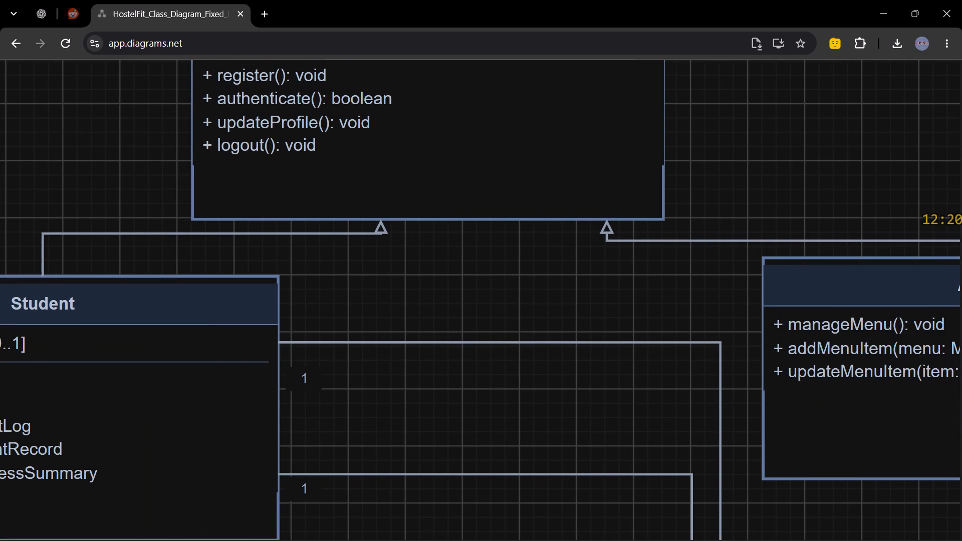
# Move the horizontal segment of the Student–User inheritance connector slightly down, away from its arrowhead.
pyautogui.click(259, 235)
pyautogui.moveTo(212, 231); pyautogui.dragTo(214, 244)
pyautogui.click(510, 289)
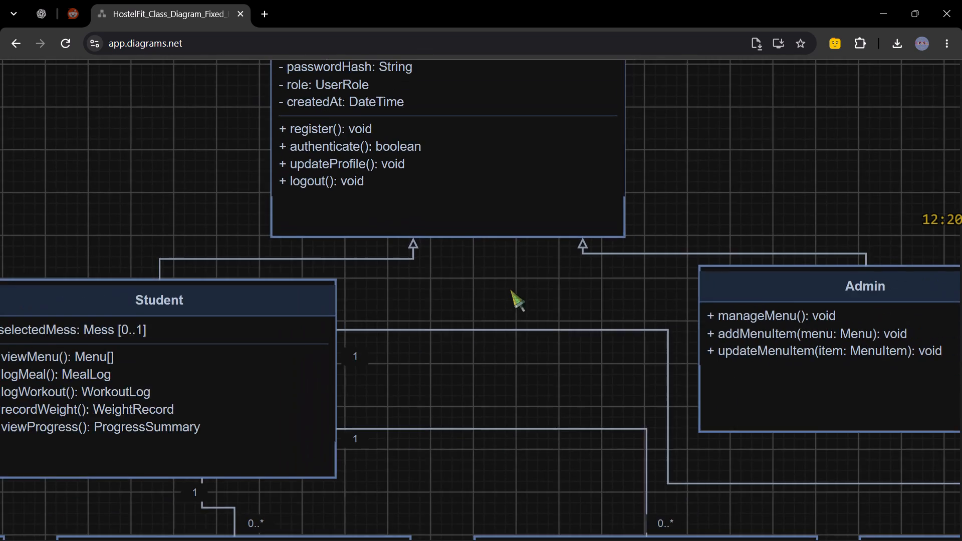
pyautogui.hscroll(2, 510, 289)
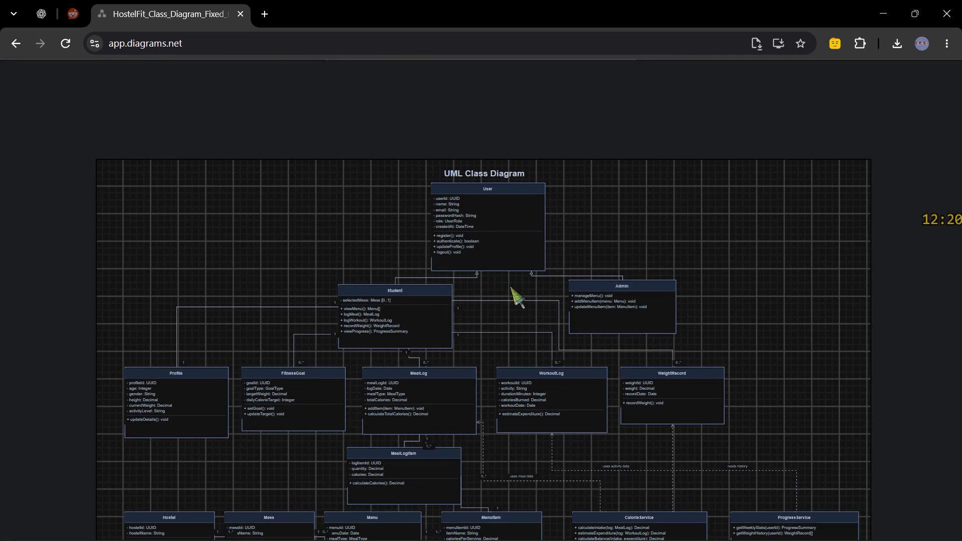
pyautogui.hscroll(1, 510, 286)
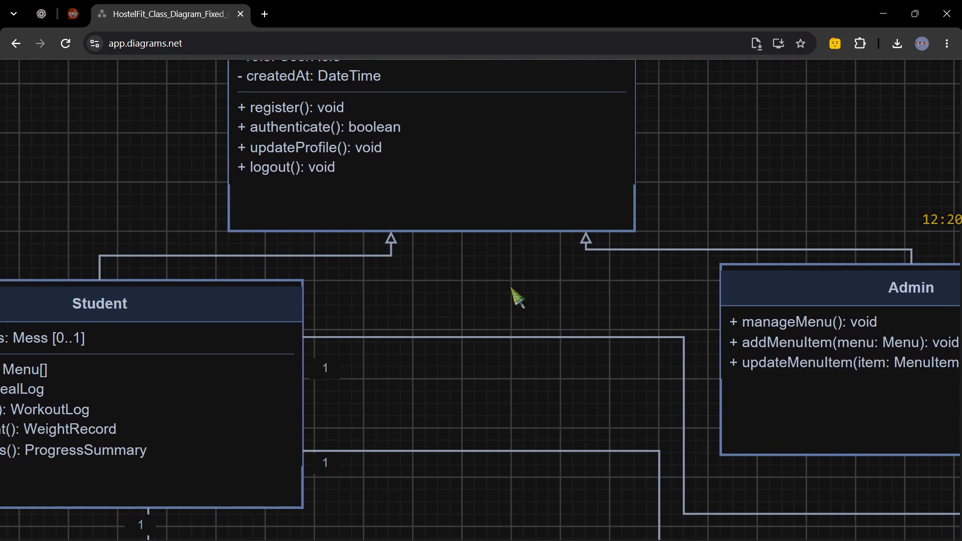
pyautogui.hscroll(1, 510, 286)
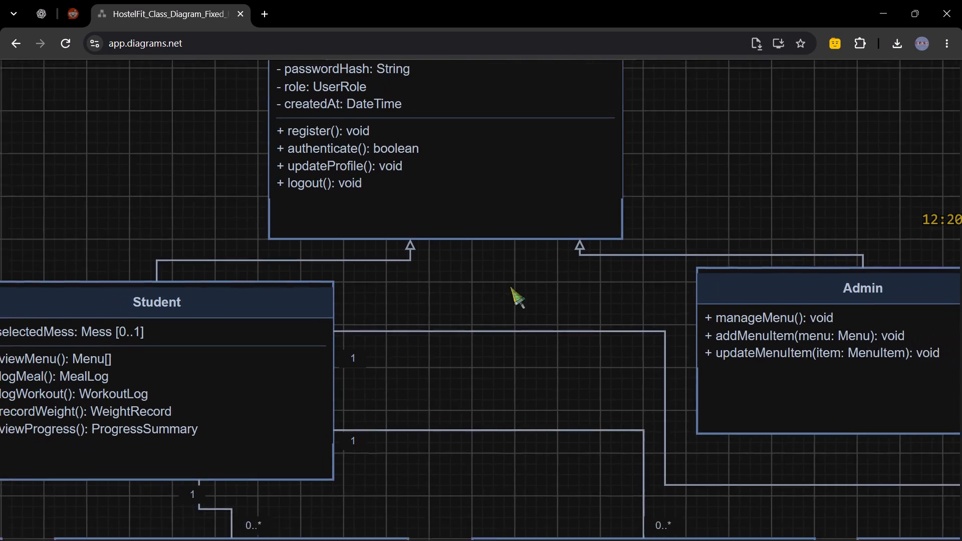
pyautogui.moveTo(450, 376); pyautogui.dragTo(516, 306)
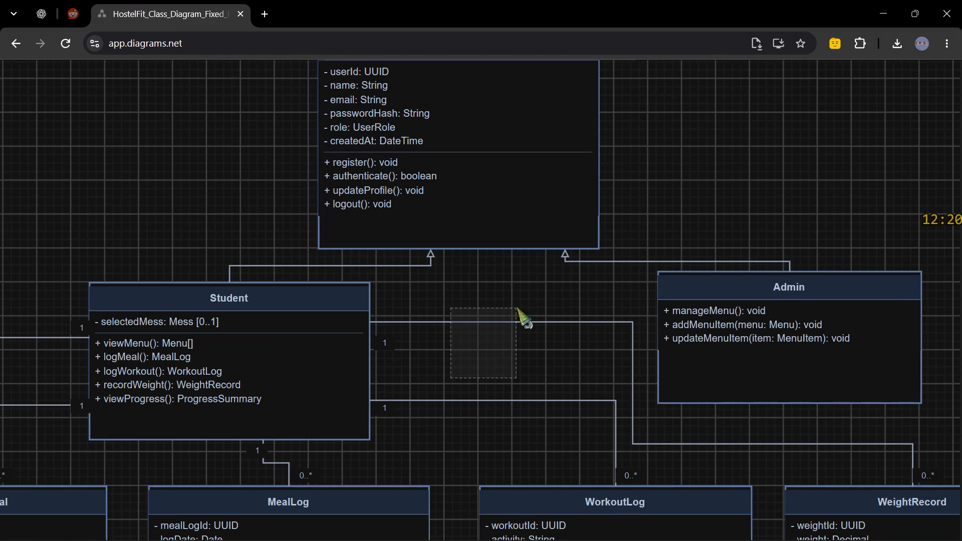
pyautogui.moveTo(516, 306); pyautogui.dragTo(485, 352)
# Move the Student-end "1" labels of the Profile and FitnessGoal connectors left, clear of the box edge and connector lines.
pyautogui.moveTo(483, 352); pyautogui.dragTo(757, 253, button='right')
pyautogui.scroll(4, 382, 267)
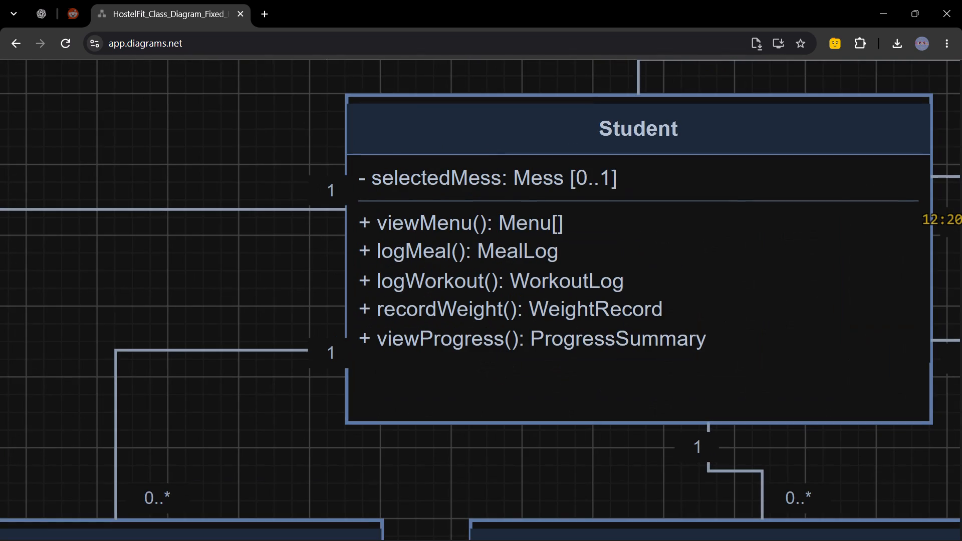
pyautogui.click(324, 183)
pyautogui.moveTo(326, 189); pyautogui.dragTo(310, 188)
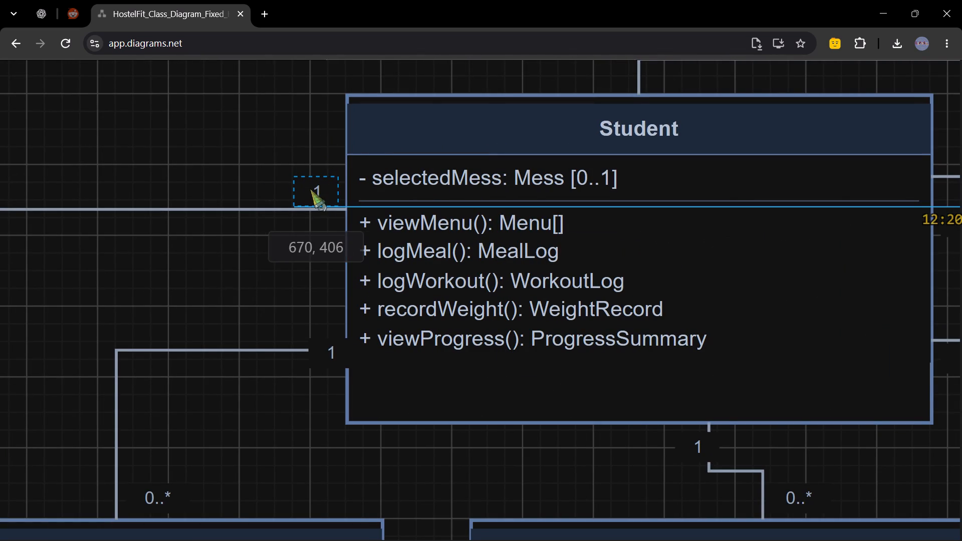
pyautogui.moveTo(310, 188); pyautogui.dragTo(309, 188)
pyautogui.click(325, 348)
pyautogui.moveTo(329, 354); pyautogui.dragTo(317, 339)
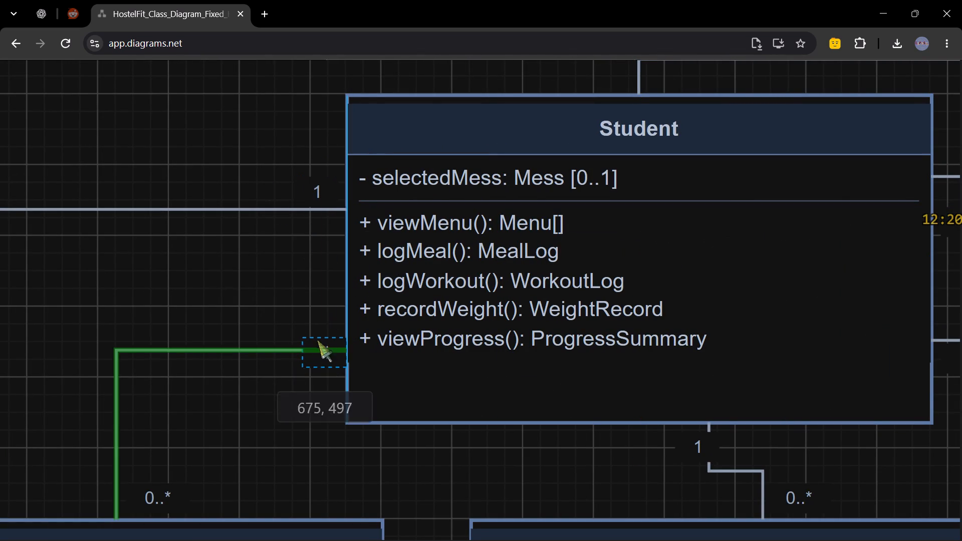
pyautogui.moveTo(317, 339); pyautogui.dragTo(313, 332)
pyautogui.click(251, 399)
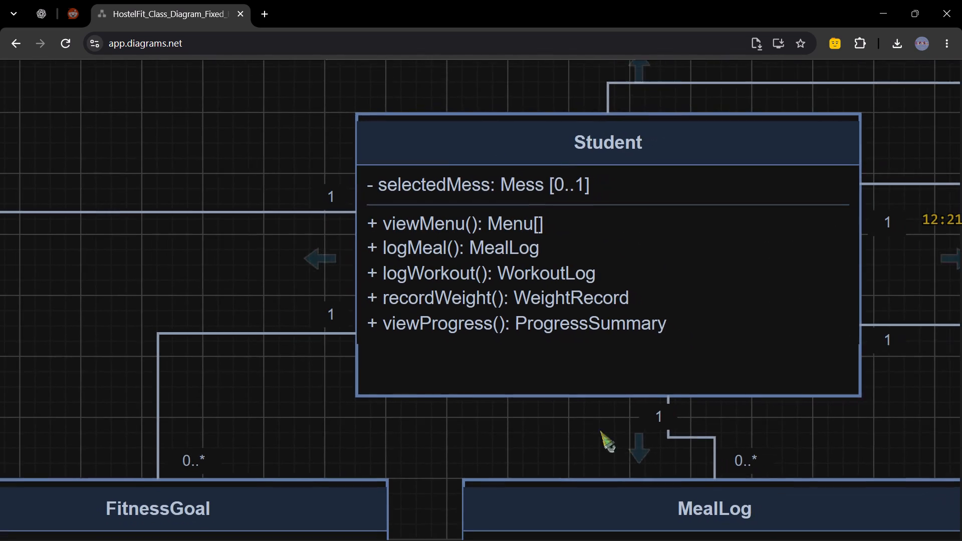
# Shift the "1" label below Student slightly left, away from the Student–MealLog connector.
pyautogui.click(653, 416)
pyautogui.moveTo(653, 416); pyautogui.dragTo(639, 416)
pyautogui.click(499, 441)
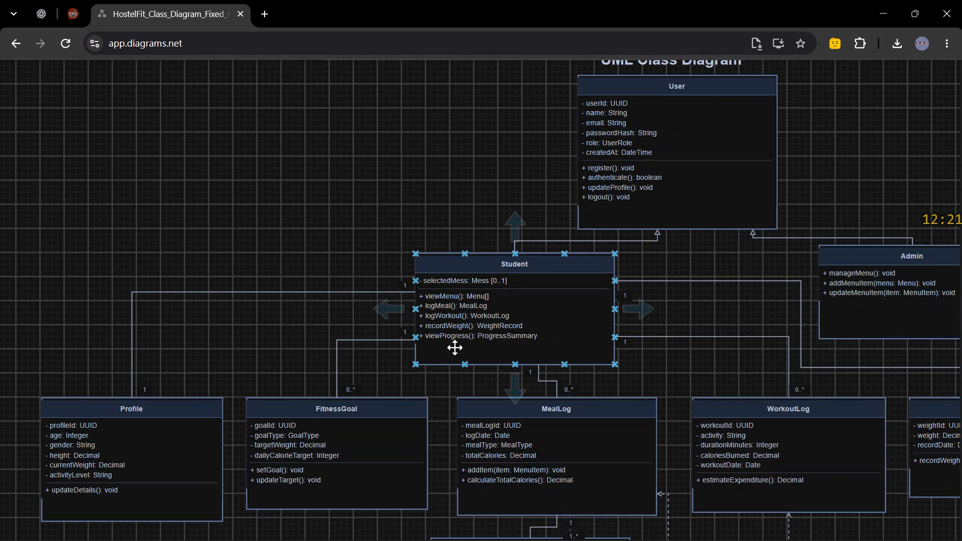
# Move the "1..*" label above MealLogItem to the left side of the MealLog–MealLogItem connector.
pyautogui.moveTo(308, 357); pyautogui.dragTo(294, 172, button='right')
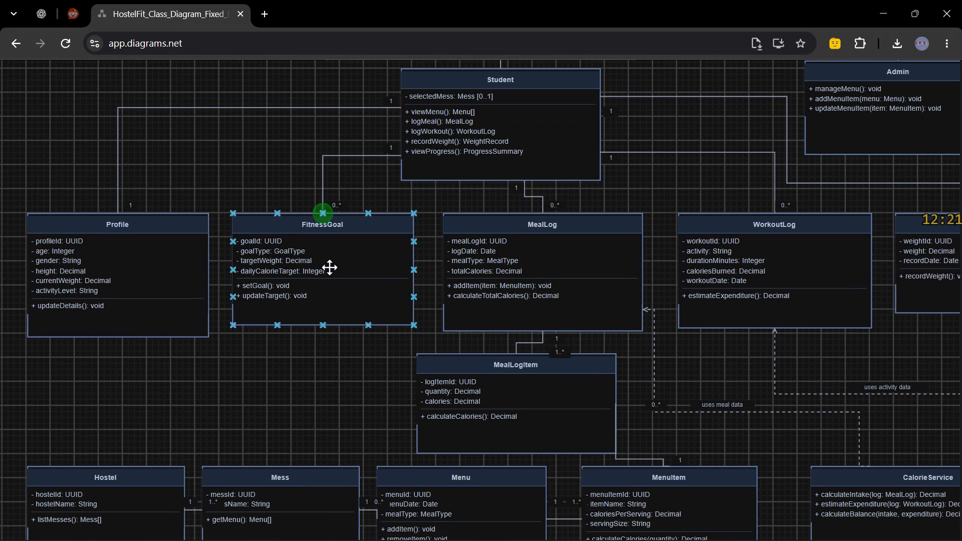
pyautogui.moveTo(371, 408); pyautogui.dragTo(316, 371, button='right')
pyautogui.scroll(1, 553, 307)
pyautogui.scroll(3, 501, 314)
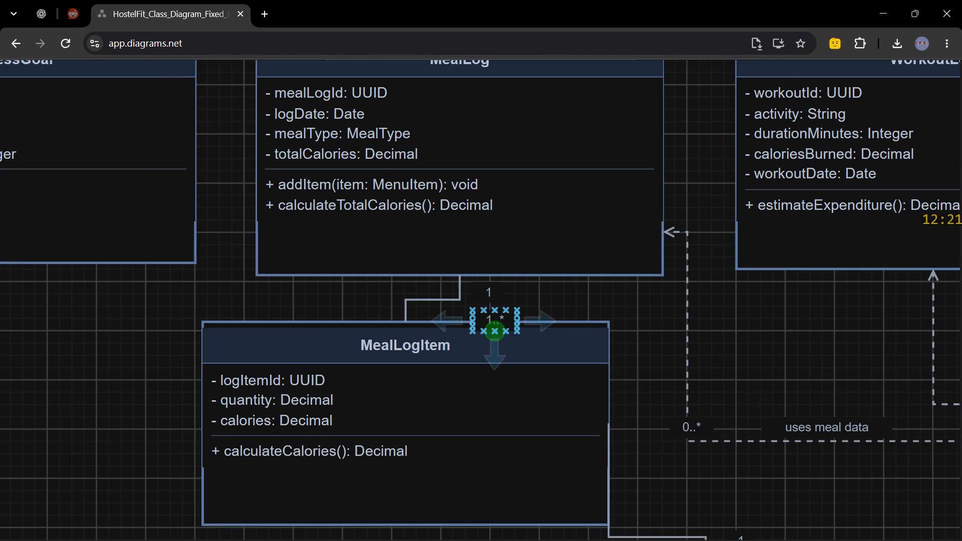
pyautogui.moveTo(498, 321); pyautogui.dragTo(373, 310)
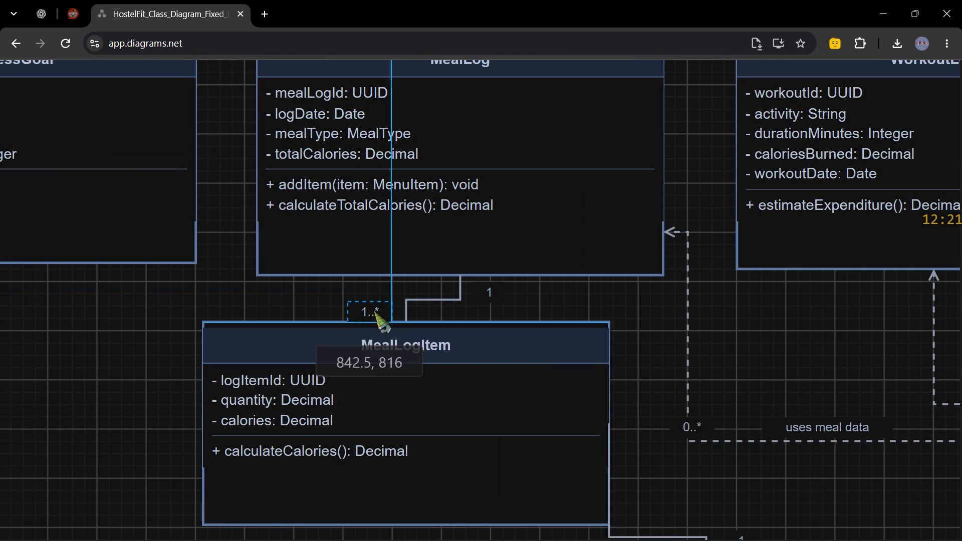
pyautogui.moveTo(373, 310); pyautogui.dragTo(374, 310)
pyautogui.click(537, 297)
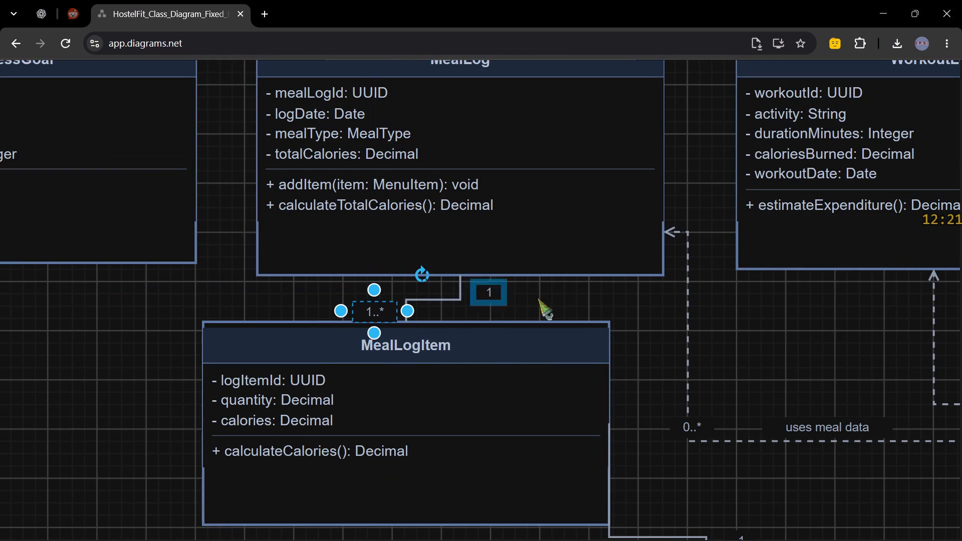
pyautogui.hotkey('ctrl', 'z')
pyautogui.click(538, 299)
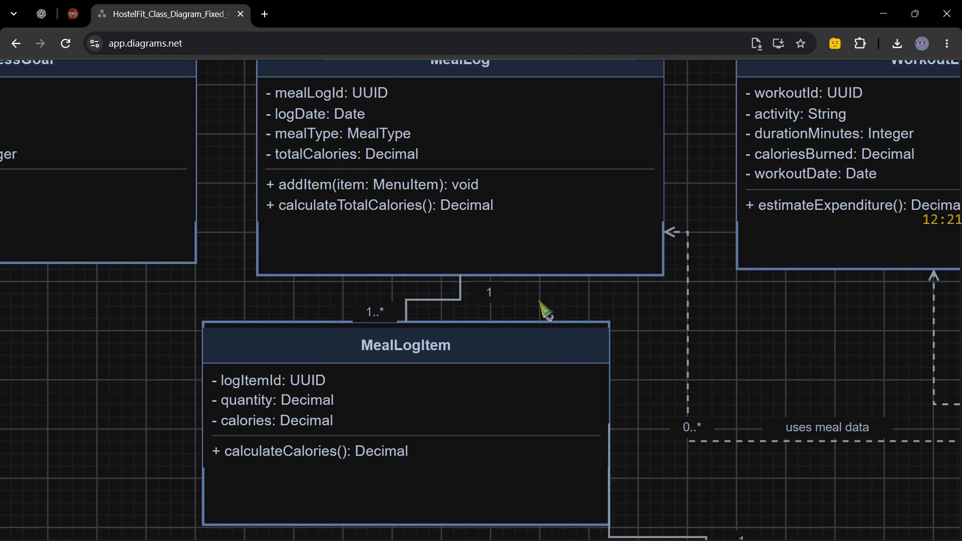
# Move the "1" label under MealLog slightly left and up, closer to MealLog's bottom edge.
pyautogui.moveTo(488, 294); pyautogui.dragTo(478, 291)
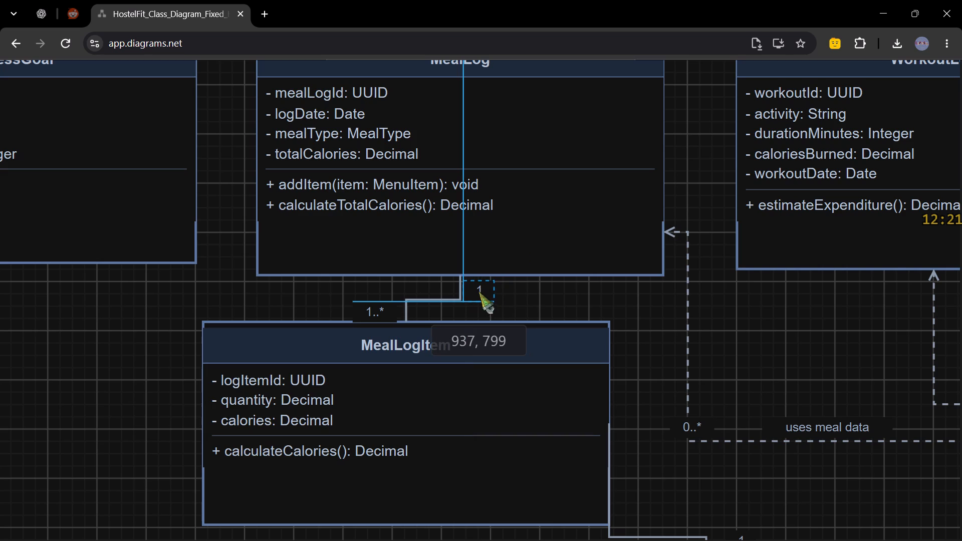
pyautogui.moveTo(478, 291); pyautogui.dragTo(477, 290)
pyautogui.click(331, 301)
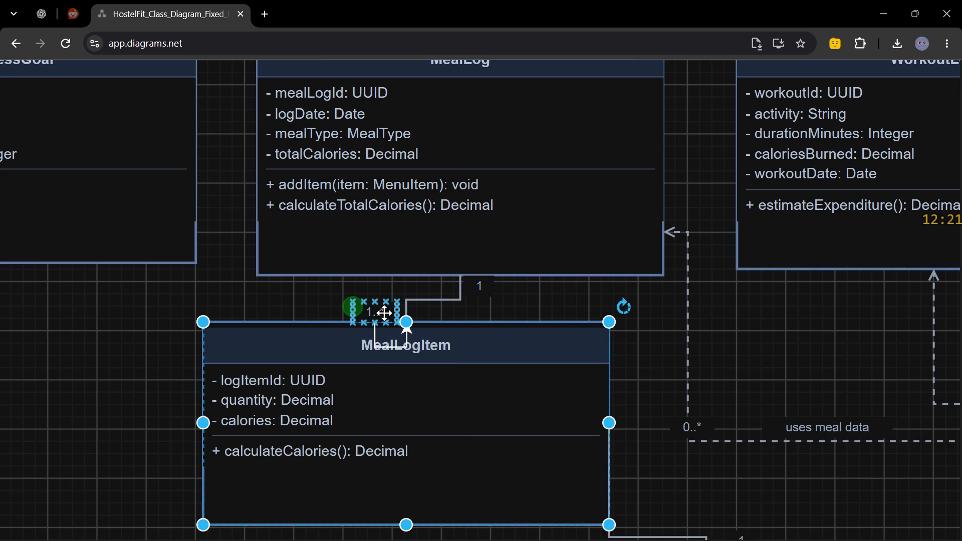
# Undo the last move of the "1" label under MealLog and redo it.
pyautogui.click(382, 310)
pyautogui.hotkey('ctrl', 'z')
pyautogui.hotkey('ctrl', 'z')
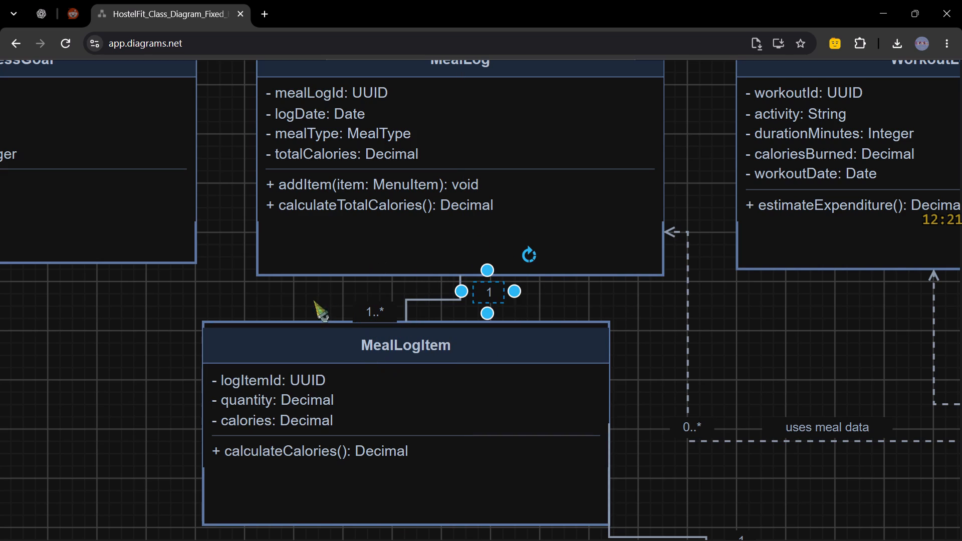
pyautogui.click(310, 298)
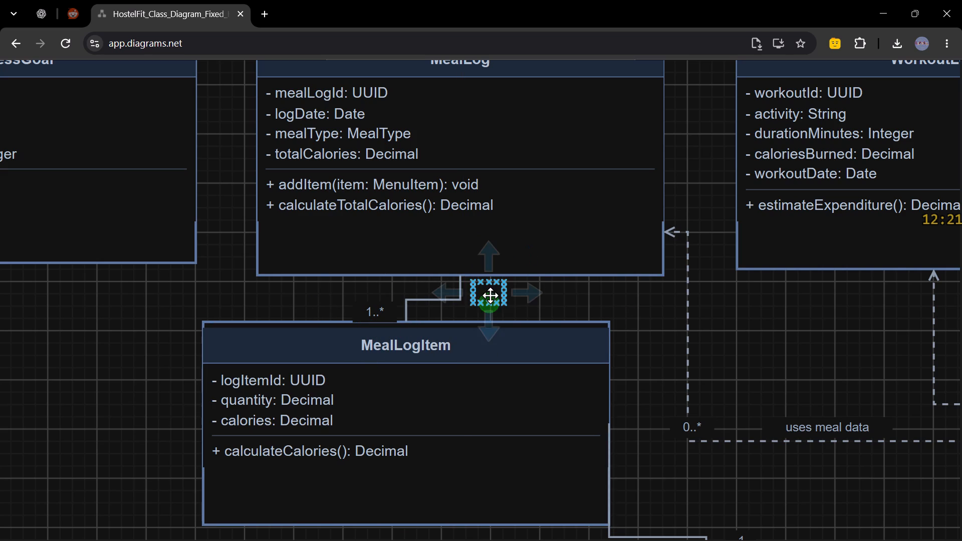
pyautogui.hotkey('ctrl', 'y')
# Move the "1..*" label above MealLogItem back to the right, directly beneath MealLog's "1" label.
pyautogui.click(379, 312)
pyautogui.moveTo(379, 312); pyautogui.dragTo(478, 312)
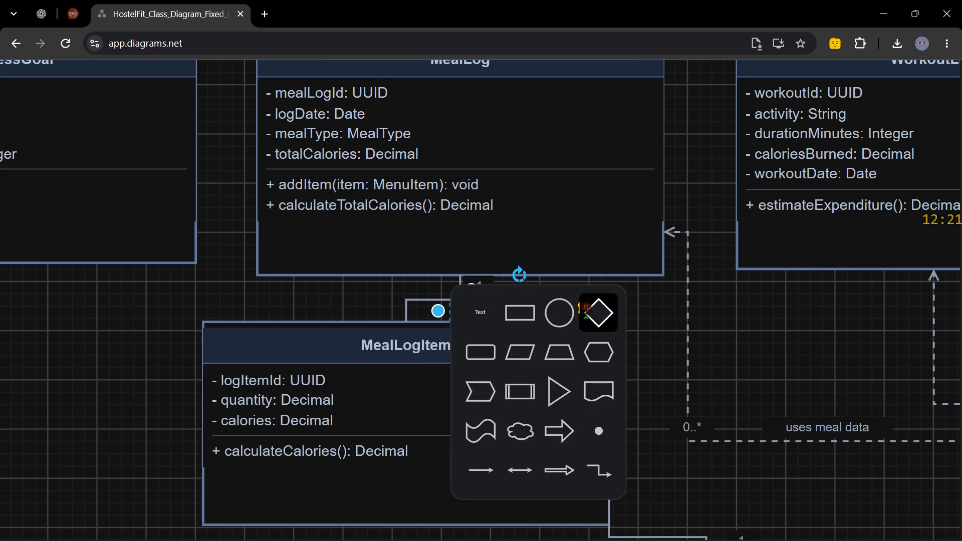
pyautogui.click(660, 313)
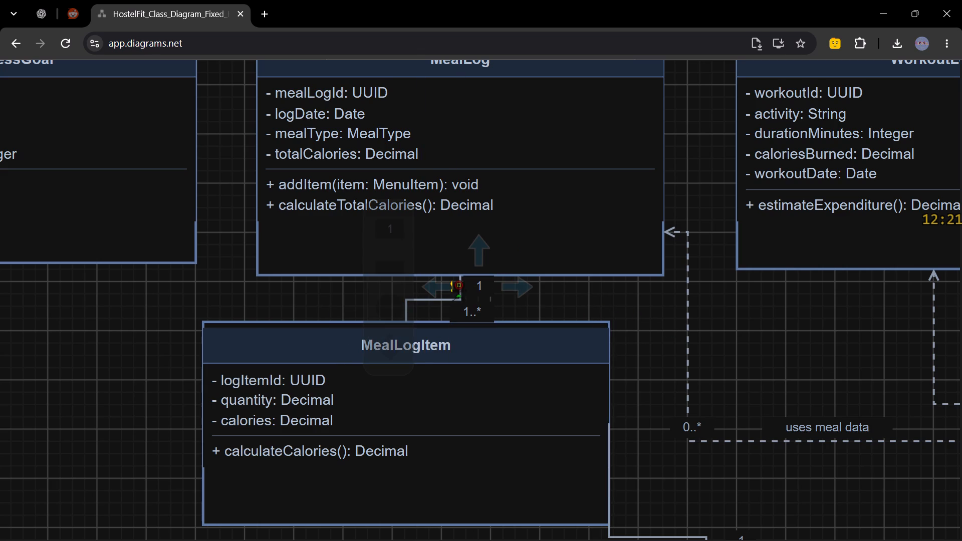
# Straighten the MealLog–MealLogItem connector vertically, attaching it about 45% along MealLog's bottom edge and 58% along MealLogItem's top.
pyautogui.click(461, 292)
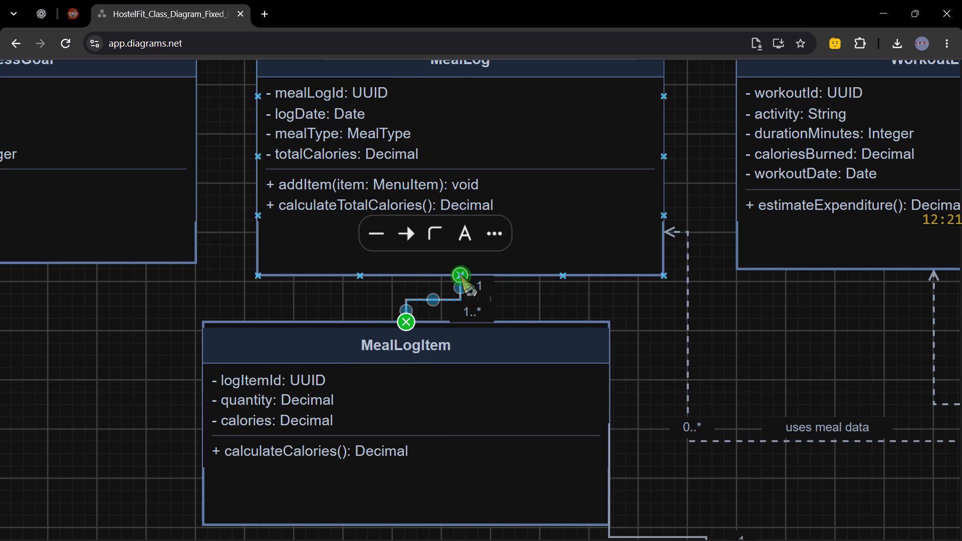
pyautogui.moveTo(459, 274); pyautogui.dragTo(411, 276)
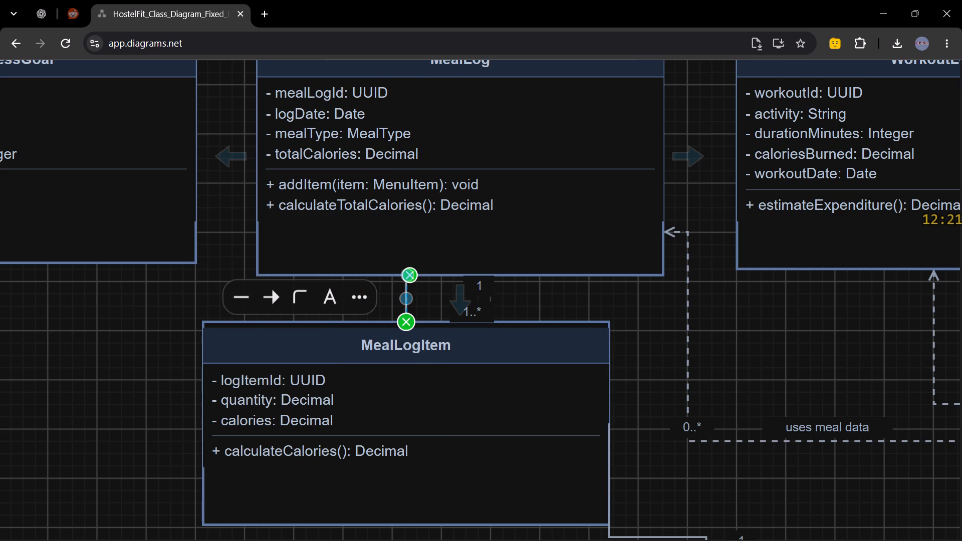
pyautogui.moveTo(412, 275); pyautogui.dragTo(440, 276)
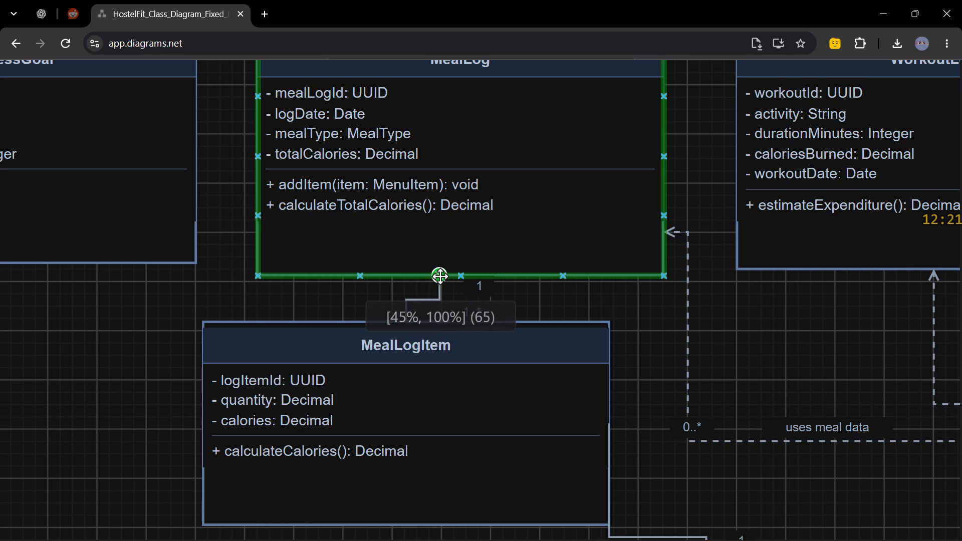
pyautogui.moveTo(440, 276); pyautogui.dragTo(440, 278)
pyautogui.moveTo(404, 321); pyautogui.dragTo(439, 327)
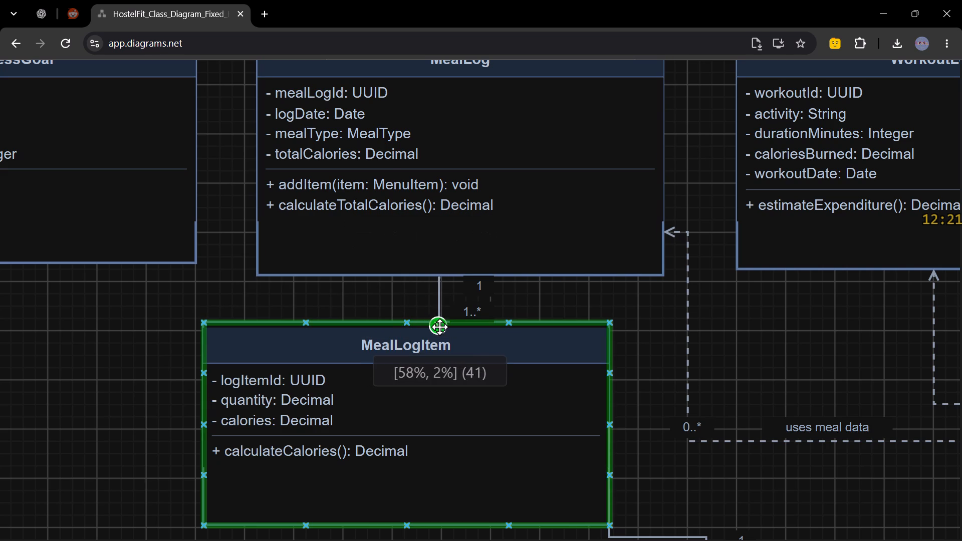
pyautogui.moveTo(439, 327); pyautogui.dragTo(440, 326)
pyautogui.click(574, 294)
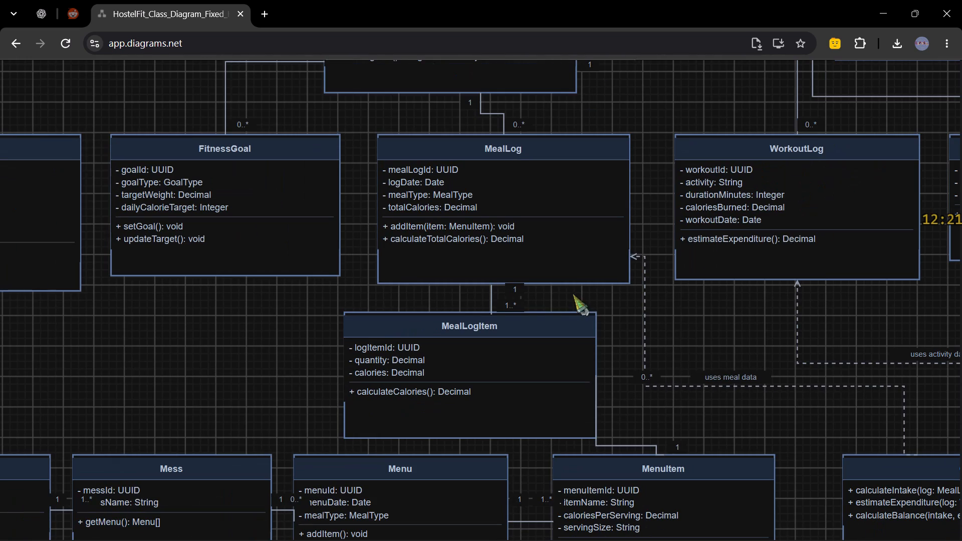
# Nudge the lower end of the MealLog–MealLogItem connector up to MealLogItem's top edge.
pyautogui.hscroll(1, 483, 314)
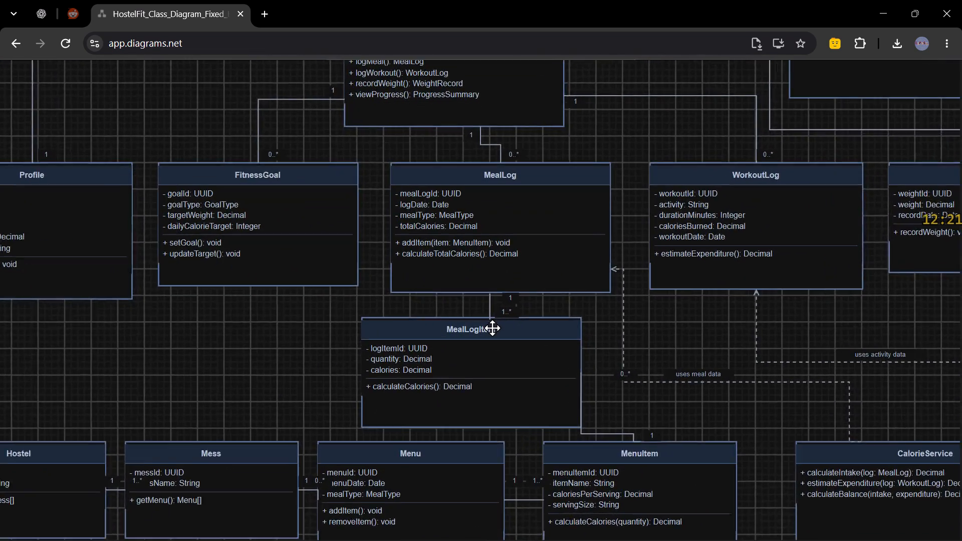
pyautogui.hscroll(1, 492, 328)
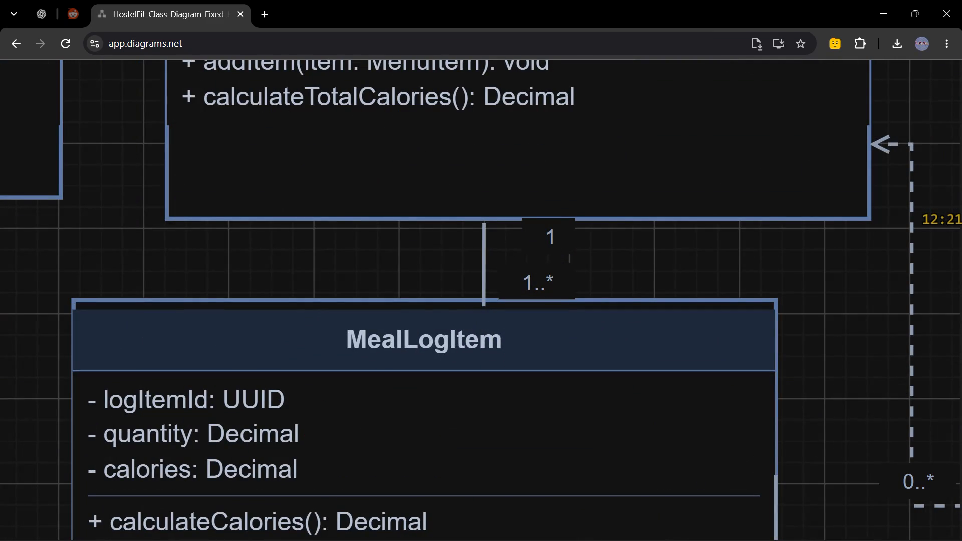
pyautogui.click(483, 272)
pyautogui.click(483, 303)
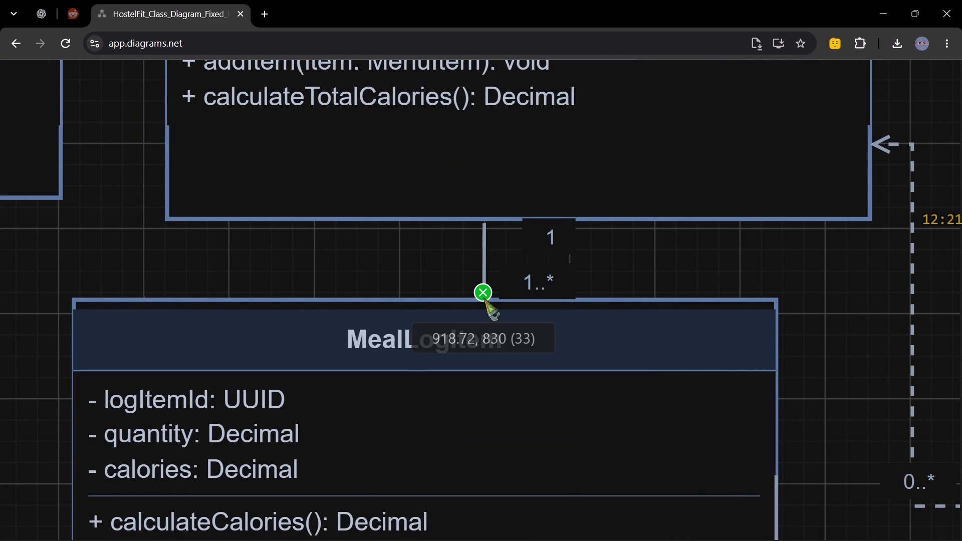
pyautogui.click(182, 248)
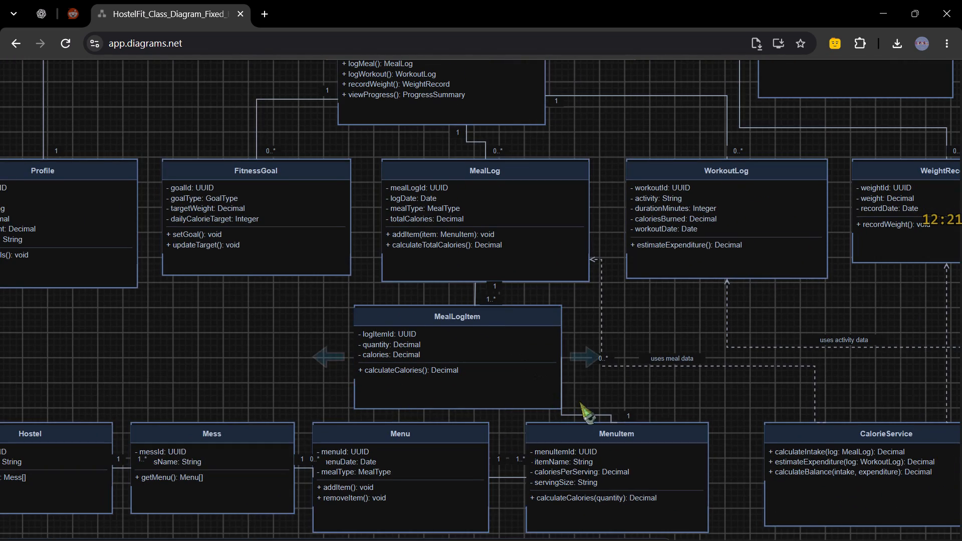
# Move the vertical segment of the MealLogItem–MenuItem connector right, away from MealLogItem's side edge.
pyautogui.click(546, 407)
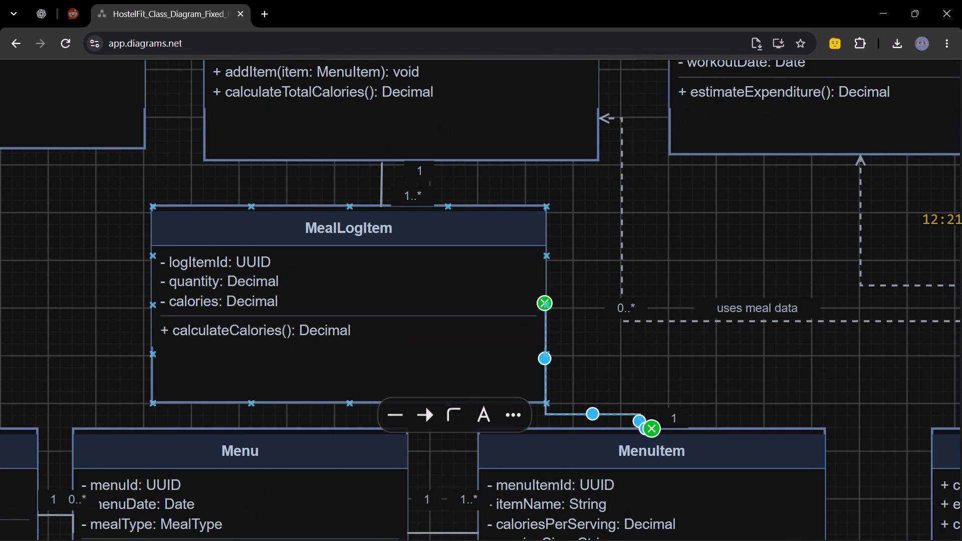
pyautogui.moveTo(545, 358); pyautogui.dragTo(580, 356)
pyautogui.click(716, 372)
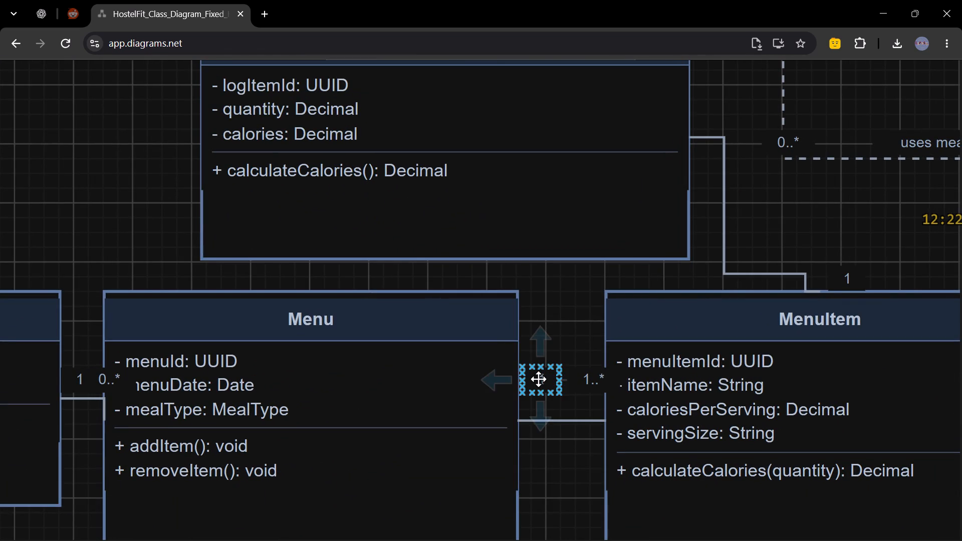
# Nudge the "1" label at Menu's end of the Menu–MenuItem connector slightly left and down.
pyautogui.click(538, 379)
pyautogui.press('Left')
pyautogui.press('Left')
pyautogui.press('Left')
pyautogui.click(538, 381)
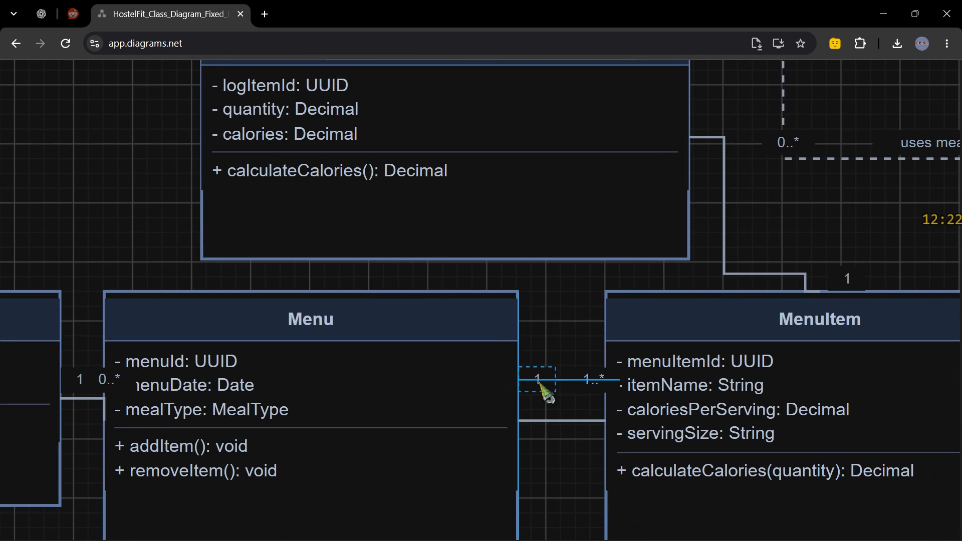
pyautogui.press('Down')
# Nudge the "1..*" label at MenuItem's end of the Menu–MenuItem connector left and slightly down, clear of MenuItem's text and border.
pyautogui.click(592, 374)
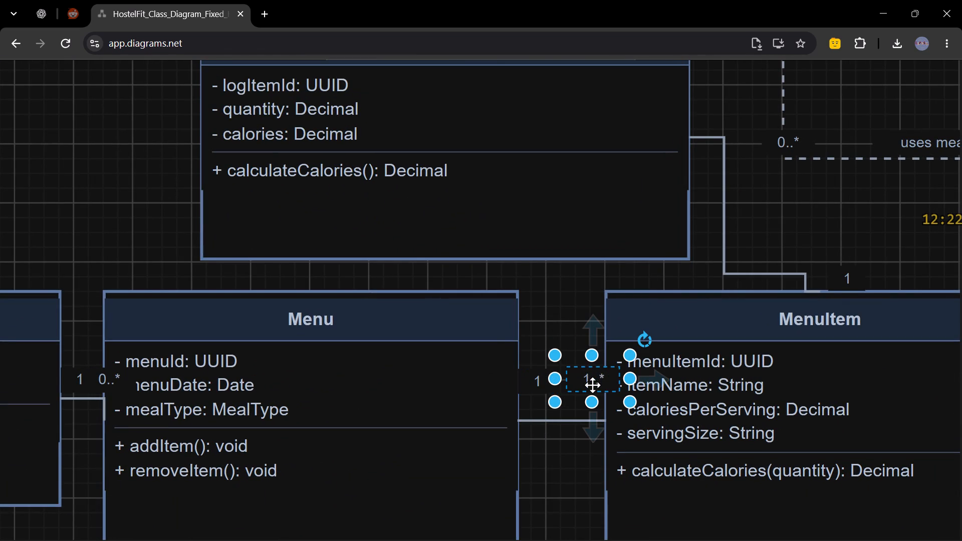
pyautogui.press('Left')
pyautogui.press('Left')
pyautogui.press('Left')
pyautogui.press('Left')
pyautogui.press('Left')
pyautogui.press('Left')
pyautogui.press('Left')
pyautogui.press('Down')
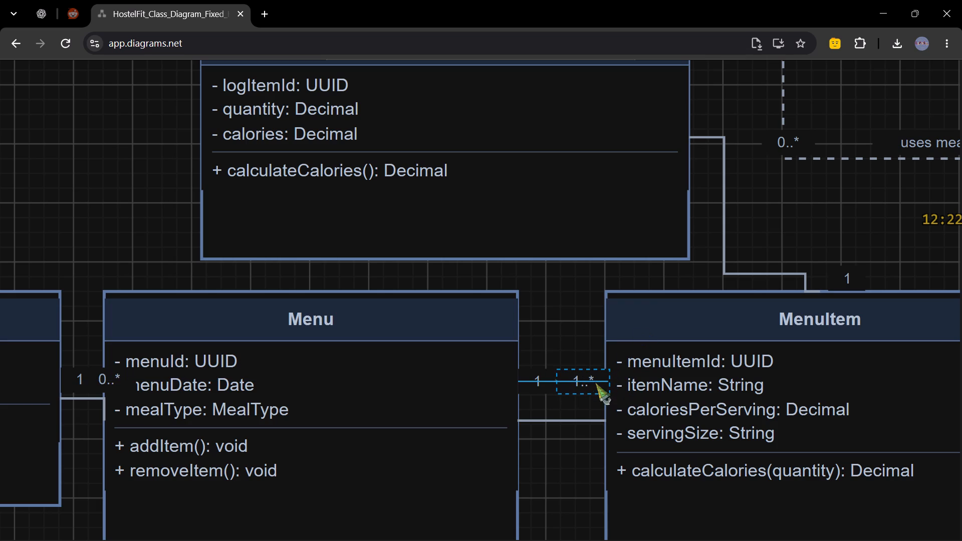
pyautogui.press('Left')
pyautogui.press('Left')
pyautogui.press('Left')
pyautogui.press('Down')
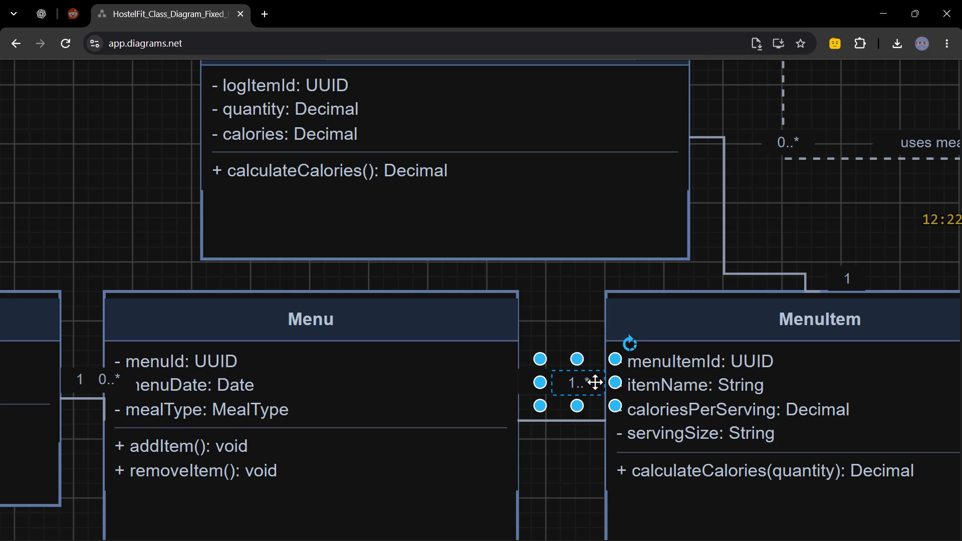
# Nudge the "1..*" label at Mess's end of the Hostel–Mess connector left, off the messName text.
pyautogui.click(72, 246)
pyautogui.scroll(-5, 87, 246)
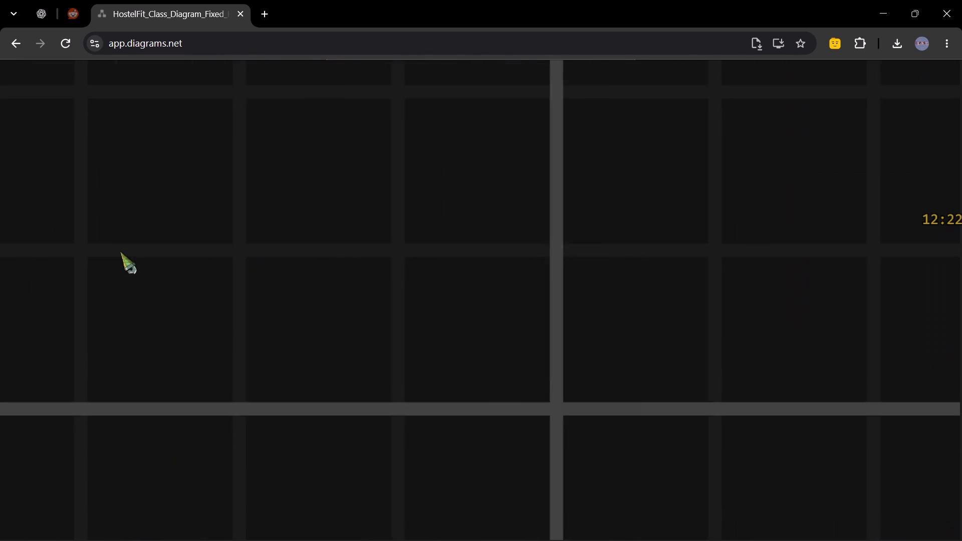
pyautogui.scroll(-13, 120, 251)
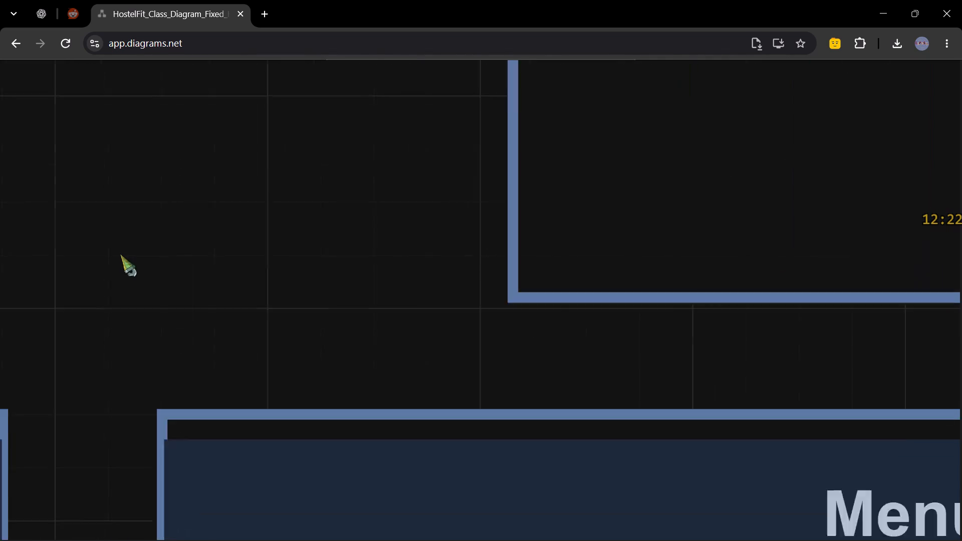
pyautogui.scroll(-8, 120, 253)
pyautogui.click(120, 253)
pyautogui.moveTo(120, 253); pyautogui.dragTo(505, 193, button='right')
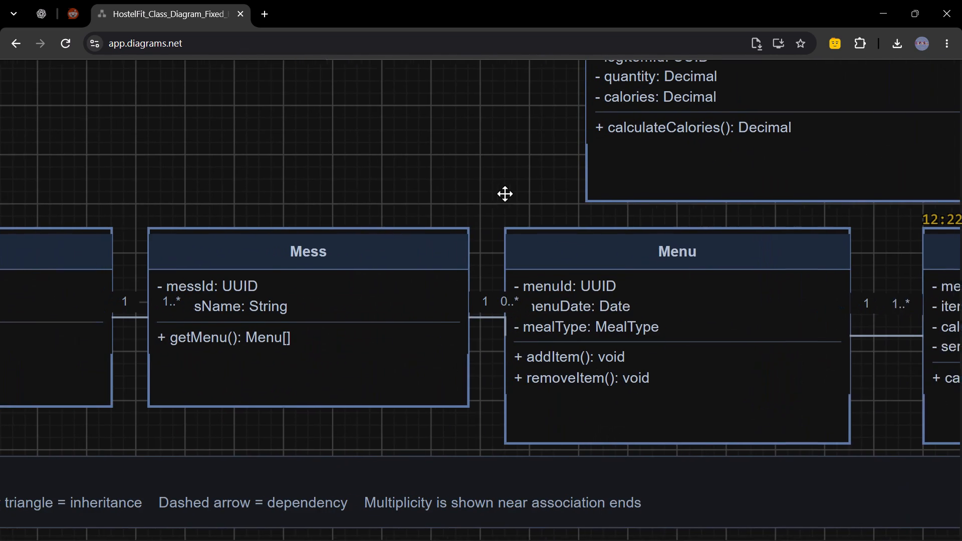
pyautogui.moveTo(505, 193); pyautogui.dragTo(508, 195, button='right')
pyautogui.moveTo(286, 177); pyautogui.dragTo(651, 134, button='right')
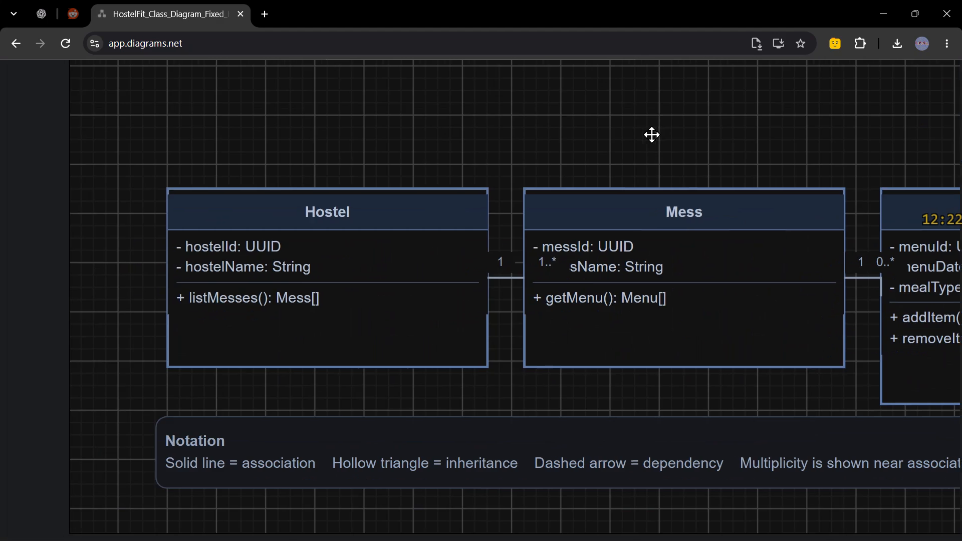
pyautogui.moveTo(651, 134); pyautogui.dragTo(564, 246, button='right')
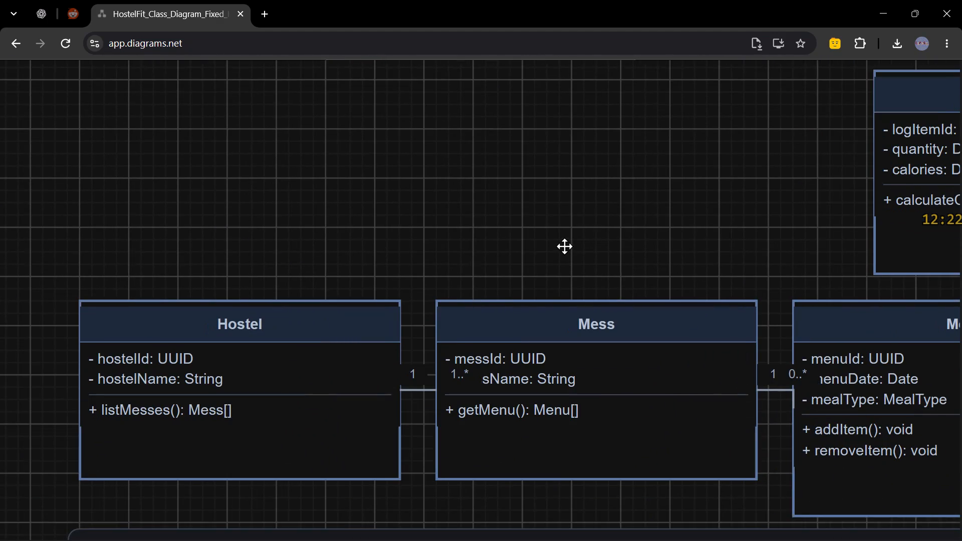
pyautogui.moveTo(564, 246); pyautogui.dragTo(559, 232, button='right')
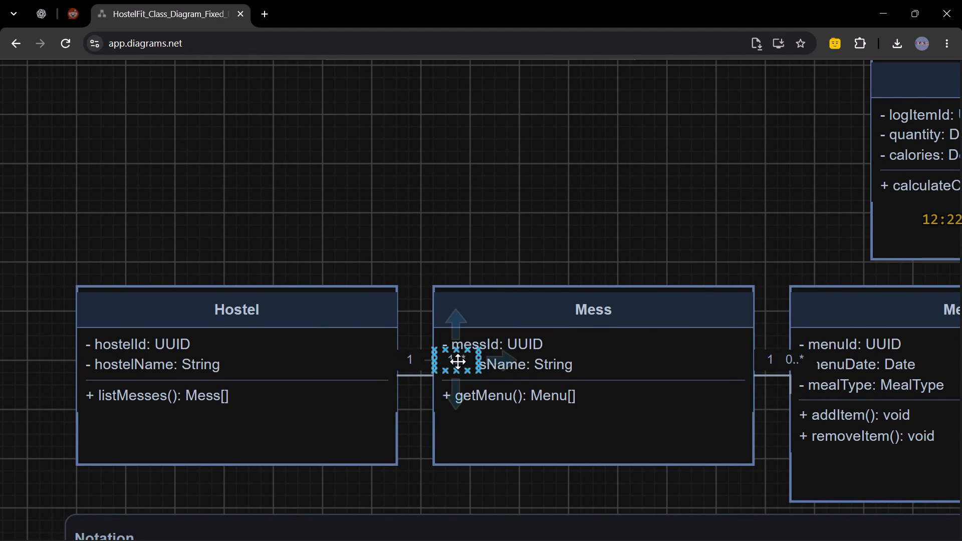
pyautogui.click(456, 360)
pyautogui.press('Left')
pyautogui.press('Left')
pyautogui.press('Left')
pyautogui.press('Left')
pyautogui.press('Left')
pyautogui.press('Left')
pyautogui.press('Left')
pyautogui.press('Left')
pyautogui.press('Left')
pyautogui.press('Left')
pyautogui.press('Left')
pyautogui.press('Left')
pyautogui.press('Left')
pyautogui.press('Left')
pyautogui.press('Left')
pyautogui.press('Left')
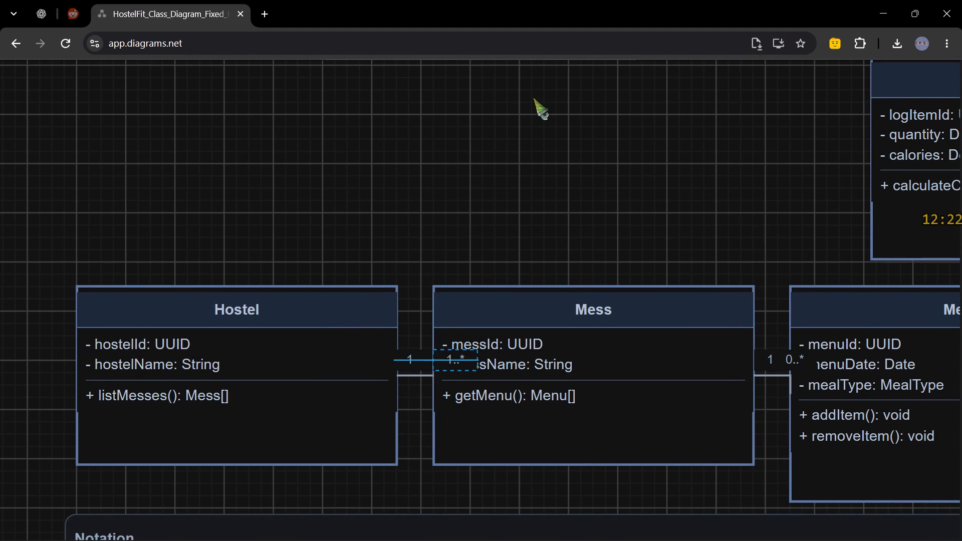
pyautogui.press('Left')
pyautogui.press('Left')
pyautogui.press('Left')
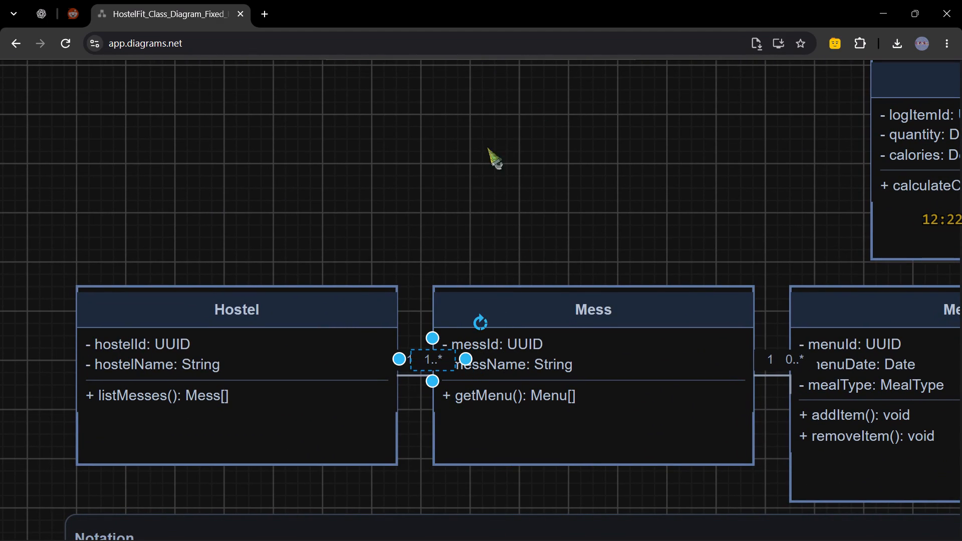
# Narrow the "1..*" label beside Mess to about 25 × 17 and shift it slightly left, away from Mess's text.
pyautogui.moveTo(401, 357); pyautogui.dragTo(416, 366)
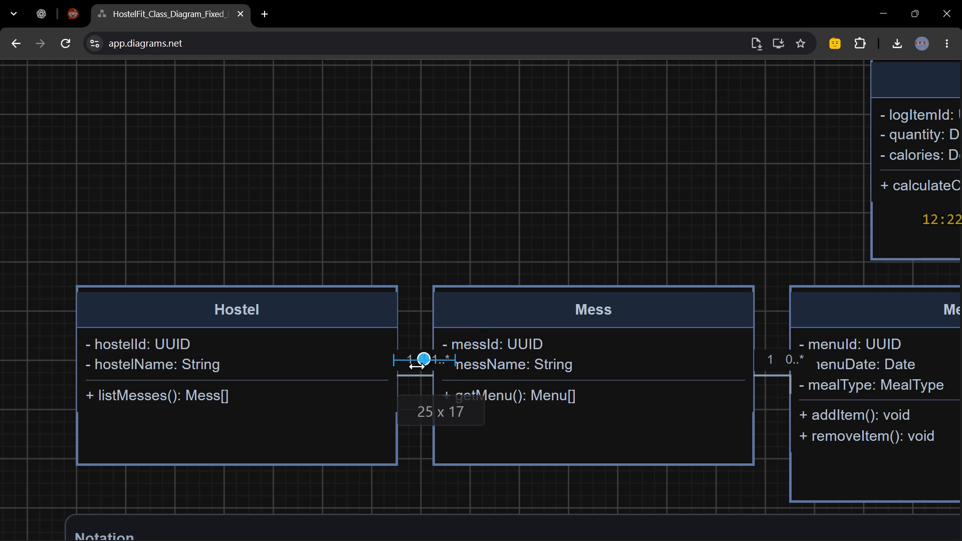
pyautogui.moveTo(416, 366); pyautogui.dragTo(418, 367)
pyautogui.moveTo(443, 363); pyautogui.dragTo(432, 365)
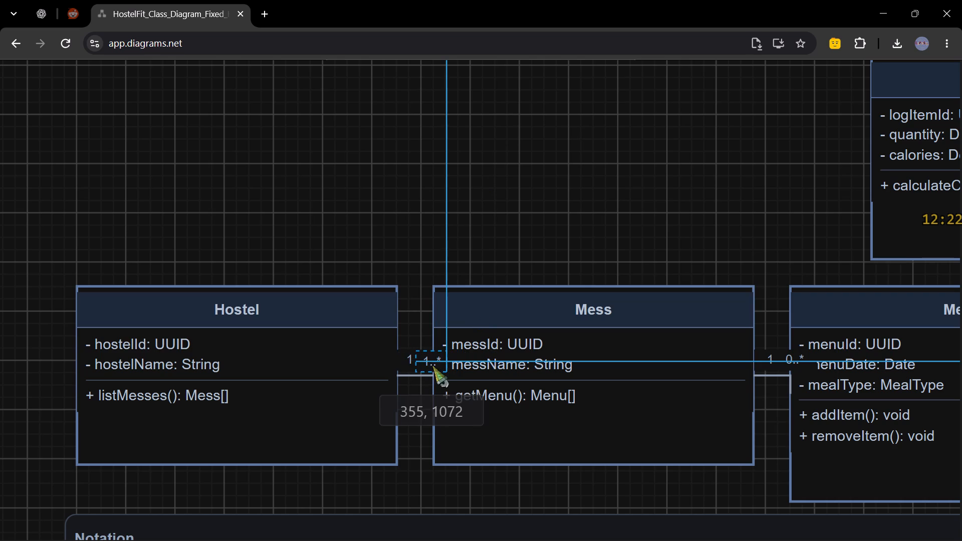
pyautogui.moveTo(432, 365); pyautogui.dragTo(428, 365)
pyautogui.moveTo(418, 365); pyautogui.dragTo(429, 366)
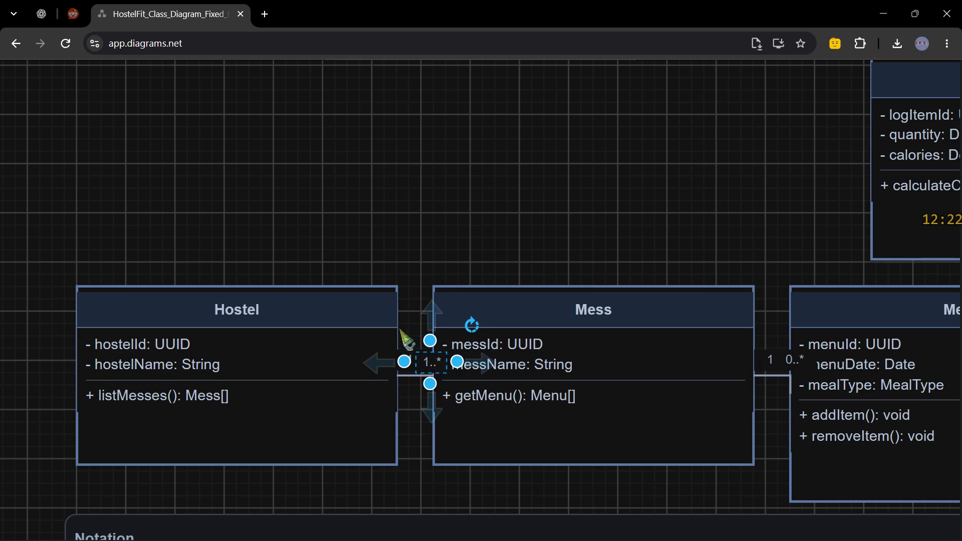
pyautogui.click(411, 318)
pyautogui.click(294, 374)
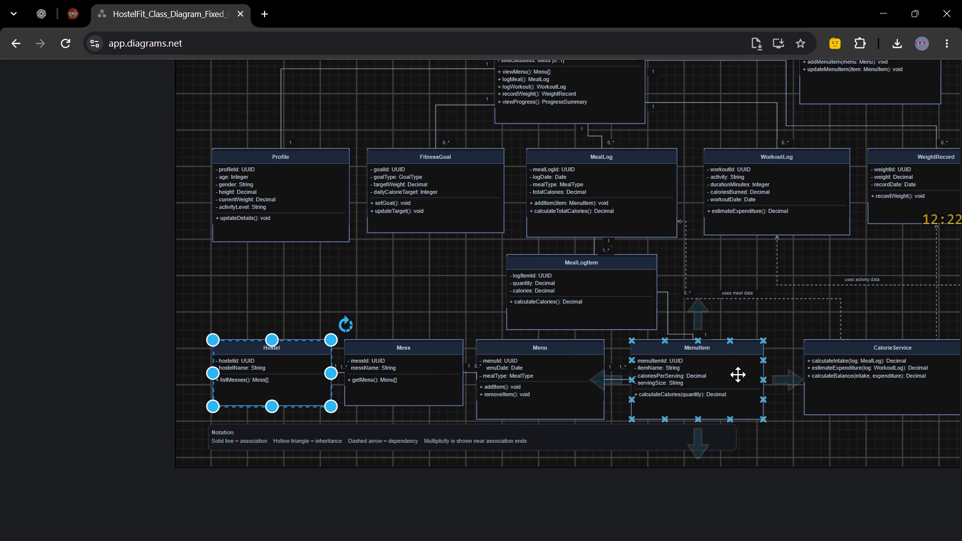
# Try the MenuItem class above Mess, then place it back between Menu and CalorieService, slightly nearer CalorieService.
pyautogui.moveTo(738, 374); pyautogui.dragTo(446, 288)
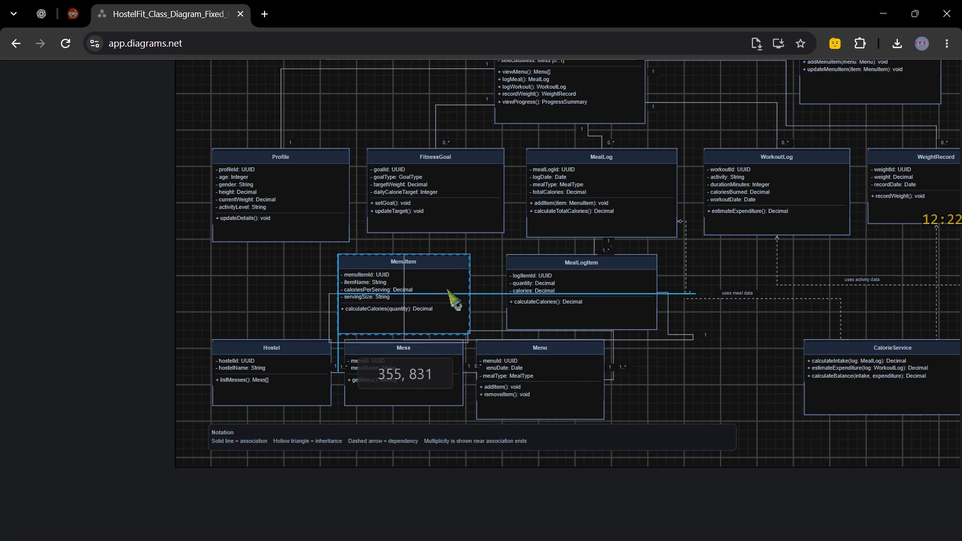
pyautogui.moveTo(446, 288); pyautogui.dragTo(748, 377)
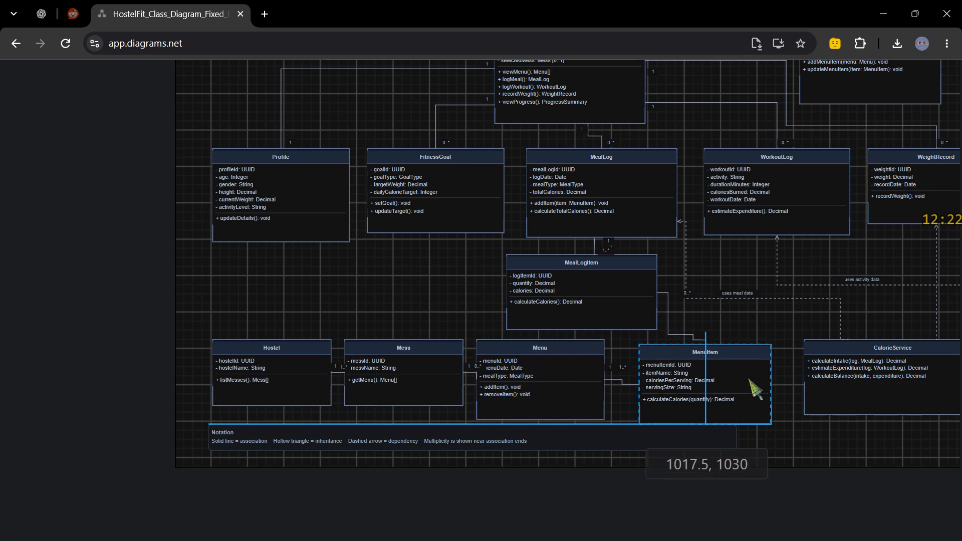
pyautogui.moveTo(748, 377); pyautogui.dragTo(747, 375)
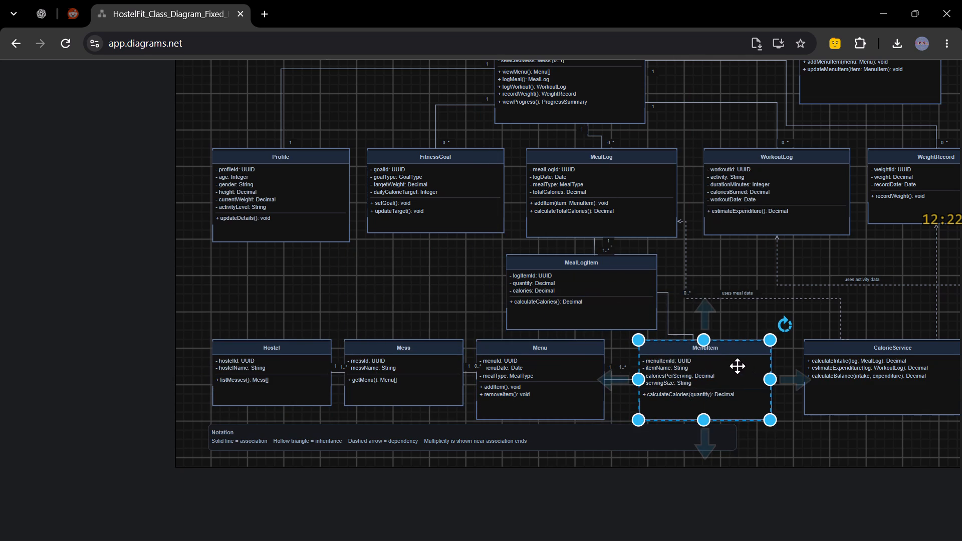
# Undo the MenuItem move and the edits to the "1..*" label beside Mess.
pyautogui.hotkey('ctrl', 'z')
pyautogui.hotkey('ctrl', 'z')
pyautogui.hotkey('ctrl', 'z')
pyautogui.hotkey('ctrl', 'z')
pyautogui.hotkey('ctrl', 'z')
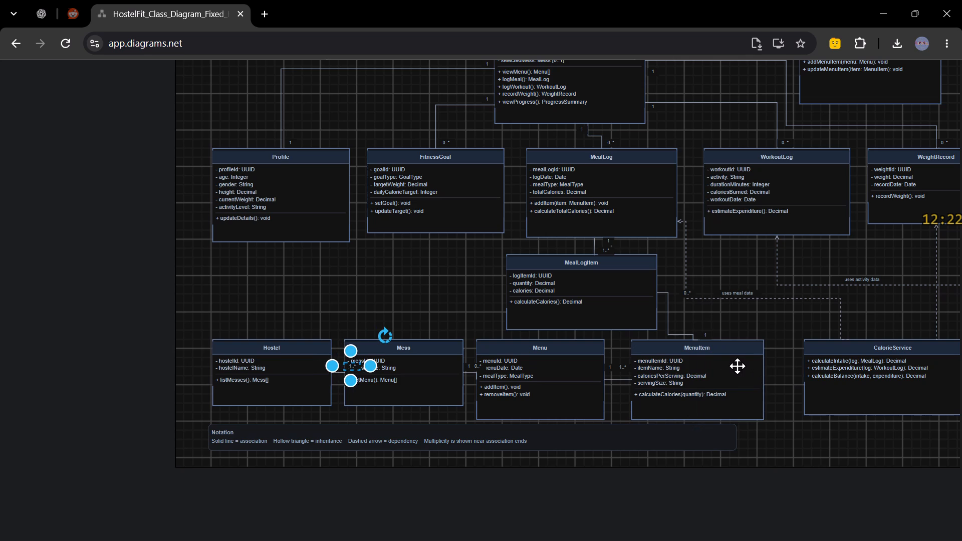
# Undo the Menu–MenuItem label nudges, the MealLogItem–MenuItem connector shift and the latest MealLog–MealLogItem connector adjustments.
pyautogui.hotkey('ctrl', 'z')
pyautogui.hotkey('ctrl', 'z')
pyautogui.hotkey('ctrl', 'z')
pyautogui.hotkey('ctrl', 'z')
pyautogui.hotkey('ctrl', 'z')
pyautogui.hotkey('ctrl', 'z')
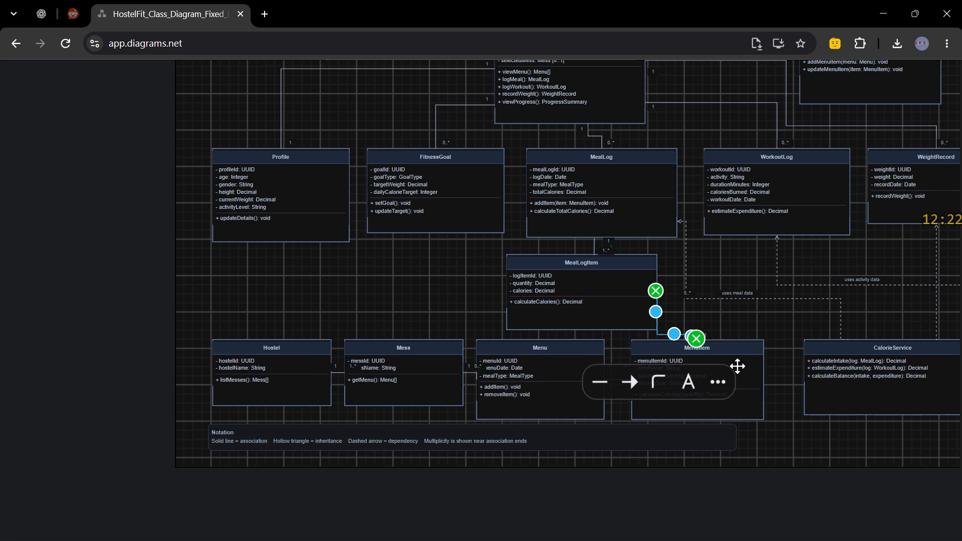
pyautogui.hotkey('ctrl', 'z')
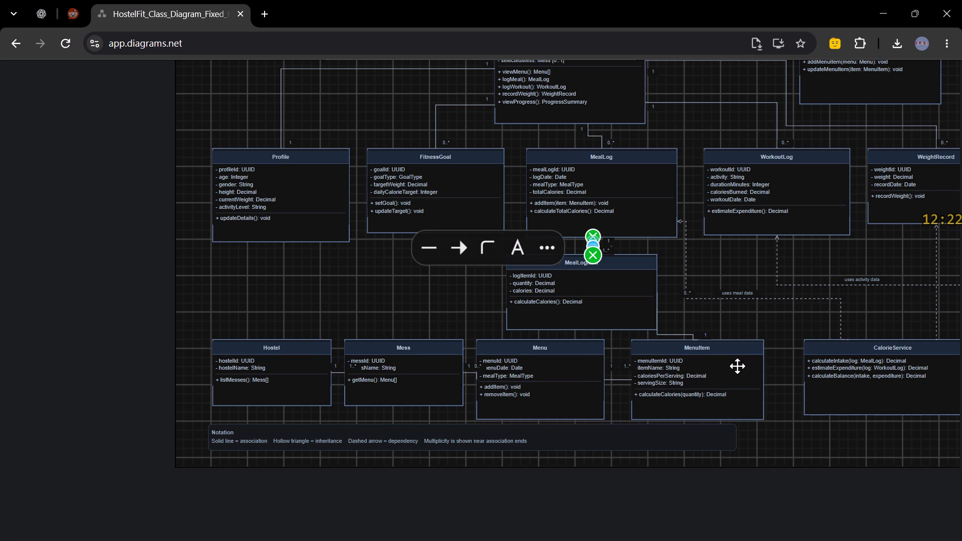
pyautogui.hotkey('ctrl', 'z')
pyautogui.hotkey('ctrl', 'z')
pyautogui.hotkey('ctrl', 'z')
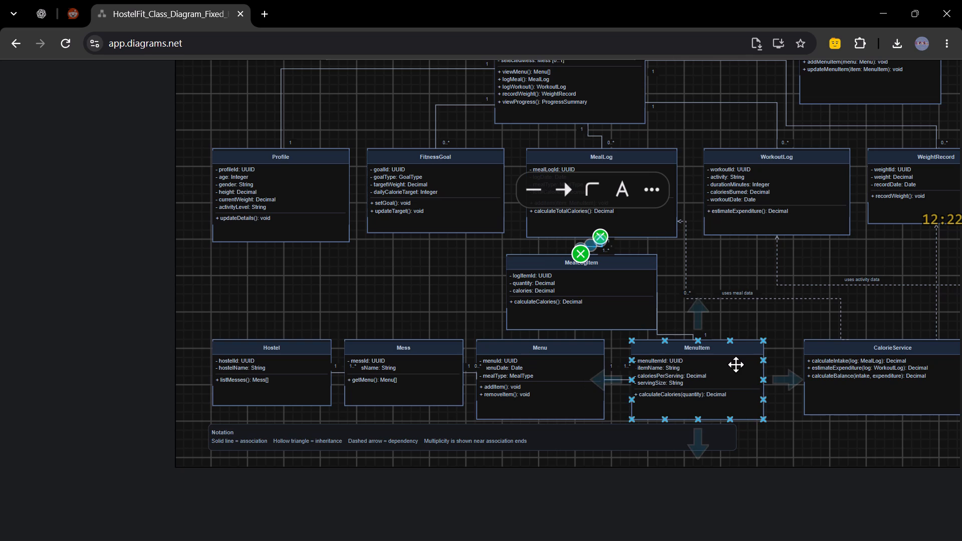
# Redo the MealLog–MealLogItem connector adjustments, leaving the MealLogItem–MenuItem connector shift undone.
pyautogui.hotkey('ctrl', 'y')
pyautogui.hotkey('ctrl', 'y')
pyautogui.hotkey('ctrl', 'y')
pyautogui.hotkey('ctrl', 'y')
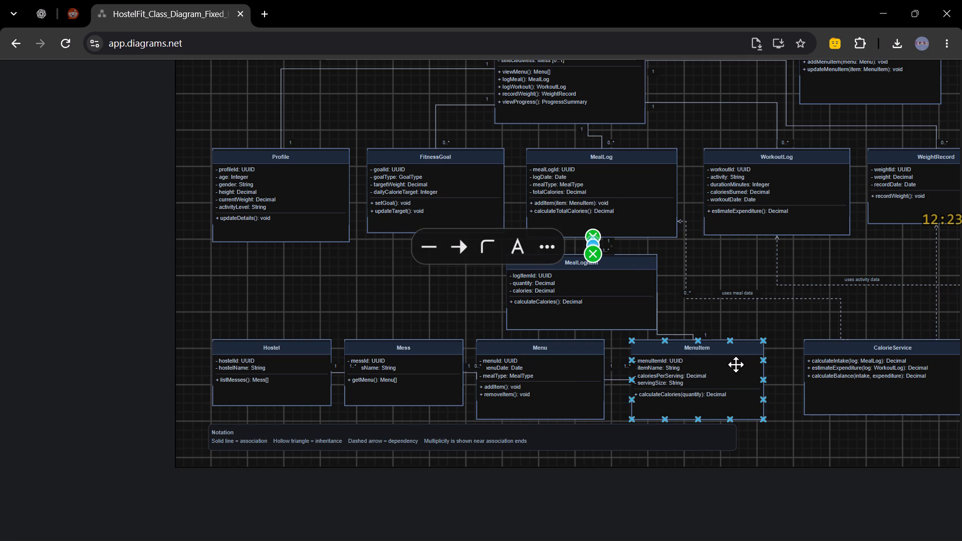
pyautogui.hotkey('ctrl', 'y')
pyautogui.hotkey('ctrl', 'z')
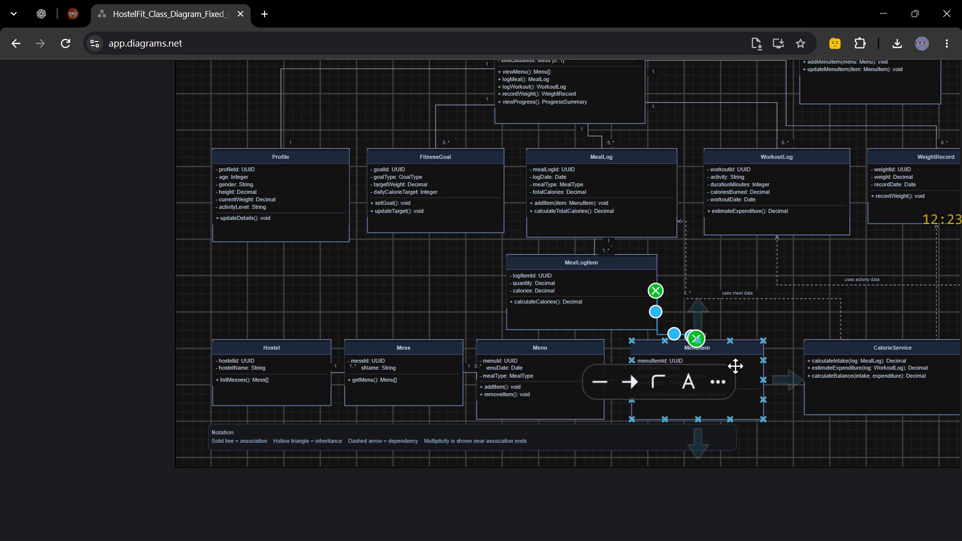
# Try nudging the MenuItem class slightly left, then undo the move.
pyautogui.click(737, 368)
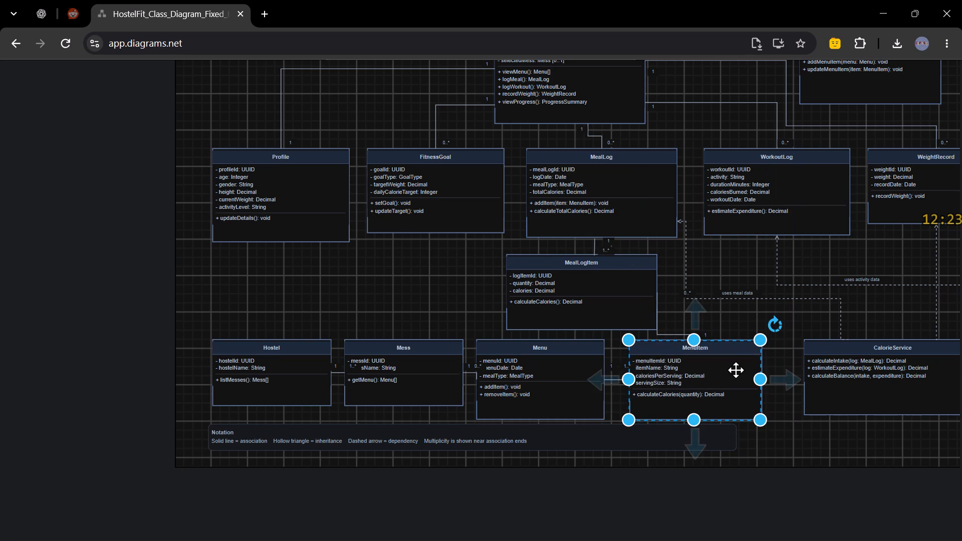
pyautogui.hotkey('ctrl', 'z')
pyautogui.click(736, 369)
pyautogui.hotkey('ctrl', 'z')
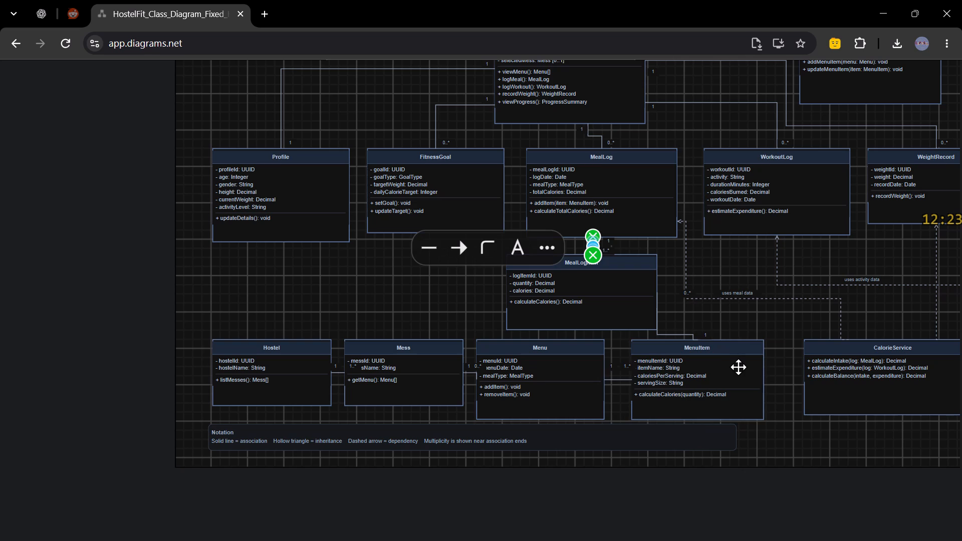
# Nudge the MenuItem class slightly right, then undo and redo to keep this position and the MealLog–MealLogItem connector adjustments.
pyautogui.moveTo(739, 368); pyautogui.dragTo(744, 370)
pyautogui.hotkey('ctrl', 'z')
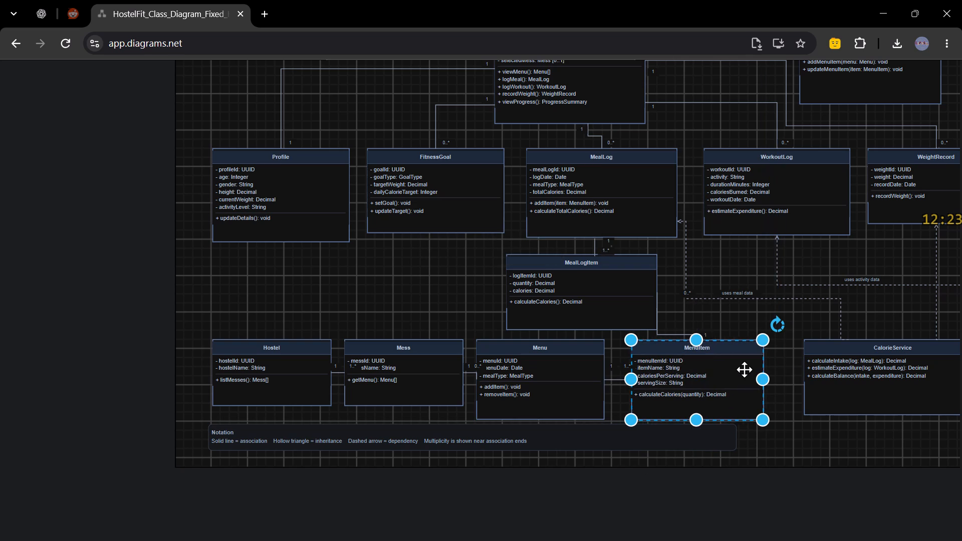
pyautogui.hotkey('ctrl', 'z')
pyautogui.hotkey('ctrl', 'z')
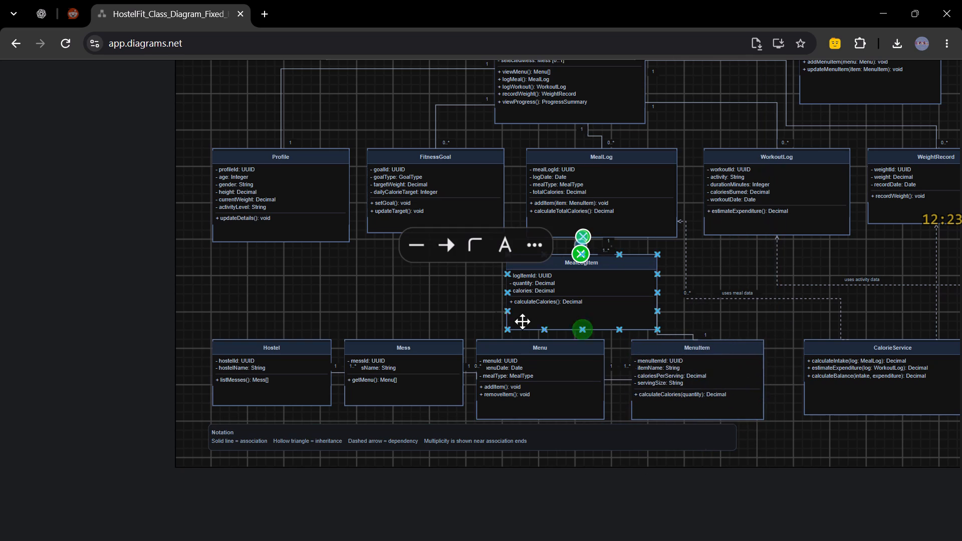
pyautogui.click(453, 295)
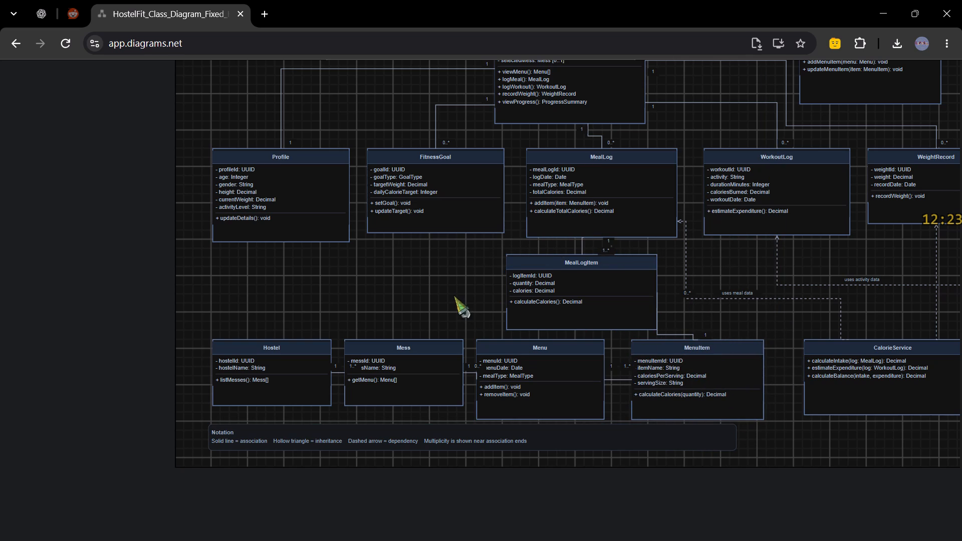
pyautogui.hotkey('ctrl', 'y')
pyautogui.hotkey('ctrl', 'y')
pyautogui.hotkey('ctrl', 'y')
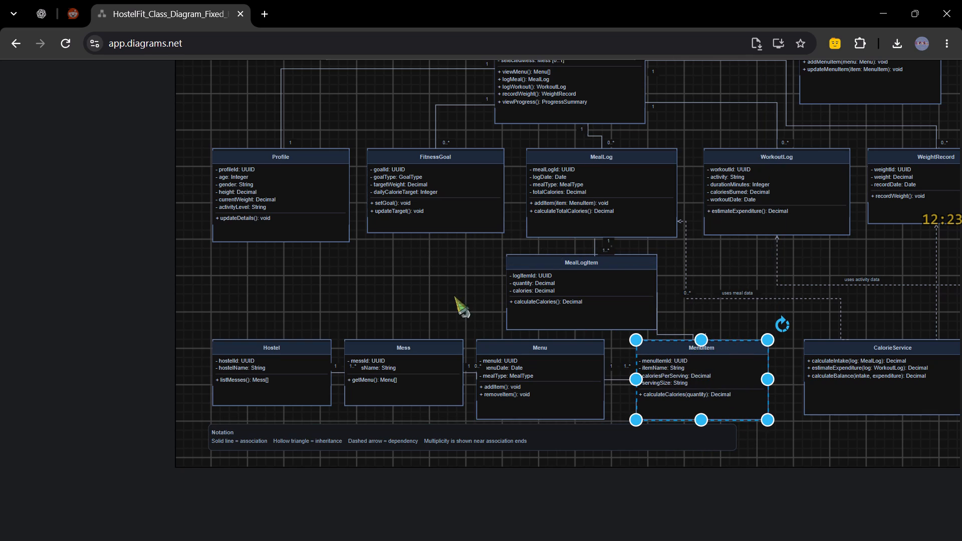
pyautogui.click(453, 295)
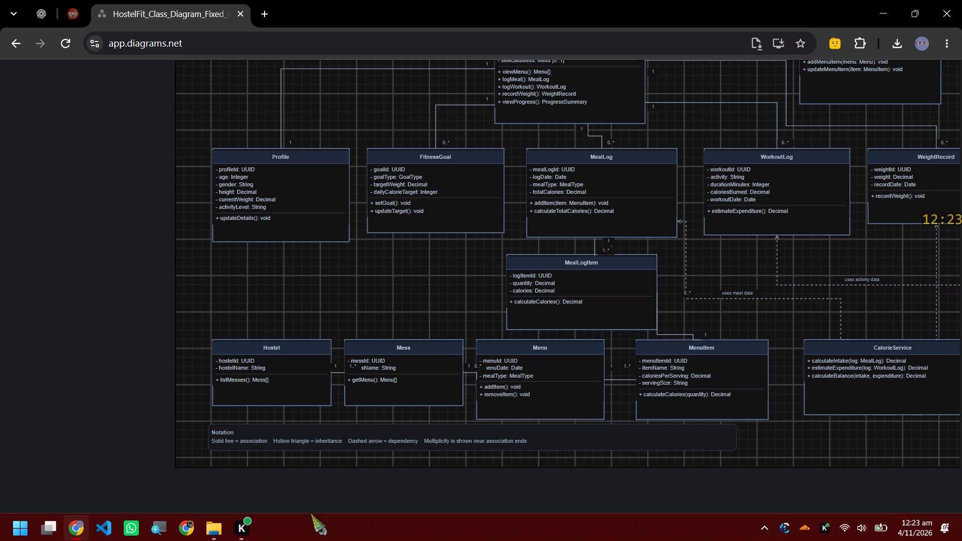
# Open HostelFit_Class_Diagram.pdf from the Diagrams folder in File Explorer, examine its connector and label layout, and close it.
pyautogui.click(225, 520)
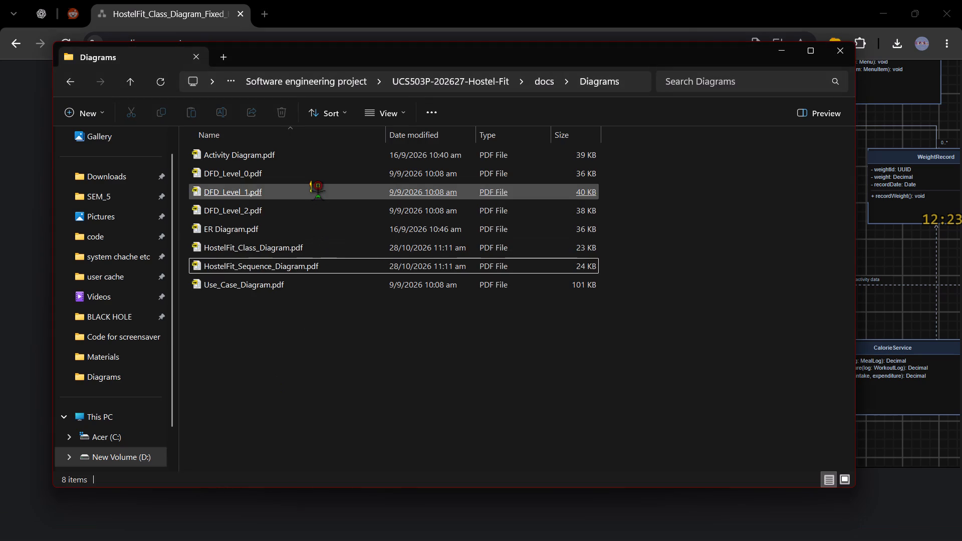
pyautogui.click(304, 247)
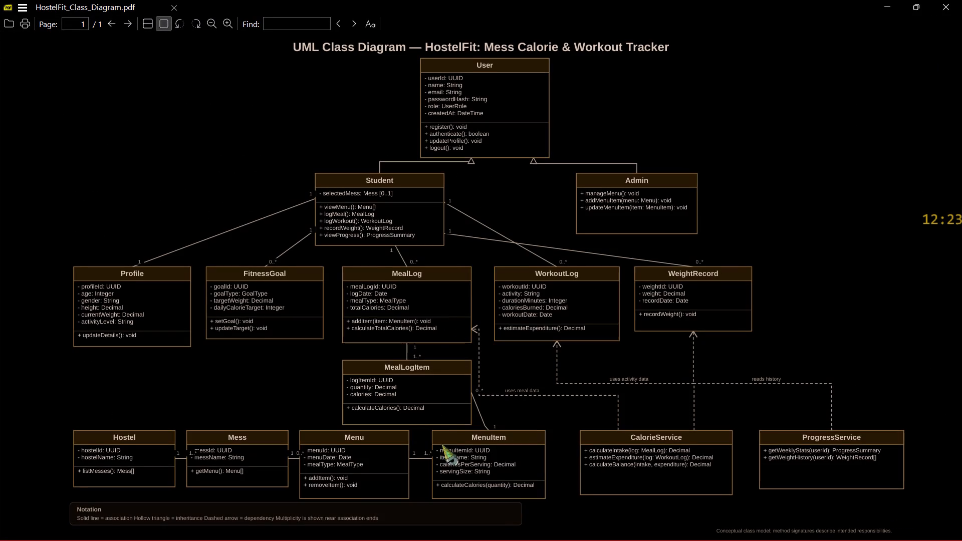
pyautogui.scroll(5, 456, 434)
pyautogui.click(482, 399)
pyautogui.scroll(6, 483, 399)
pyautogui.click(961, 0)
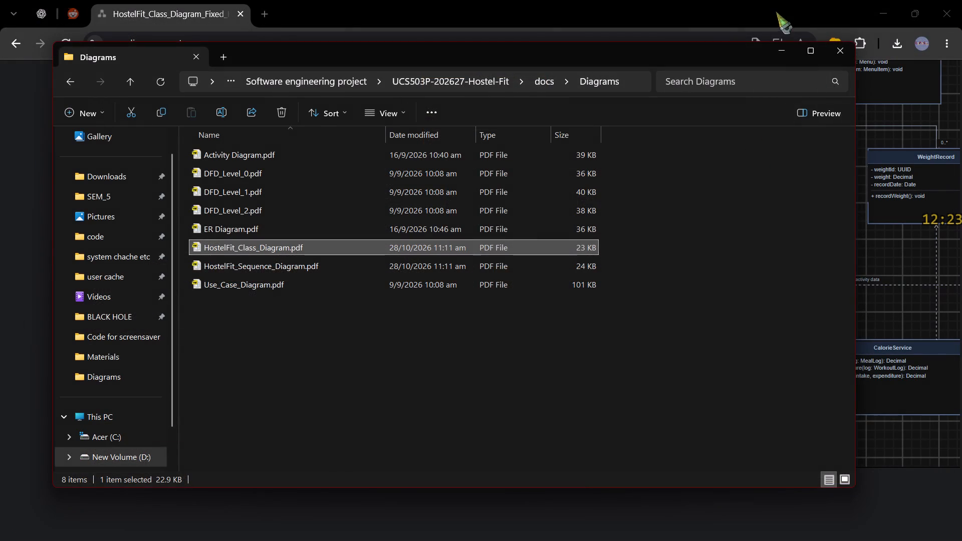
# Return to the class diagram in Chrome and close the browser window.
pyautogui.click(774, 10)
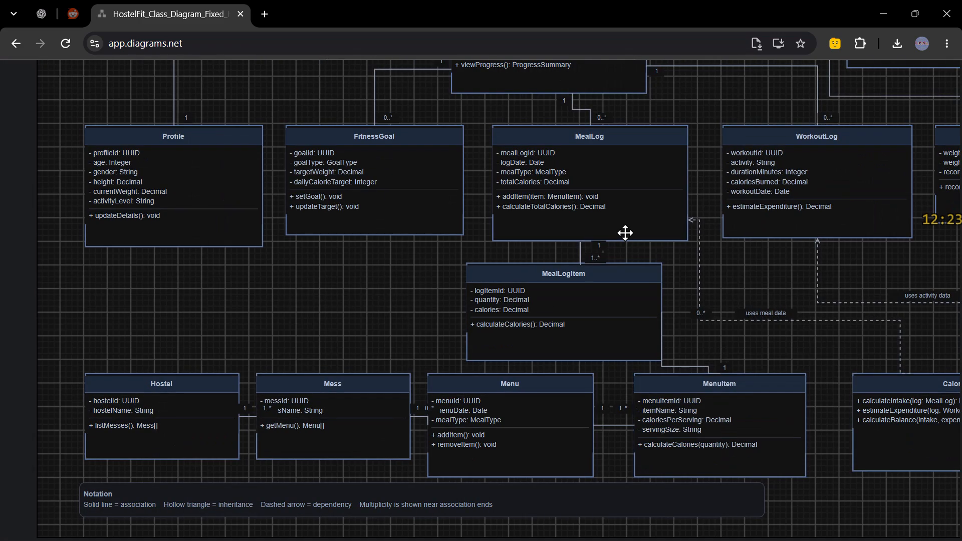
pyautogui.click(951, 0)
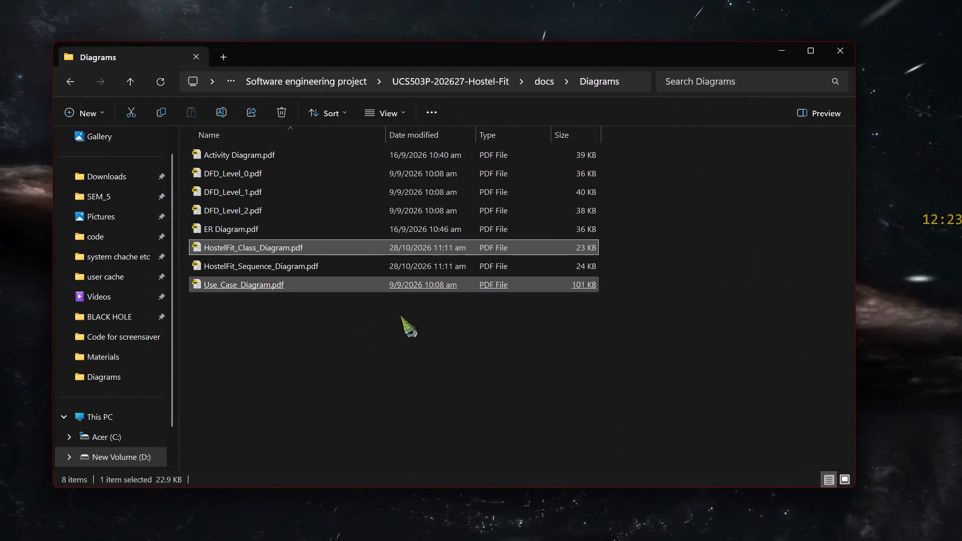
# Switch from File Explorer to the blank Untitled Diagram open in draw.io in Chrome.
pyautogui.press('super+1')
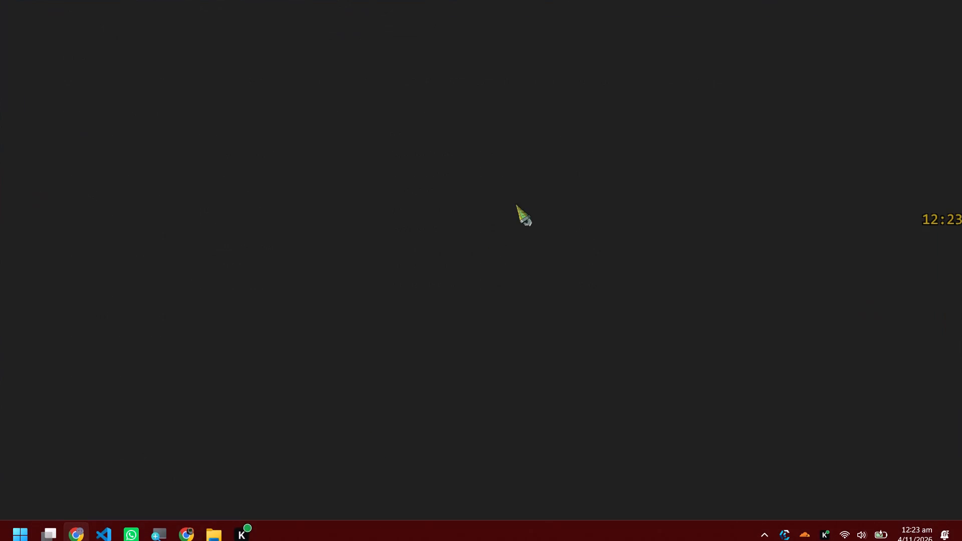
pyautogui.click(527, 0)
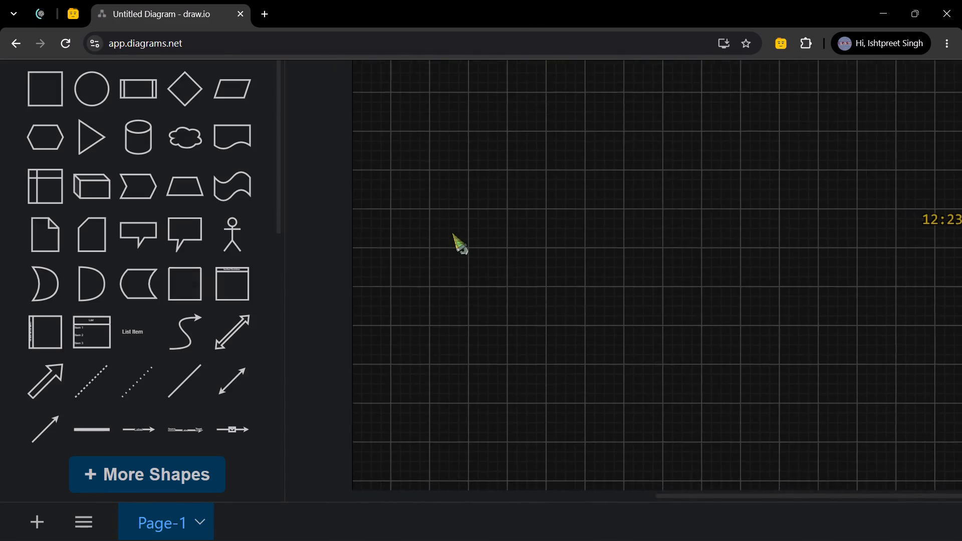
pyautogui.hscroll(-4, 451, 229)
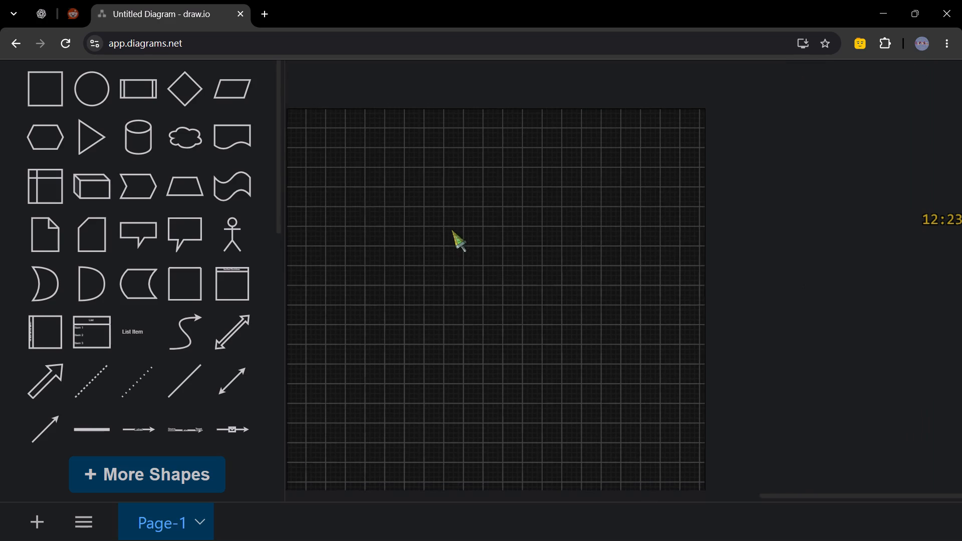
pyautogui.hscroll(2, 451, 229)
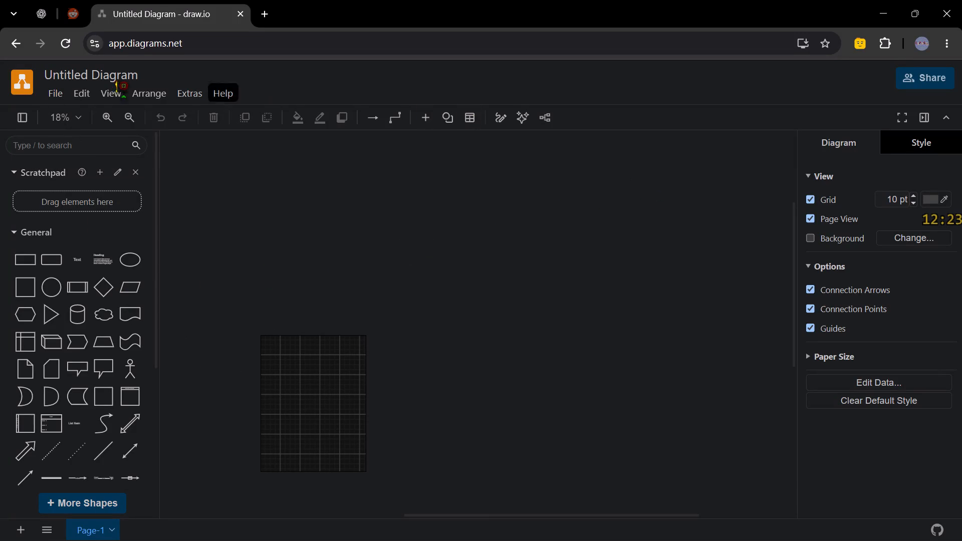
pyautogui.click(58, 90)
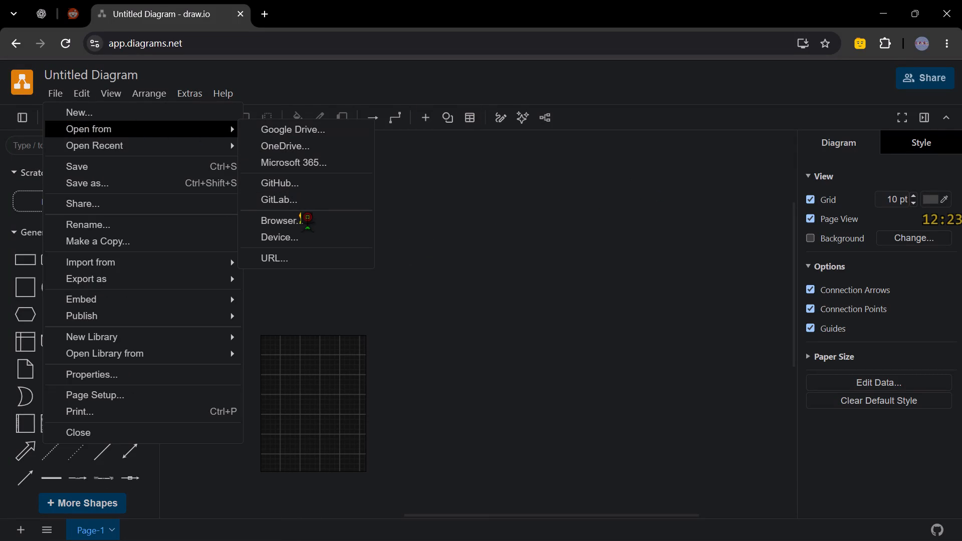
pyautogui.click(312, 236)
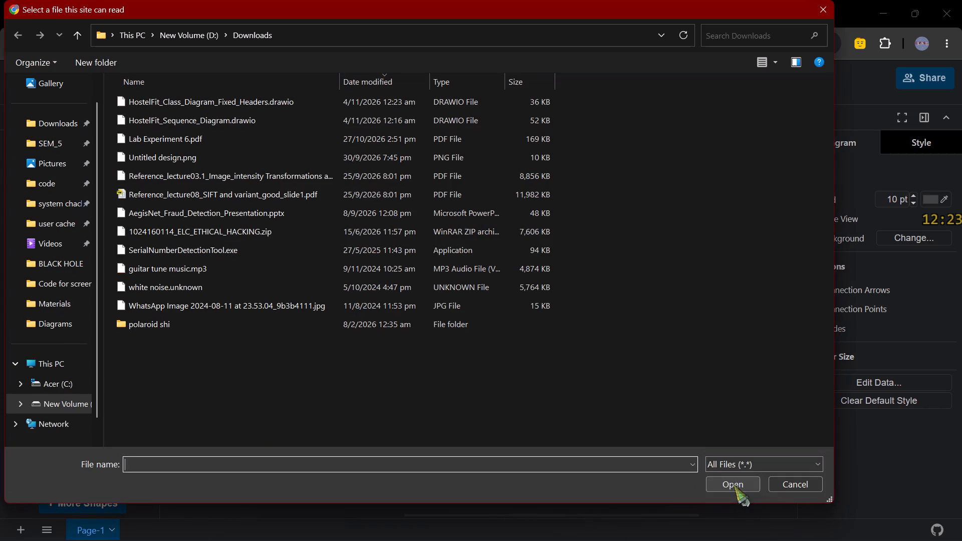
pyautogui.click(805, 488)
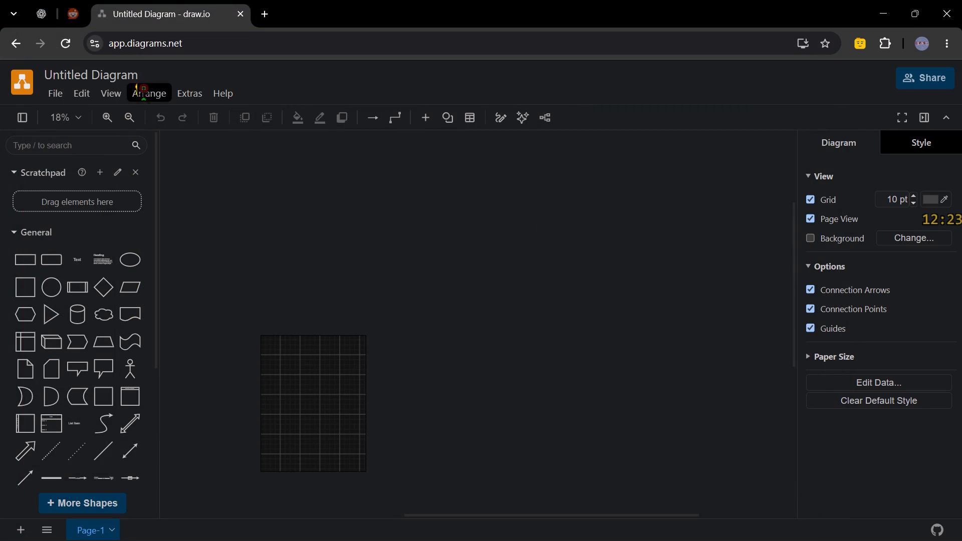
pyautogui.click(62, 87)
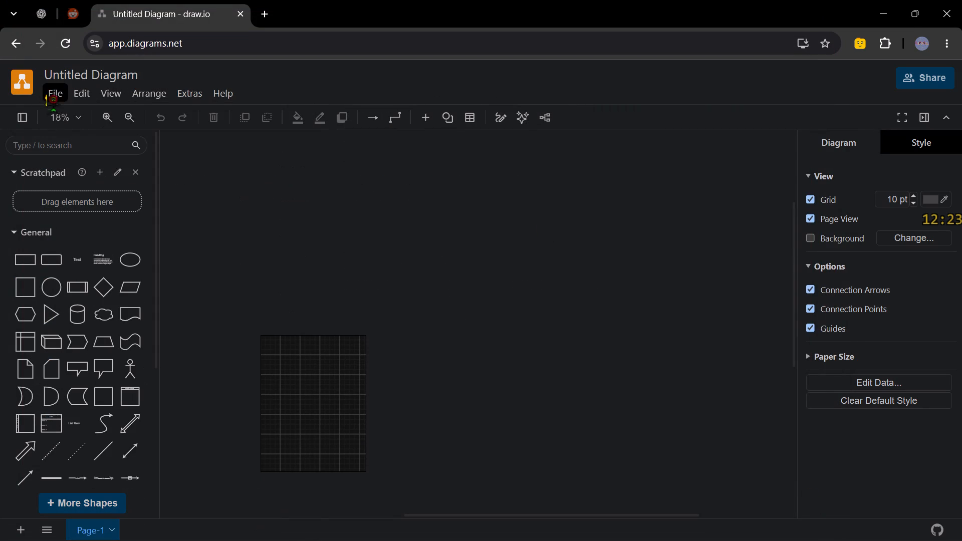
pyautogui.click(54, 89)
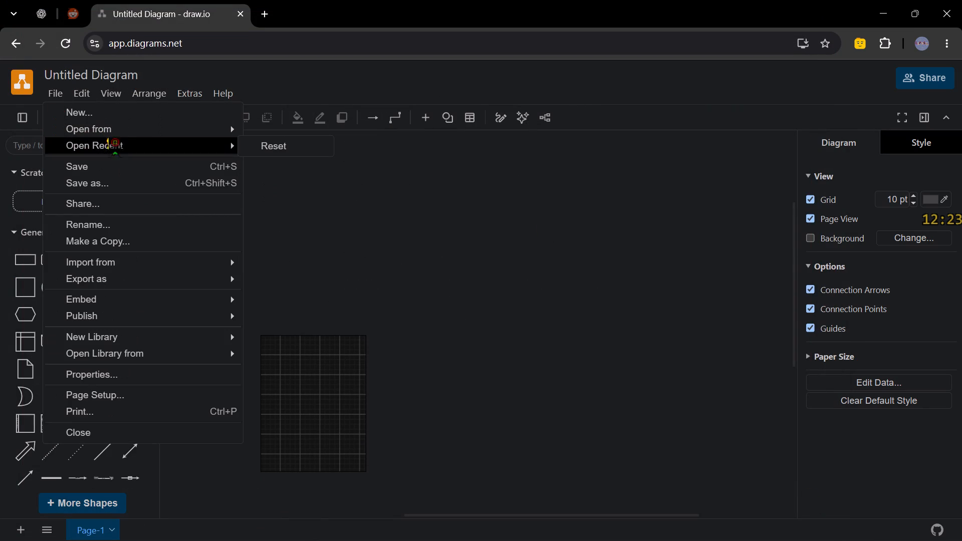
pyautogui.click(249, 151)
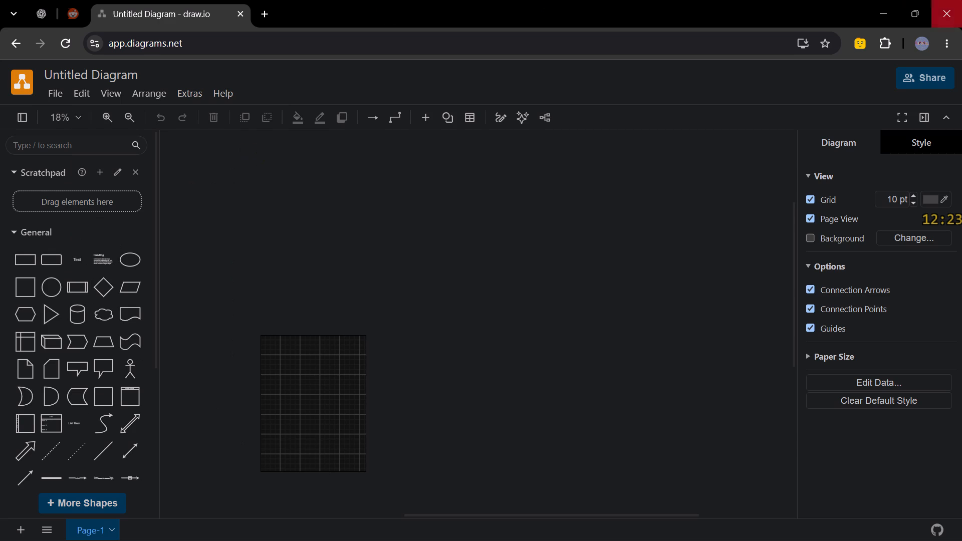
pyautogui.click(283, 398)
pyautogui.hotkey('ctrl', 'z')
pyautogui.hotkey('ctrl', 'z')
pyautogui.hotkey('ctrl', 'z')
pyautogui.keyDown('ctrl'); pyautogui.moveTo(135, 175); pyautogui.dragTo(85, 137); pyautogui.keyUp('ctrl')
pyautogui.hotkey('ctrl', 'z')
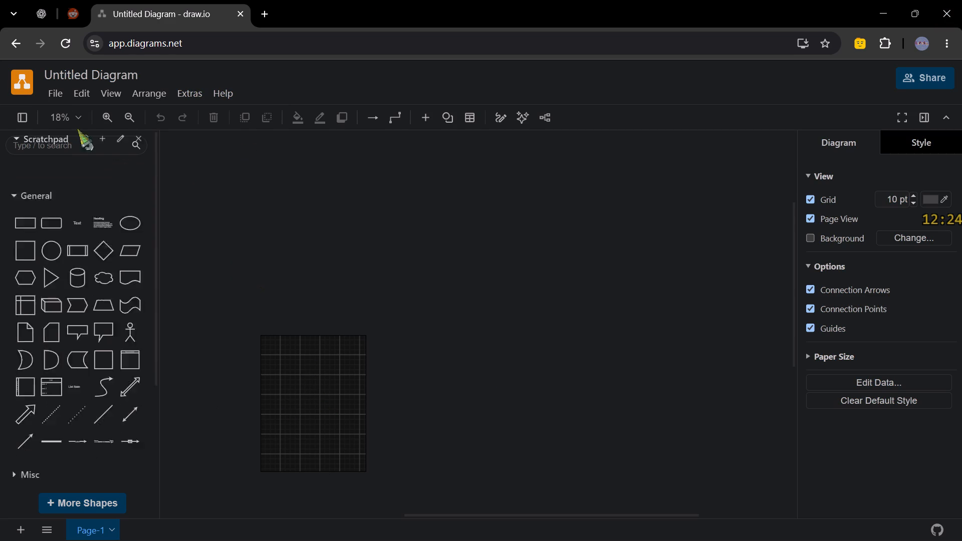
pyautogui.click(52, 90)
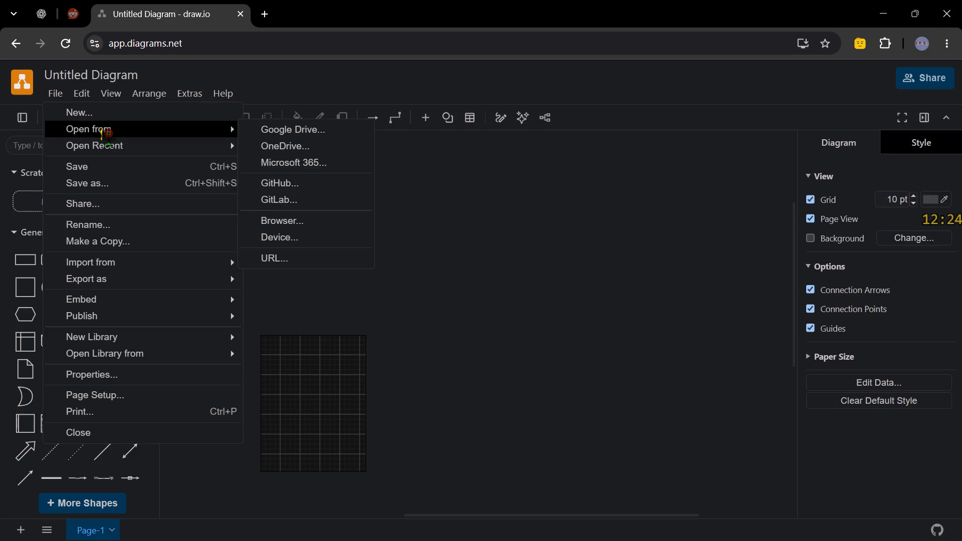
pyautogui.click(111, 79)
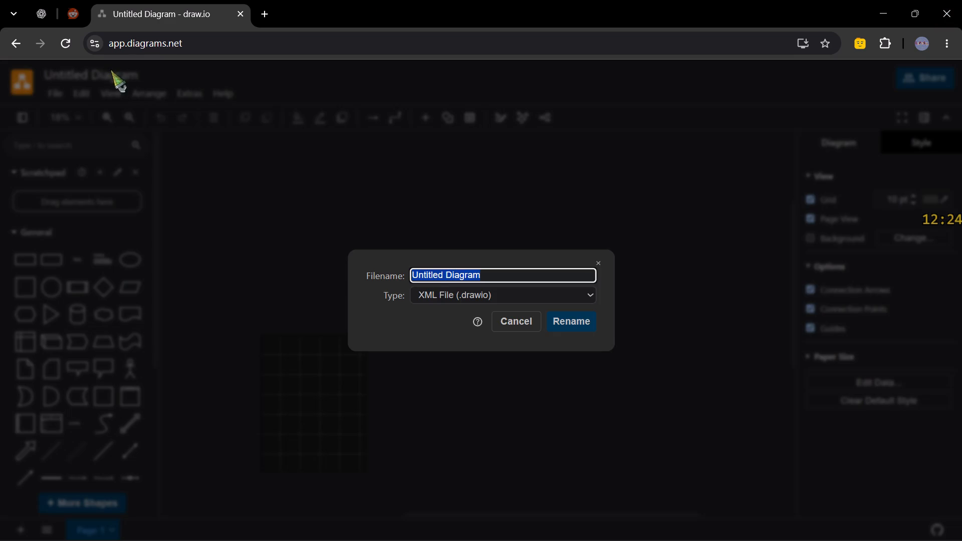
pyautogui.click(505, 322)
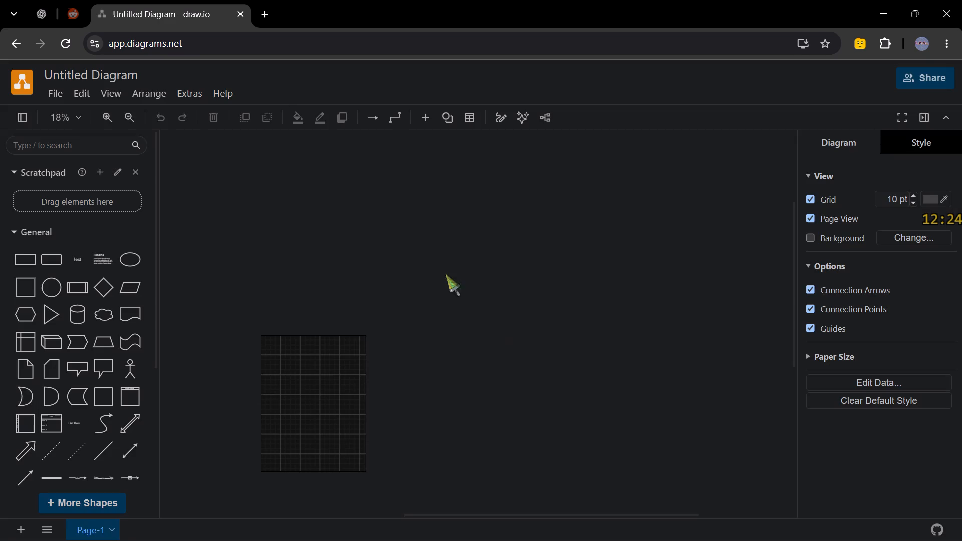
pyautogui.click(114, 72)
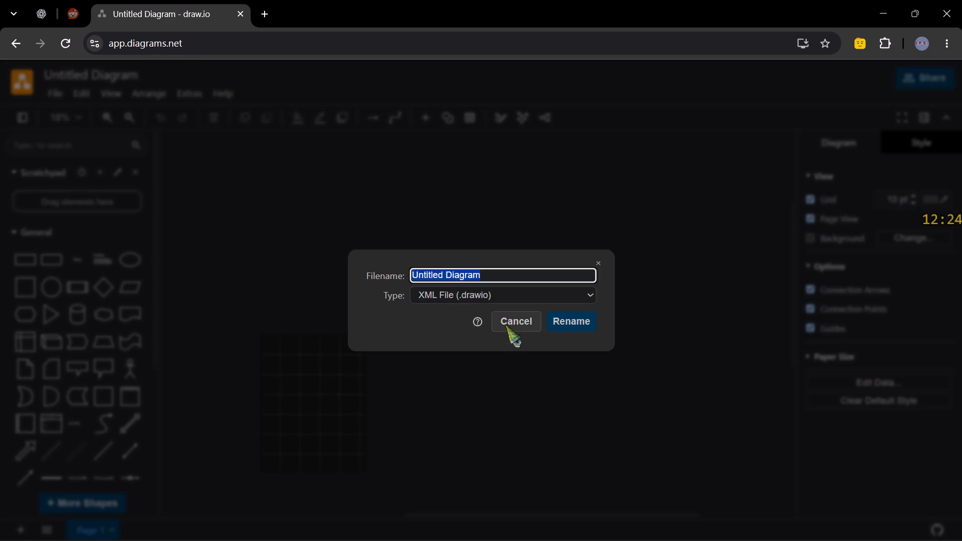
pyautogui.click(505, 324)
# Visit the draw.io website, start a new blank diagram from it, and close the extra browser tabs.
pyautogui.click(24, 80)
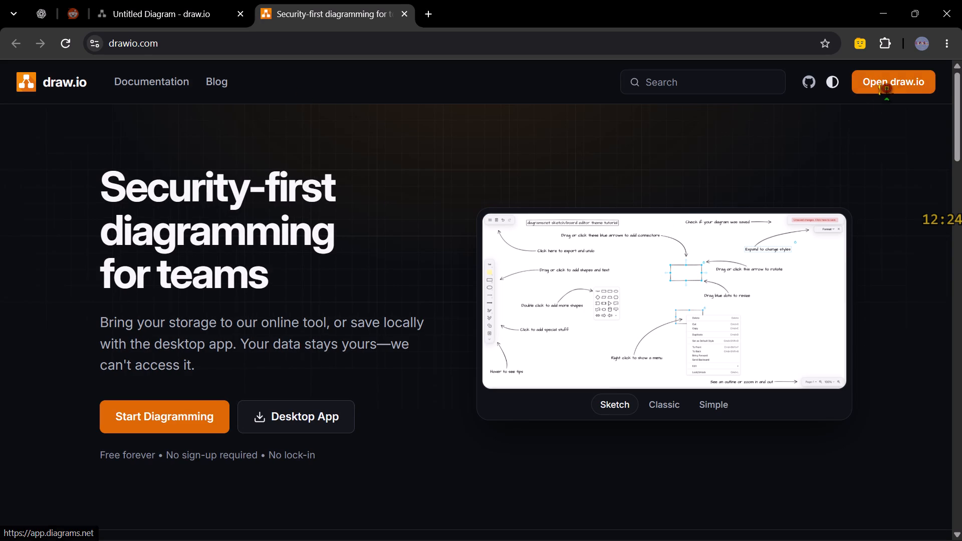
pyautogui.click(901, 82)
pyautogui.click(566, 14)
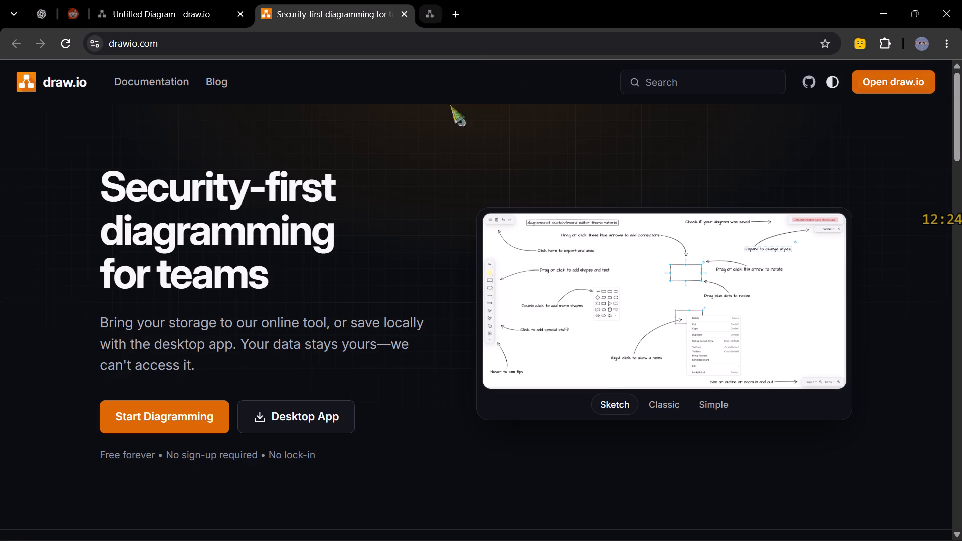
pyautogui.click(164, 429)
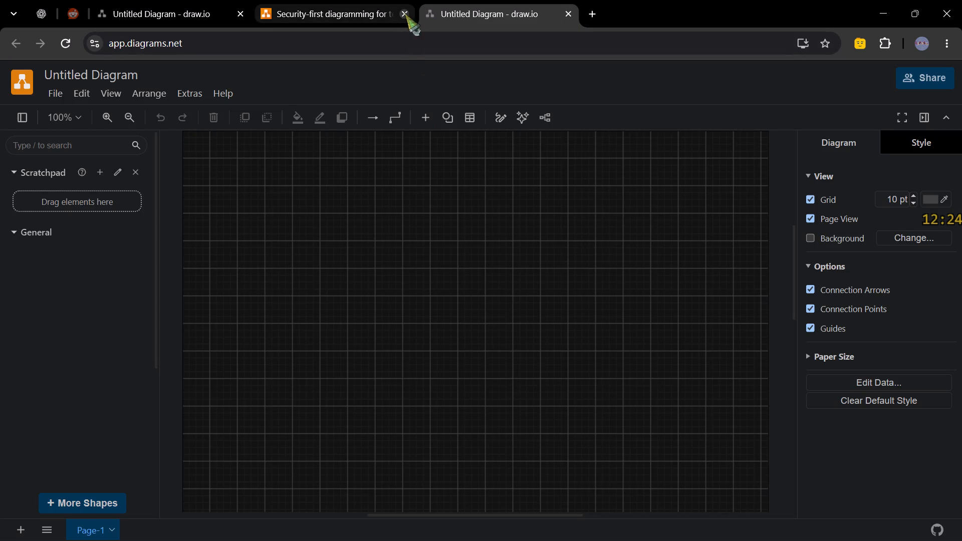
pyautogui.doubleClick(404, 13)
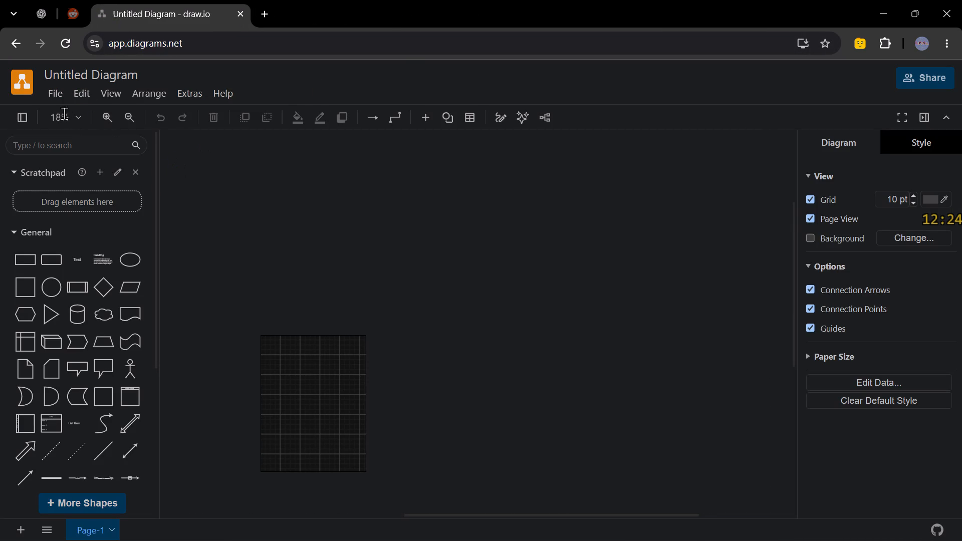
# Open HostelFit_Class_Diagram_Fixed_Headers.drawio from the device's Downloads folder.
pyautogui.click(53, 96)
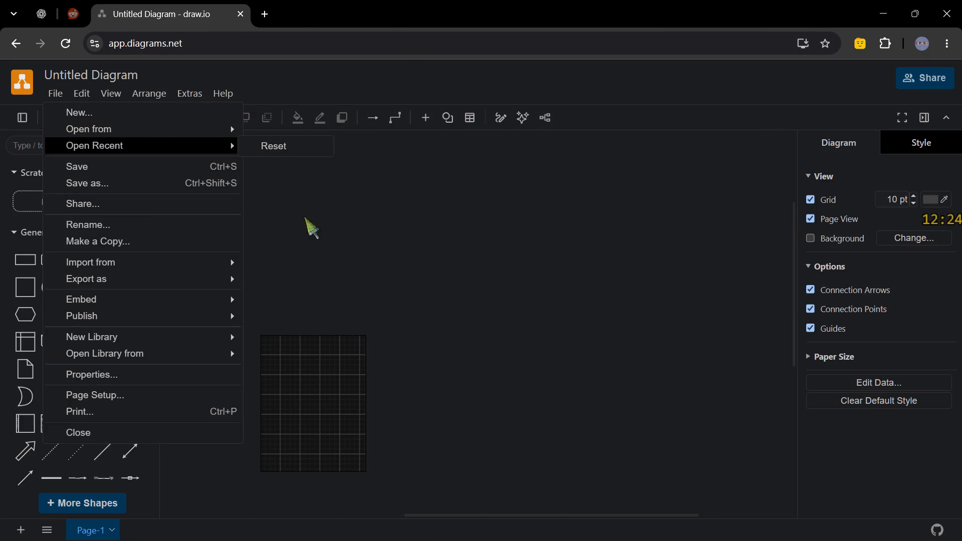
pyautogui.click(315, 234)
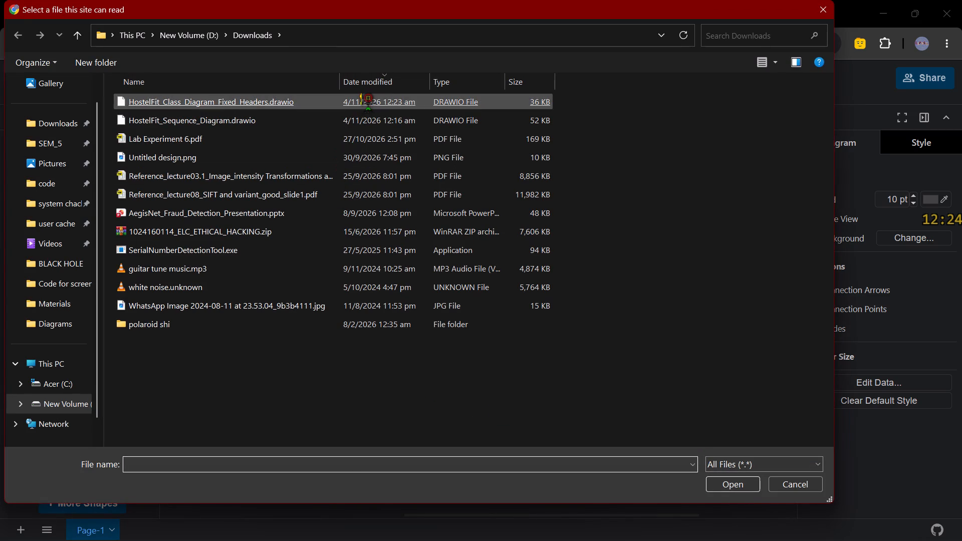
pyautogui.click(368, 98)
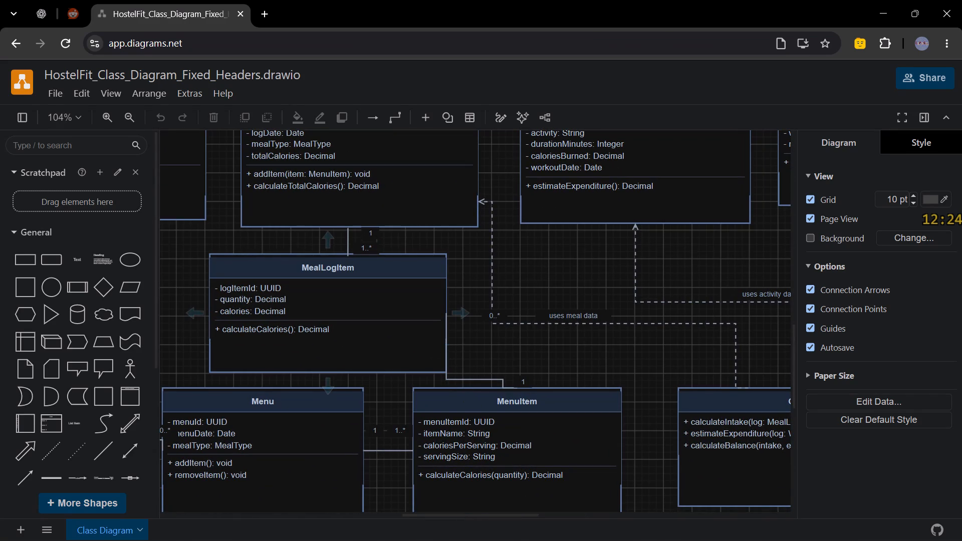
# Reroute the MealLogItem–MenuItem connector so its vertical segment runs clear of MealLogItem's right edge.
pyautogui.click(457, 381)
pyautogui.moveTo(445, 345); pyautogui.dragTo(457, 346)
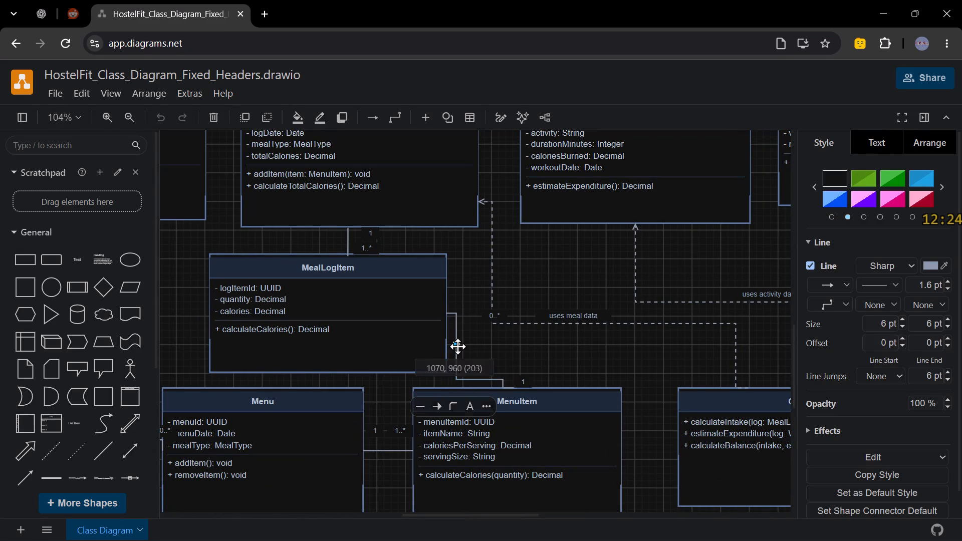
pyautogui.moveTo(457, 346); pyautogui.dragTo(470, 352)
pyautogui.click(561, 352)
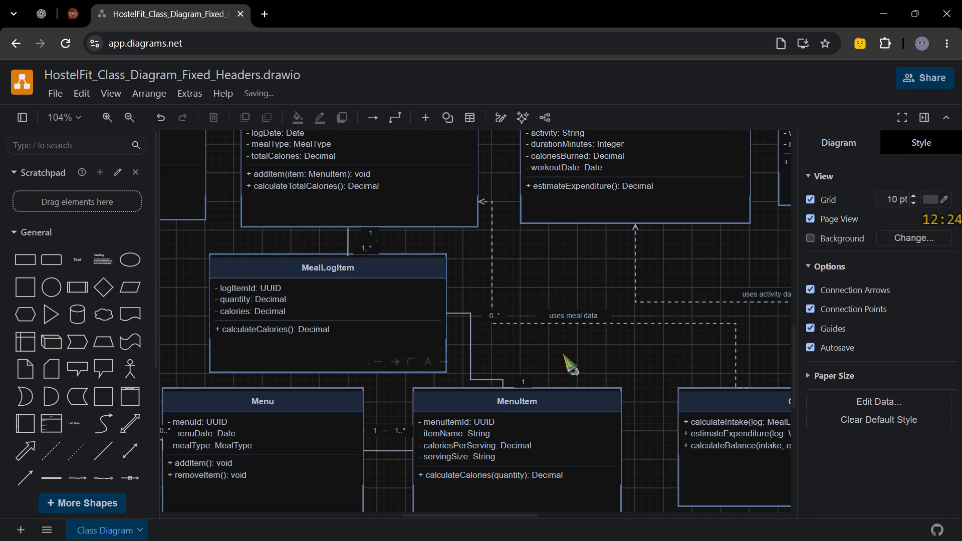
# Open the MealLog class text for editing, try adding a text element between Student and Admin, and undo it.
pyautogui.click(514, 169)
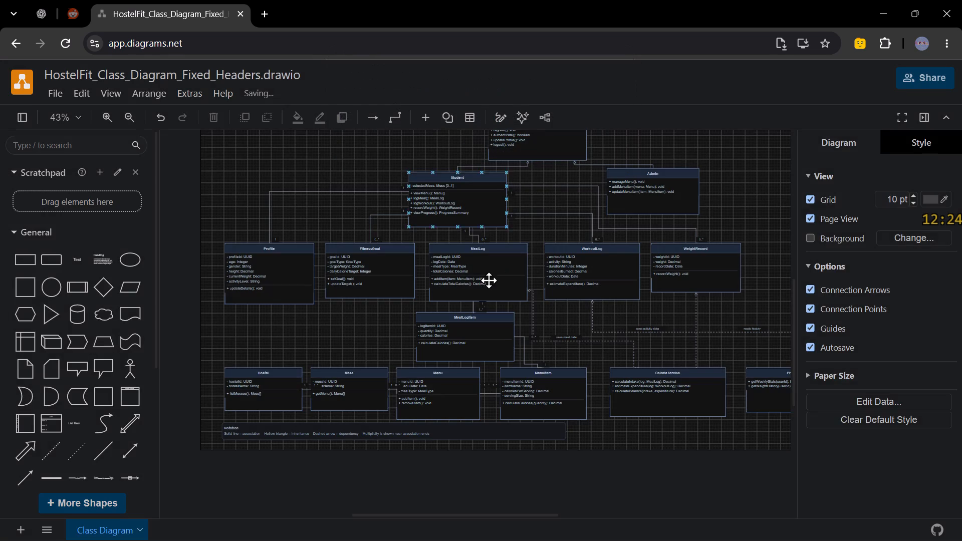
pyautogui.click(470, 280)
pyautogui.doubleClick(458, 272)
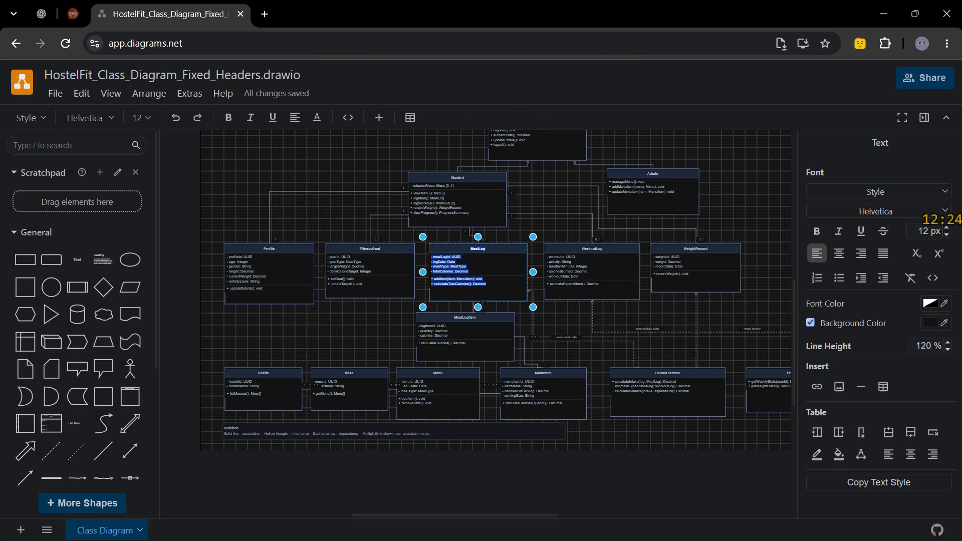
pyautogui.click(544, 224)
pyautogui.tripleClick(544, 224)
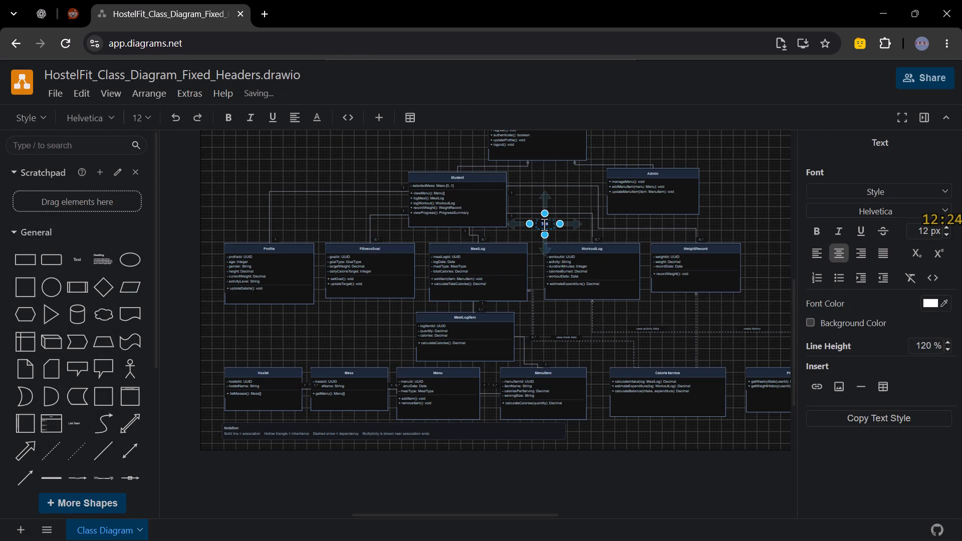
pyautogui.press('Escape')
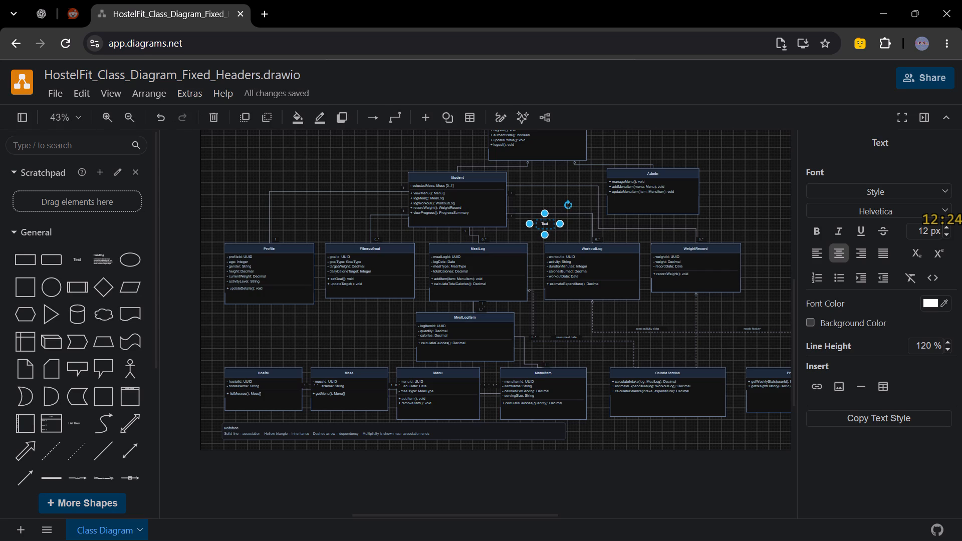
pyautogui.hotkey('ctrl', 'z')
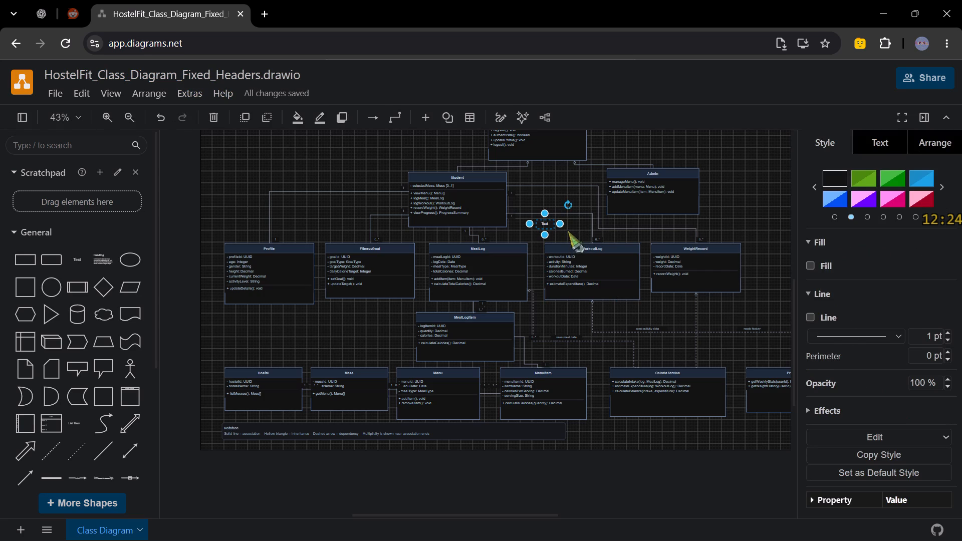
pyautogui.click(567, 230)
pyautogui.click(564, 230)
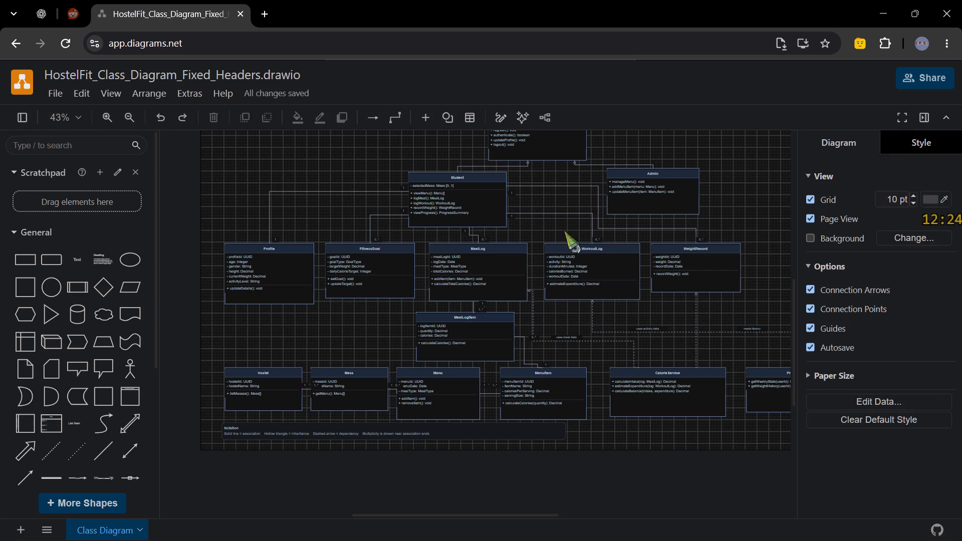
# Select every element of the class diagram and increase the text's font size.
pyautogui.hotkey('ctrl', 'a')
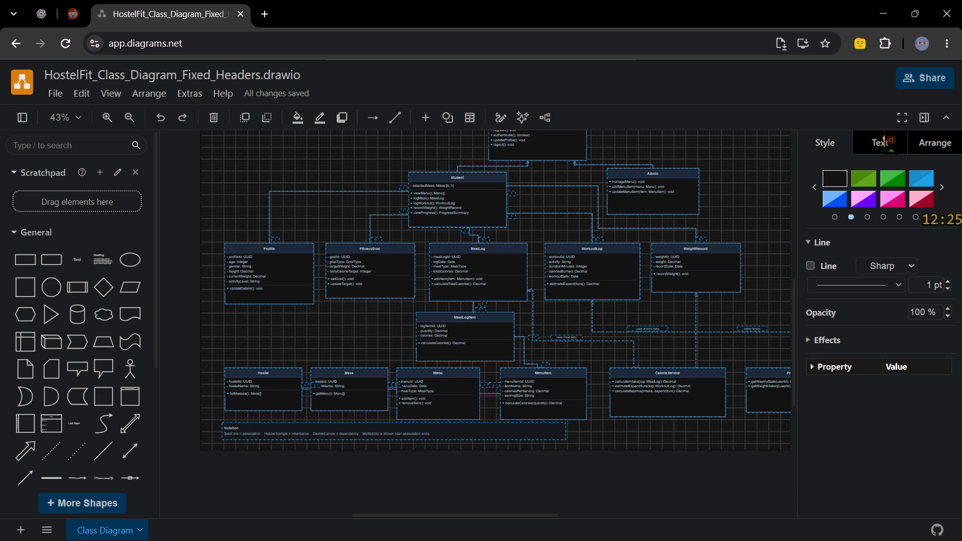
pyautogui.click(878, 137)
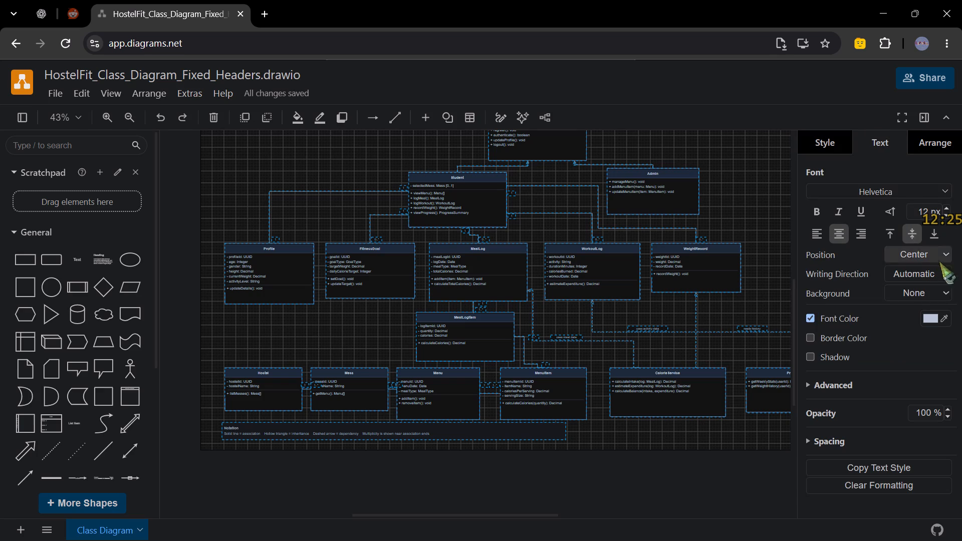
pyautogui.click(947, 204)
pyautogui.doubleClick(944, 205)
pyautogui.click(762, 212)
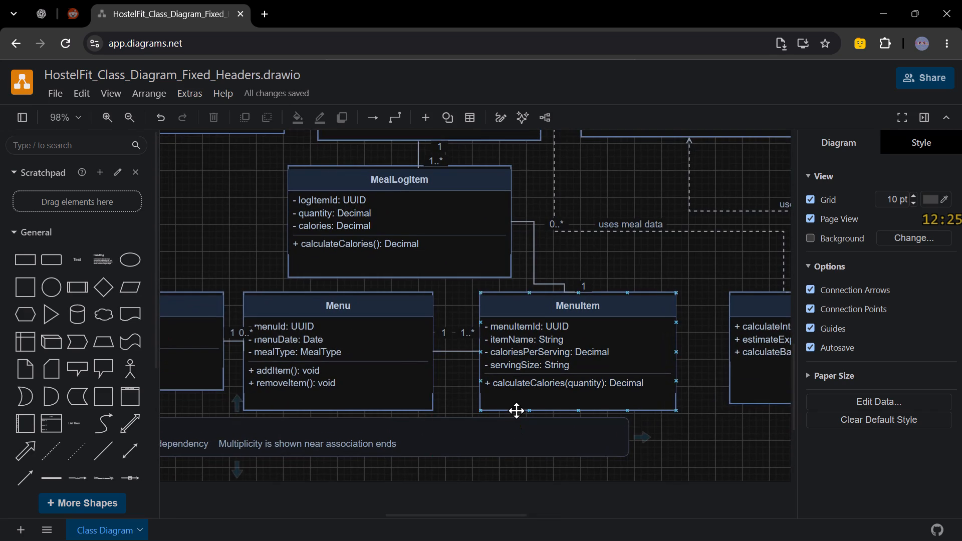
pyautogui.hscroll(1, 516, 410)
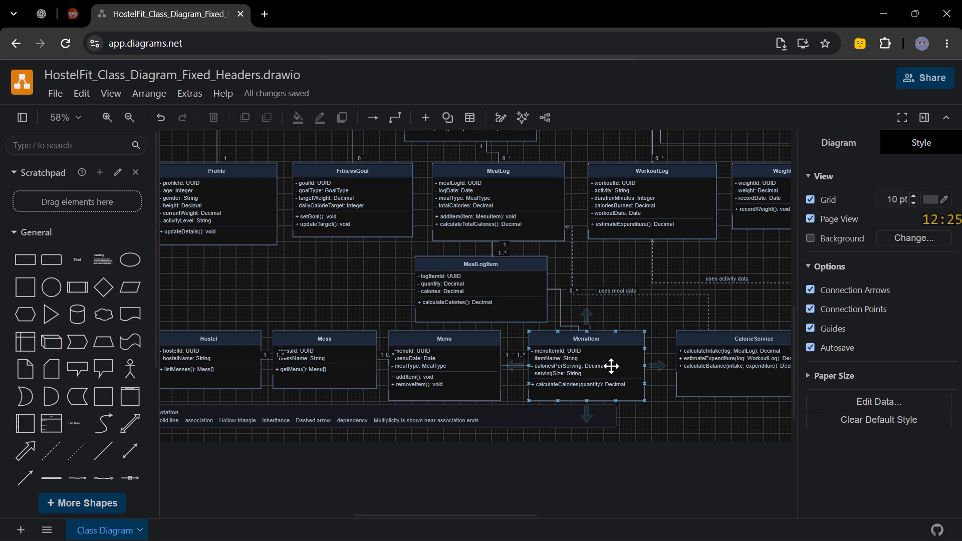
# Shift the "uses activity data" connector's vertical segment and its attachment point slightly left along CalorieService's top edge.
pyautogui.hscroll(-5, 611, 366)
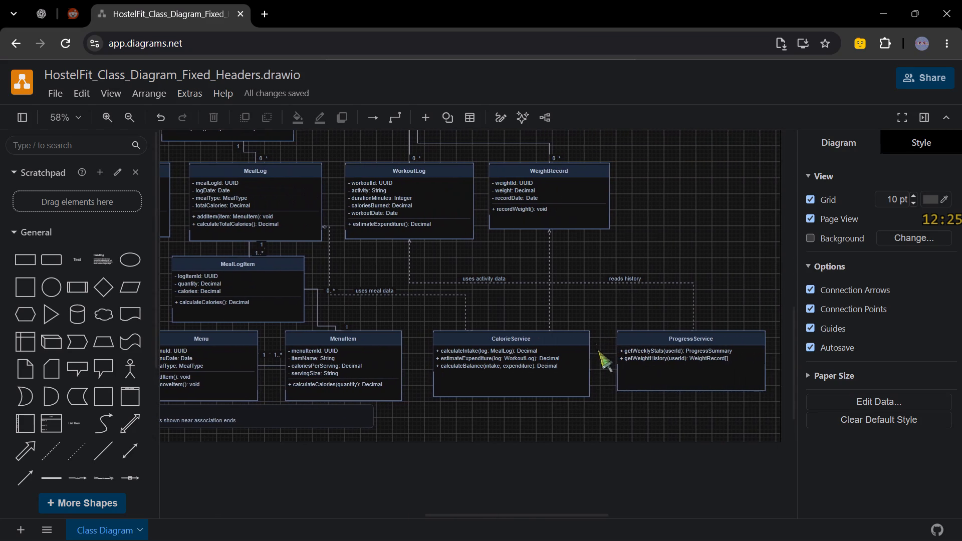
pyautogui.hscroll(-1, 597, 349)
pyautogui.click(535, 303)
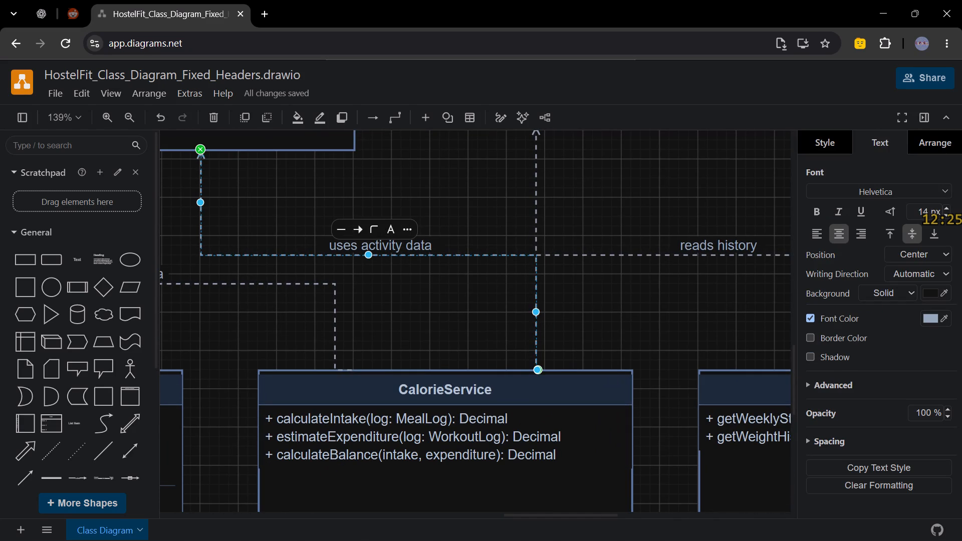
pyautogui.moveTo(536, 313); pyautogui.dragTo(505, 314)
pyautogui.moveTo(537, 370); pyautogui.dragTo(508, 370)
pyautogui.click(594, 311)
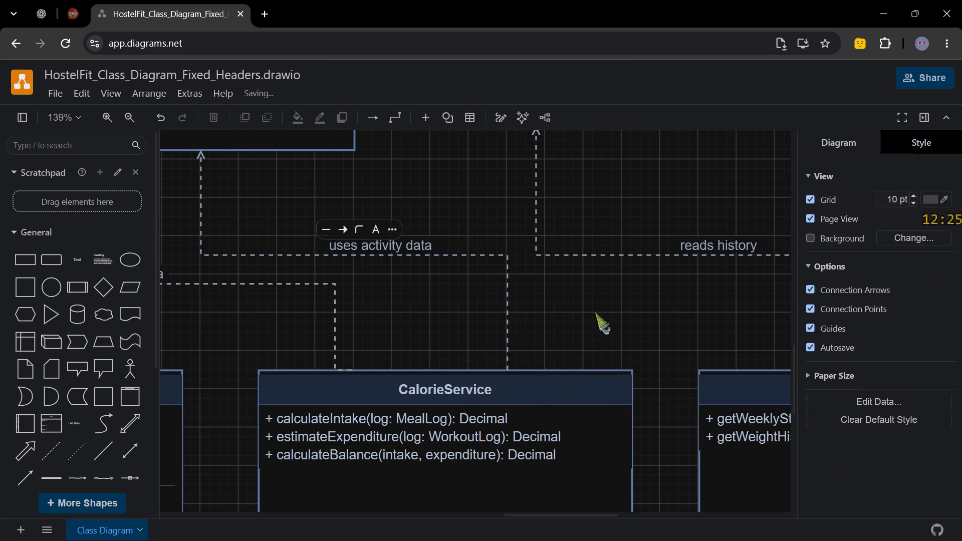
# Straighten the "uses meal data" connector by moving its CalorieService endpoint directly below its vertical segment.
pyautogui.hscroll(-2, 588, 304)
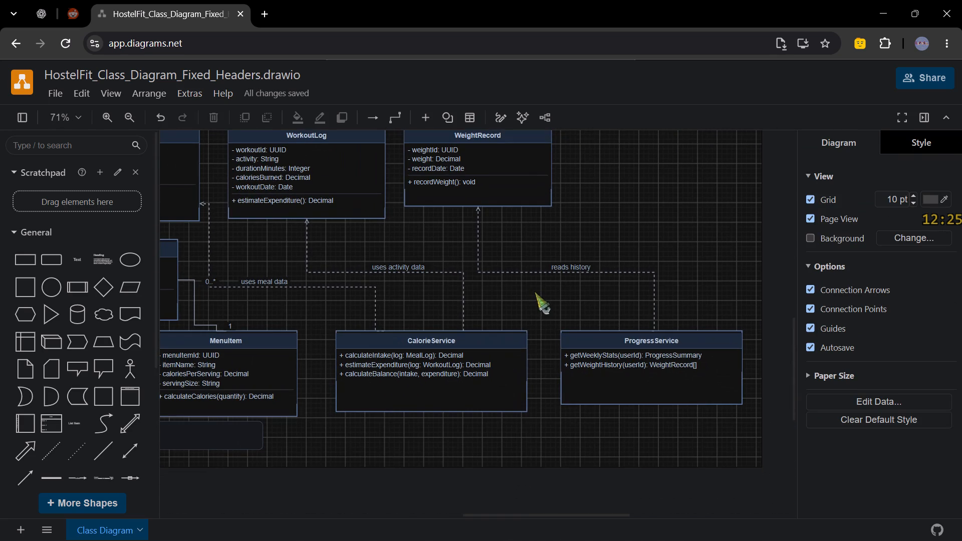
pyautogui.hscroll(1, 515, 299)
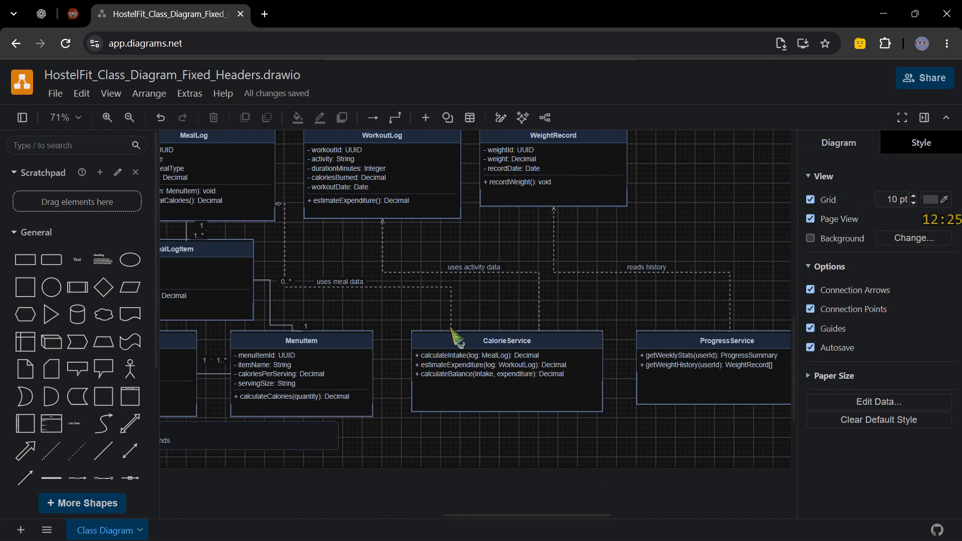
pyautogui.hscroll(1, 449, 326)
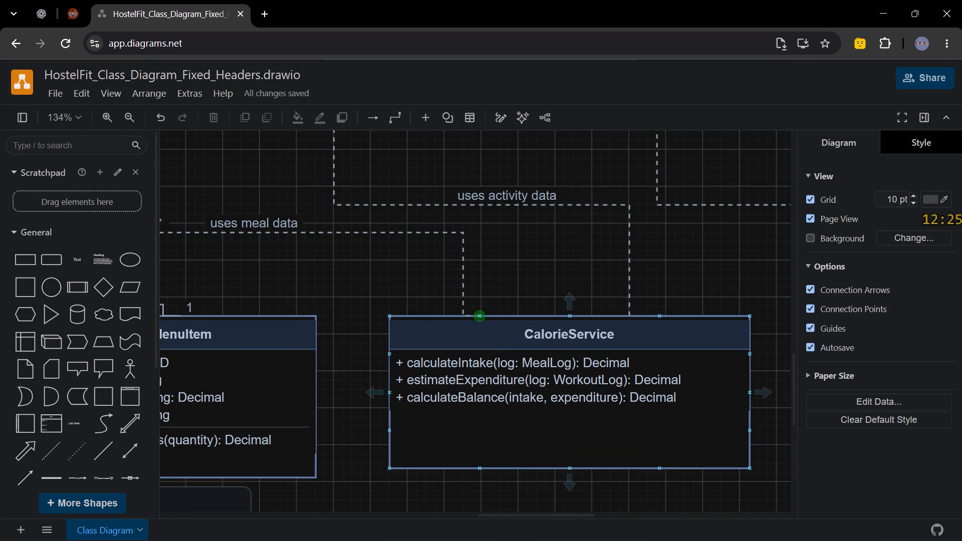
pyautogui.click(482, 317)
pyautogui.click(466, 295)
pyautogui.click(462, 291)
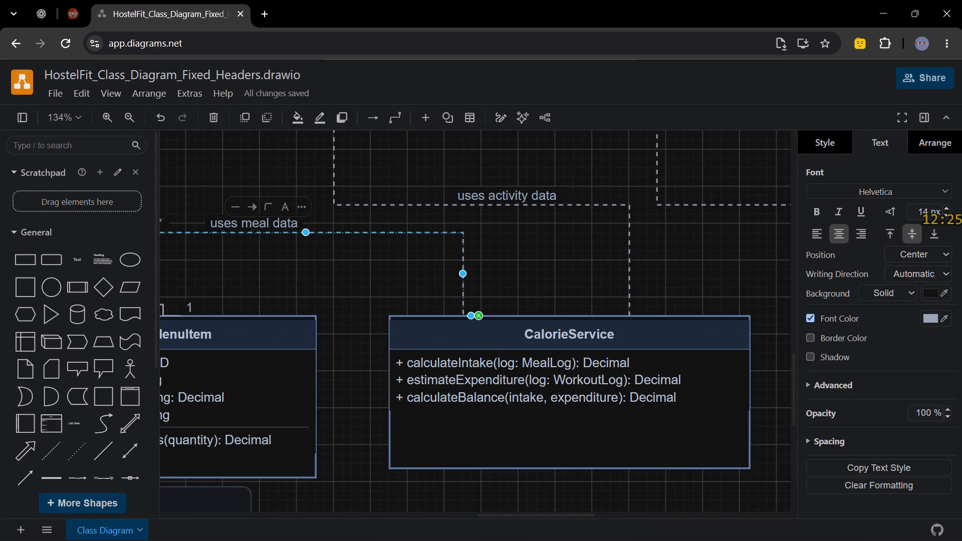
pyautogui.moveTo(480, 315); pyautogui.dragTo(464, 315)
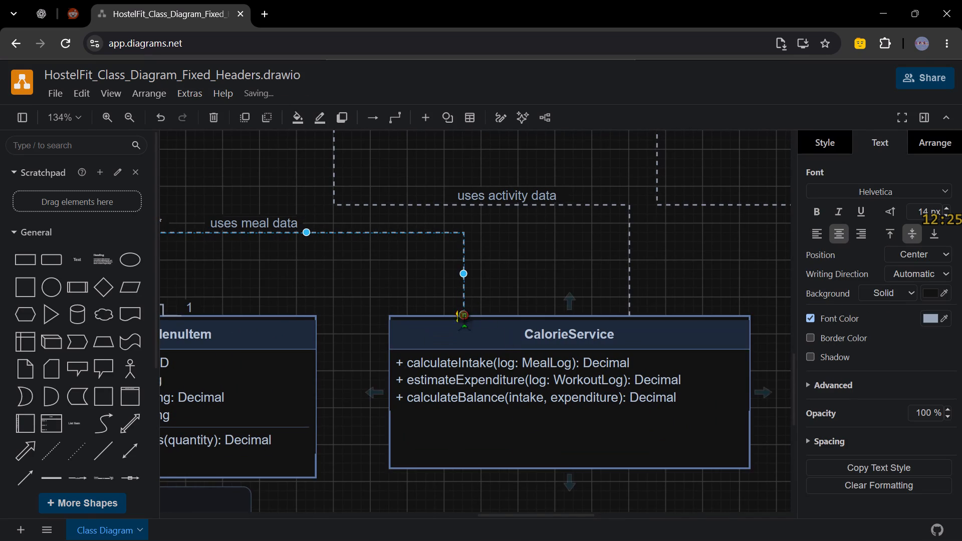
pyautogui.click(537, 261)
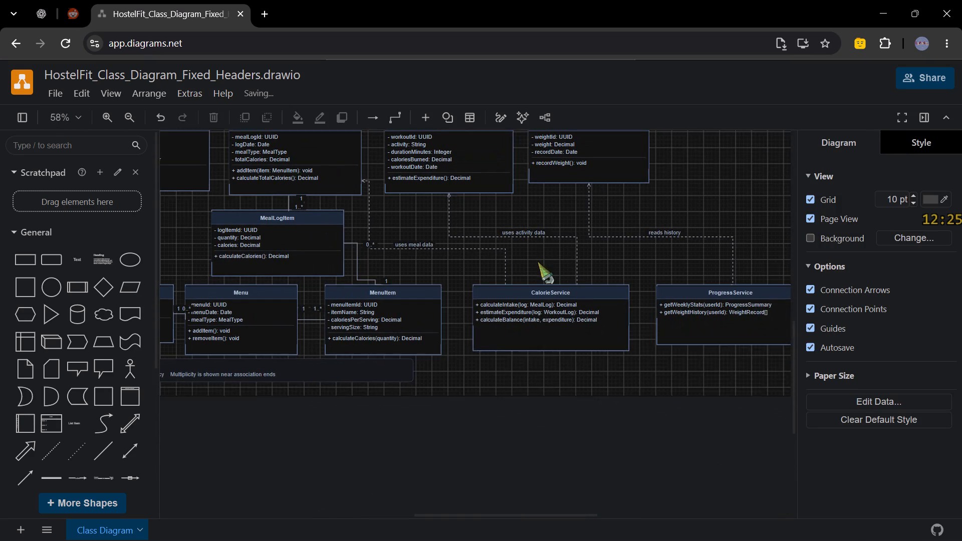
# Reroute the MealLogItem–MenuItem connector, raising its middle horizontal segment and aligning its lower vertical segment with MenuItem's top centre.
pyautogui.scroll(2, 537, 261)
pyautogui.hscroll(1, 537, 261)
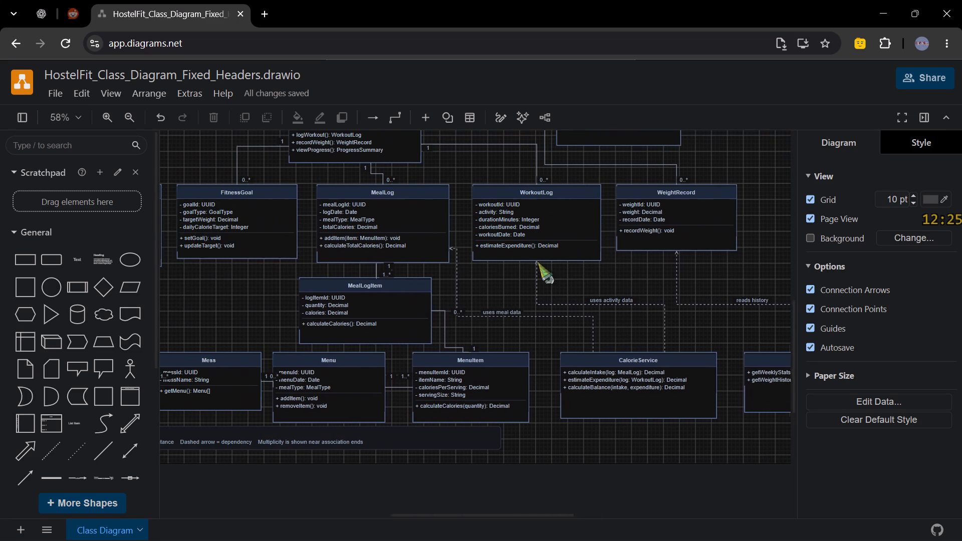
pyautogui.hscroll(2, 537, 261)
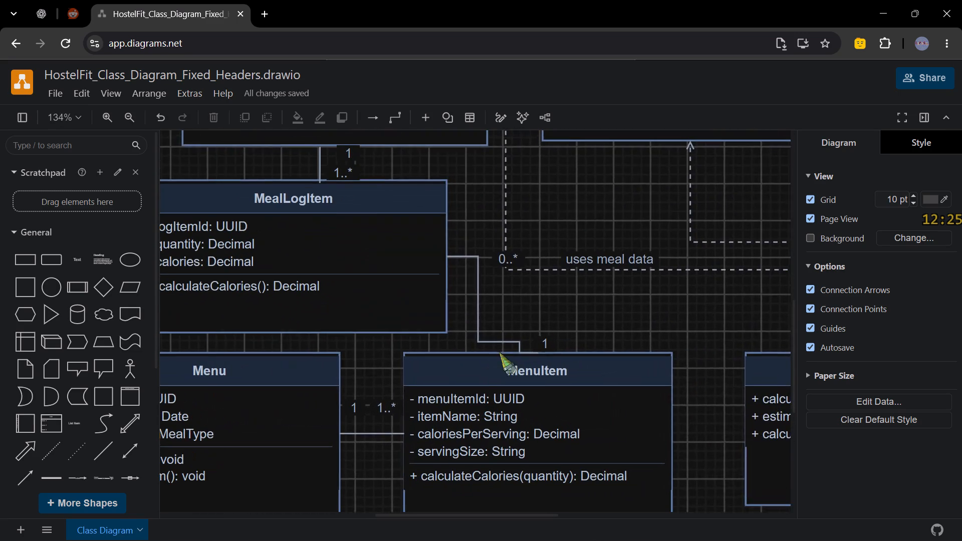
pyautogui.click(497, 341)
pyautogui.moveTo(497, 341); pyautogui.dragTo(497, 316)
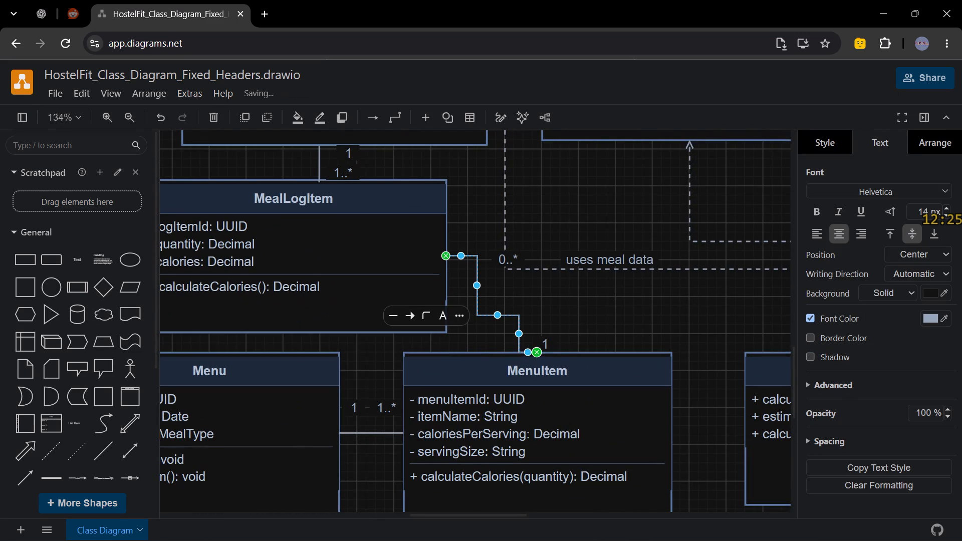
pyautogui.moveTo(521, 336); pyautogui.dragTo(535, 338)
pyautogui.click(588, 313)
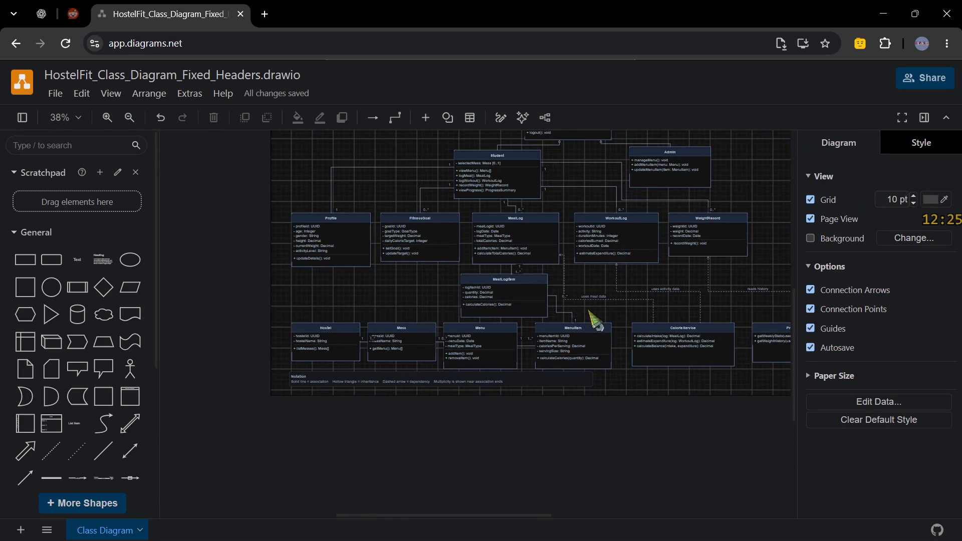
# Open the "UML Class Diagram" title for text editing and increase its font size.
pyautogui.click(405, 294)
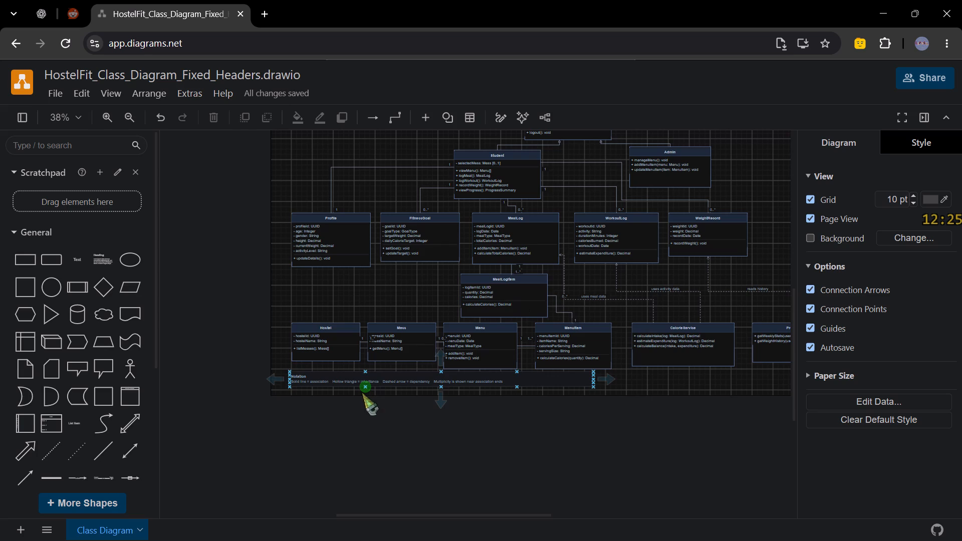
pyautogui.doubleClick(274, 372)
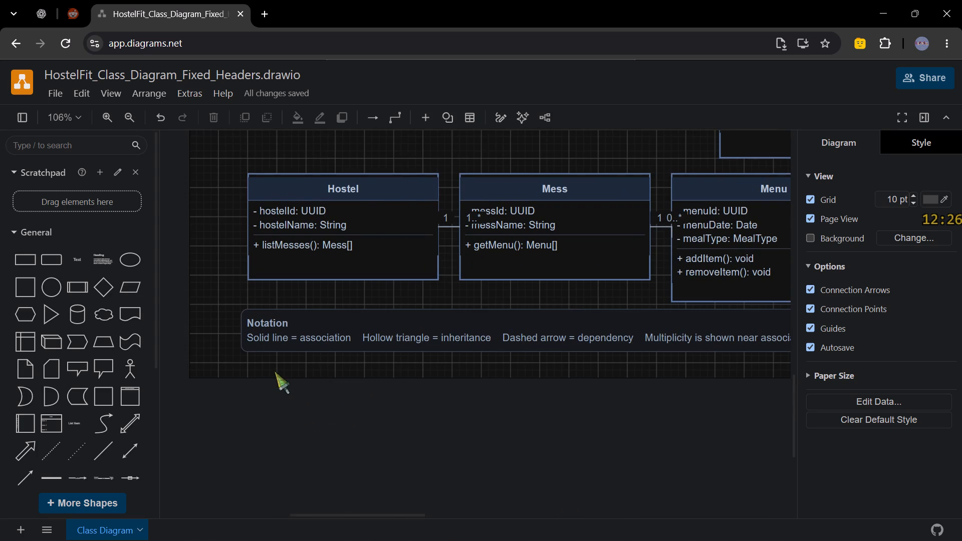
pyautogui.hscroll(-1, 344, 399)
pyautogui.hscroll(-4, 493, 403)
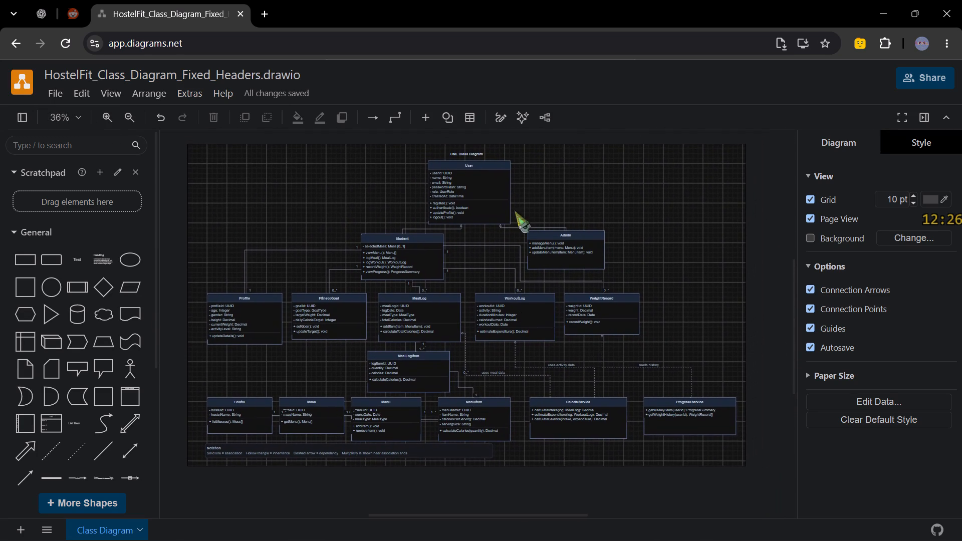
pyautogui.click(480, 149)
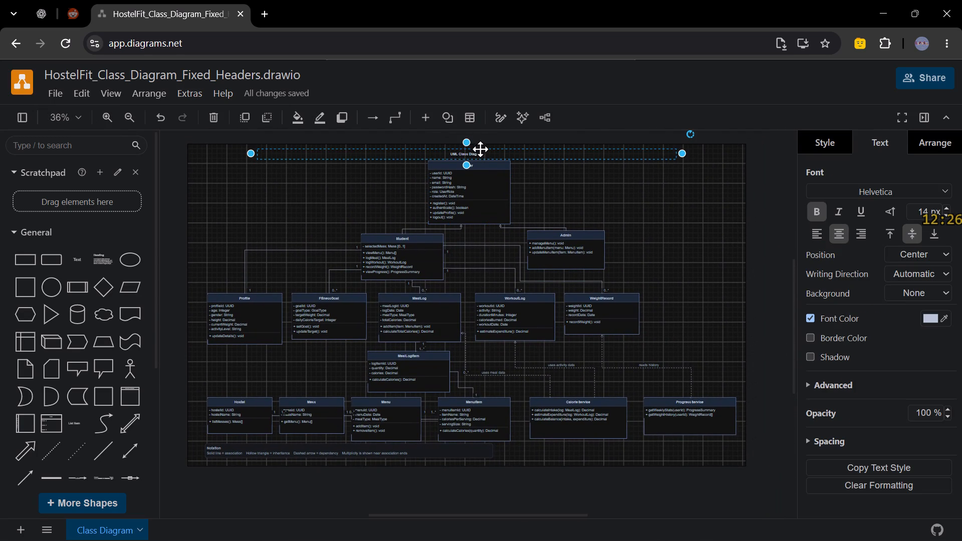
pyautogui.doubleClick(480, 153)
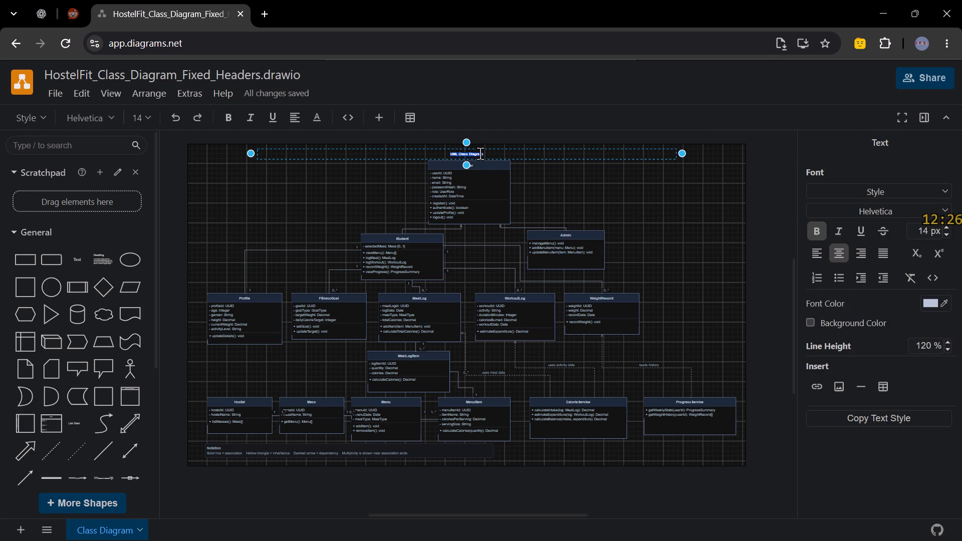
pyautogui.doubleClick(947, 228)
pyautogui.click(707, 245)
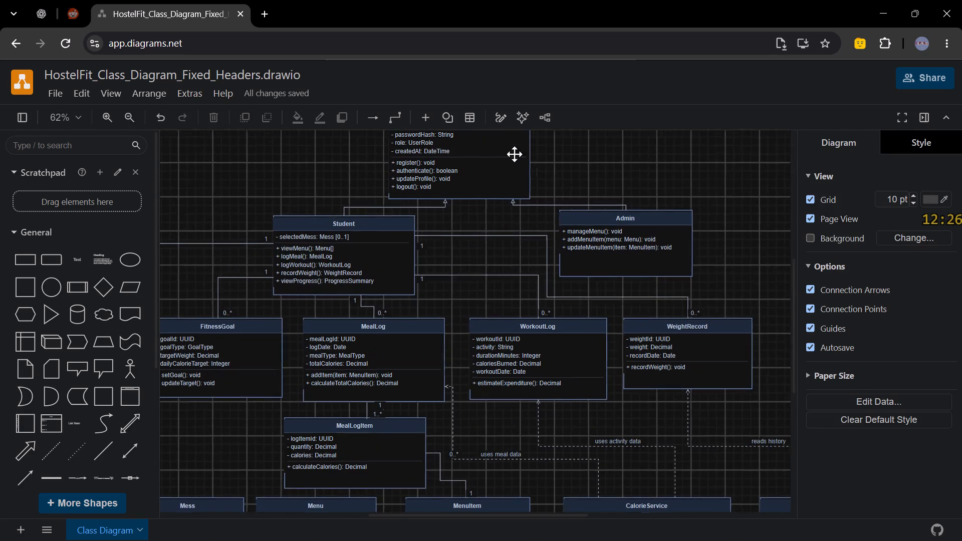
pyautogui.click(520, 270)
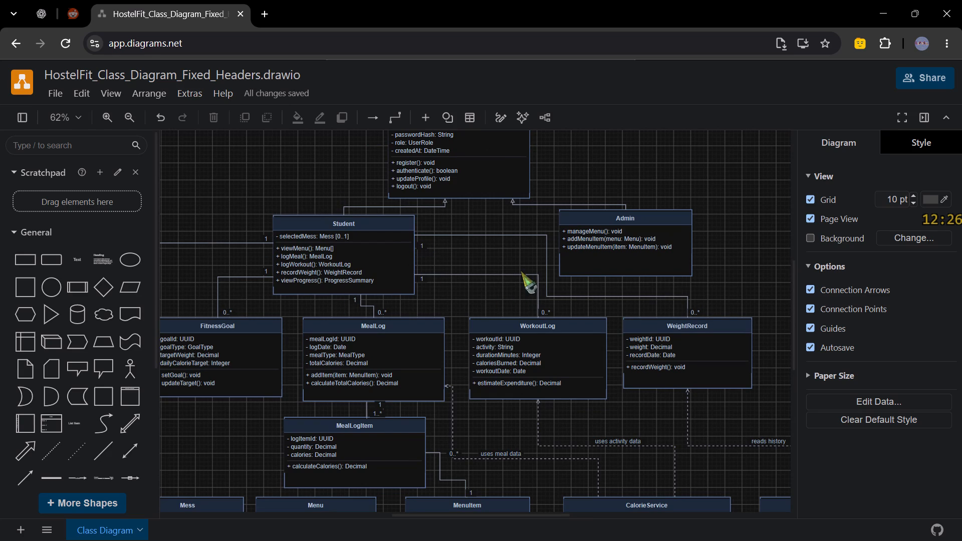
# Save the diagram as HostelFit_Class_Diagram_Fixed_Headers.drawio in Downloads, replacing the existing file.
pyautogui.click(53, 91)
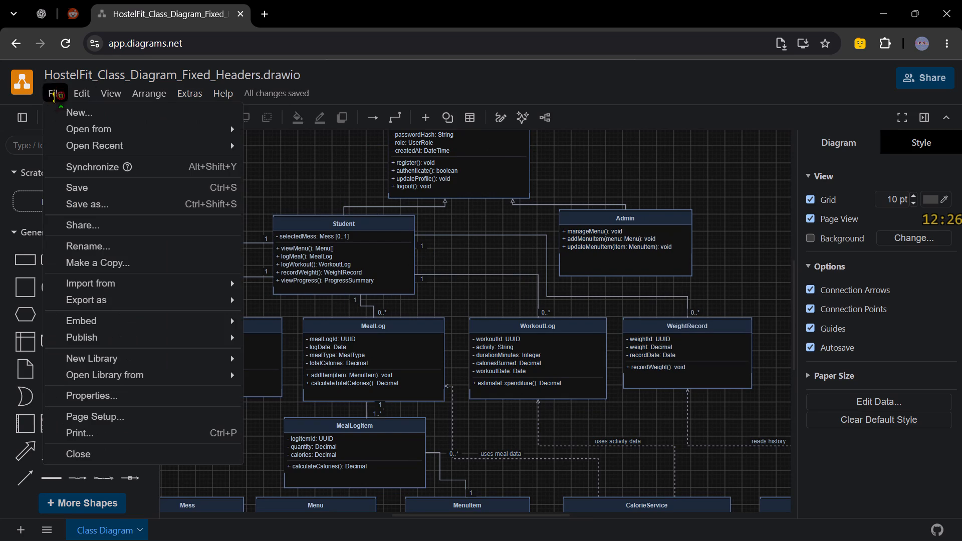
pyautogui.click(152, 207)
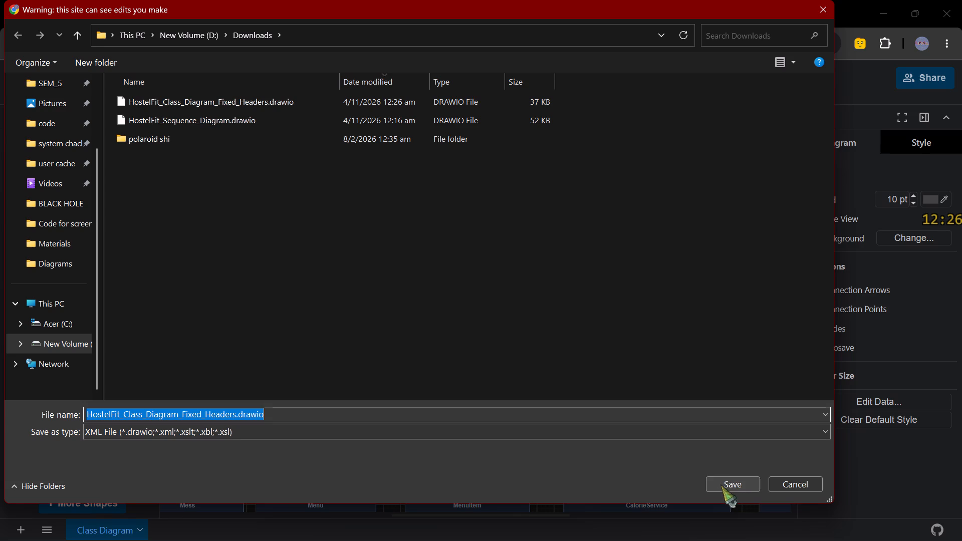
pyautogui.click(546, 103)
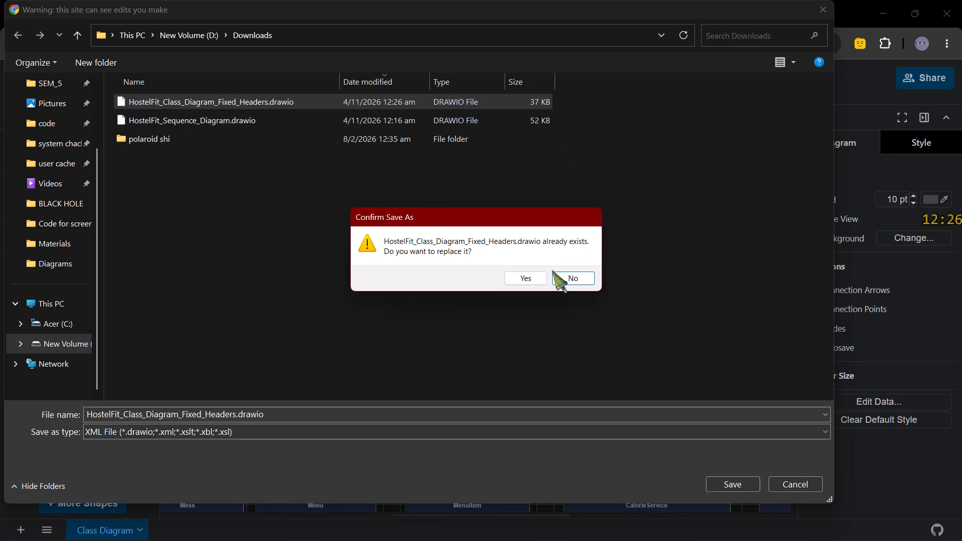
pyautogui.click(528, 278)
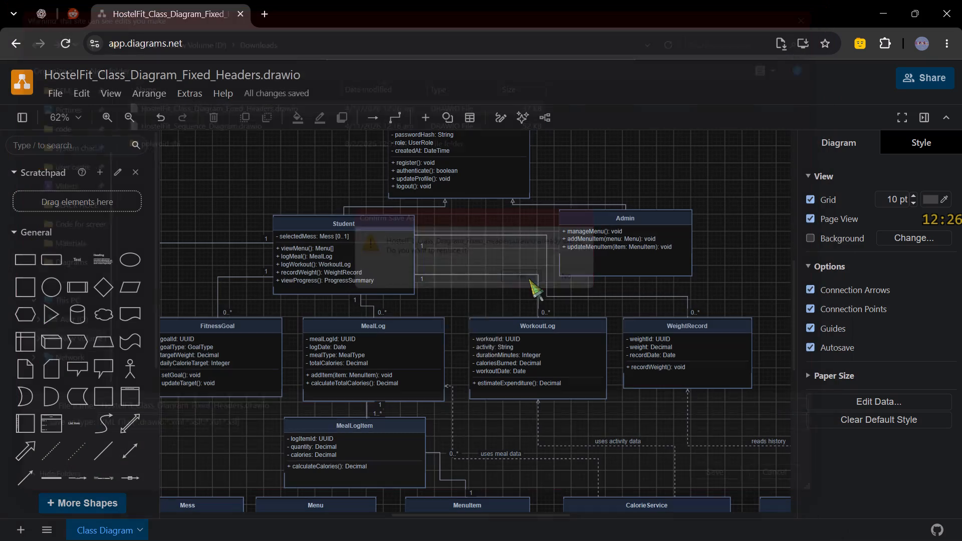
# Export the whole class diagram as HostelFit_Class_Diagram_Fixed_Headers.drawio.pdf to the device.
pyautogui.click(56, 100)
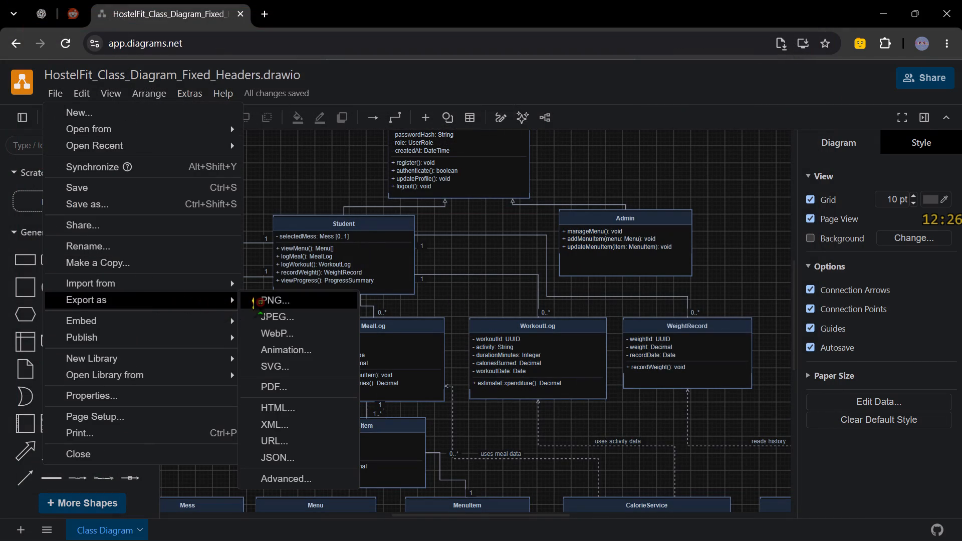
pyautogui.click(321, 389)
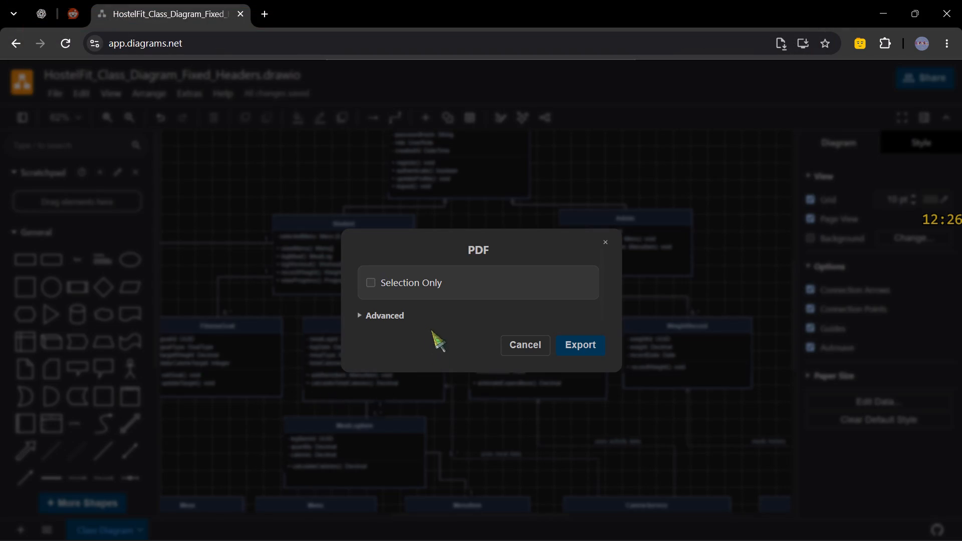
pyautogui.click(576, 349)
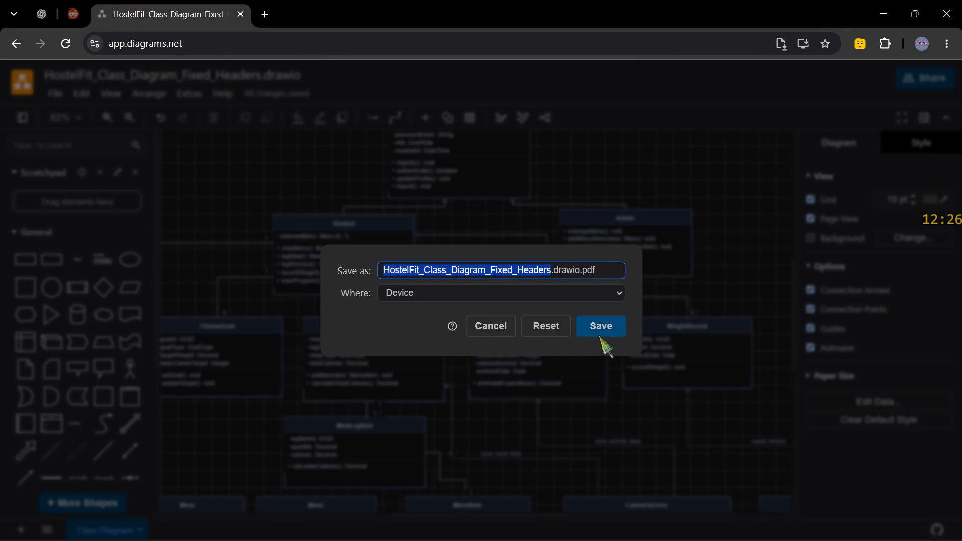
pyautogui.click(604, 331)
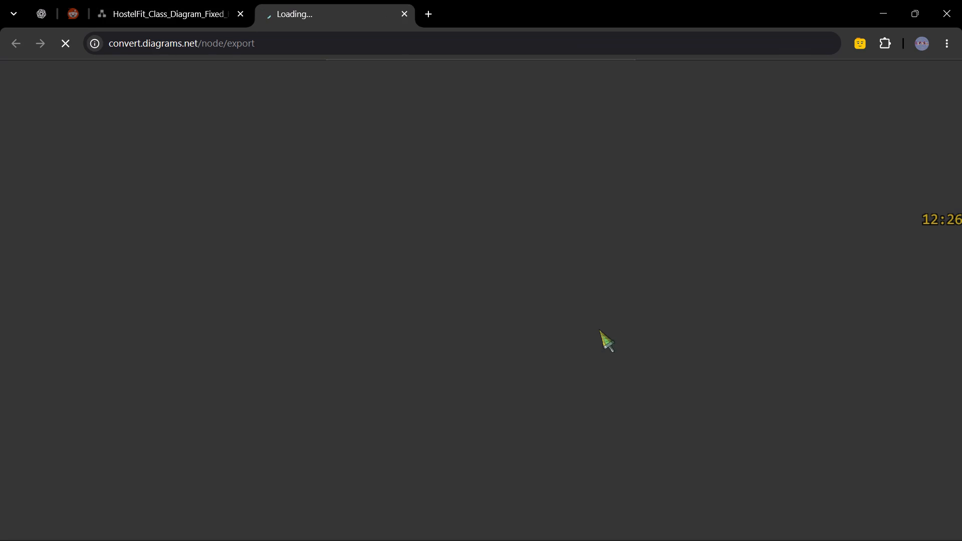
# In File Explorer, permanently delete HostelFit_Class_Diagram.pdf from the project's docs/Diagrams folder.
pyautogui.click(204, 520)
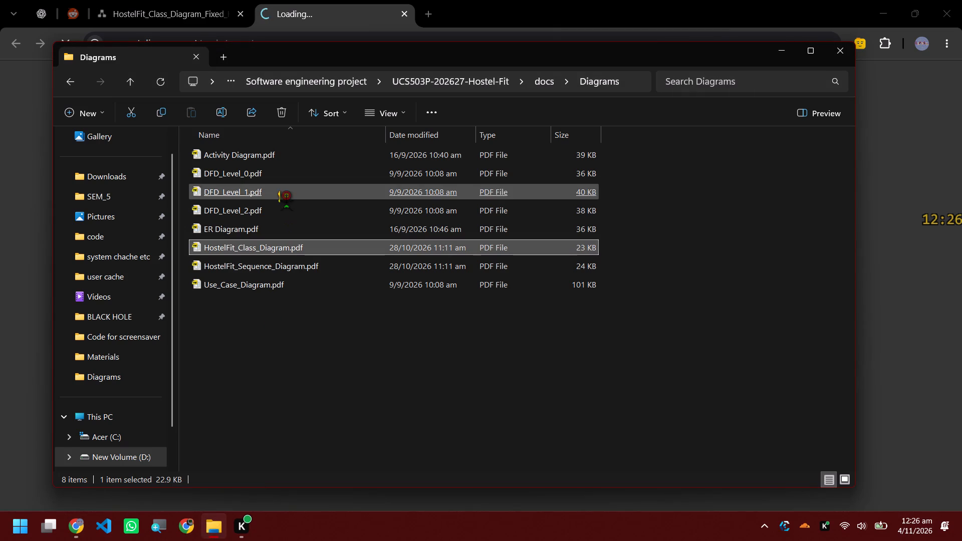
pyautogui.click(221, 55)
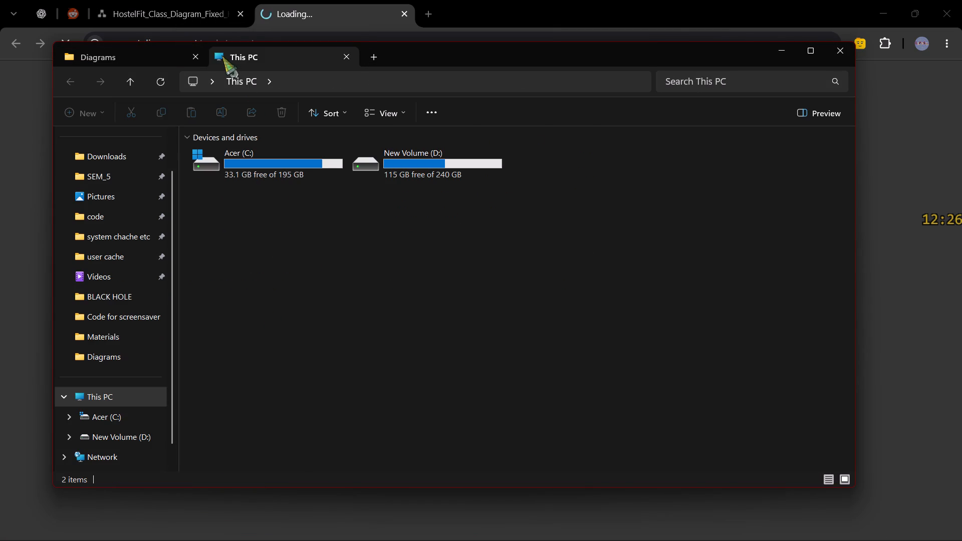
pyautogui.click(163, 53)
pyautogui.moveTo(626, 249); pyautogui.dragTo(612, 249)
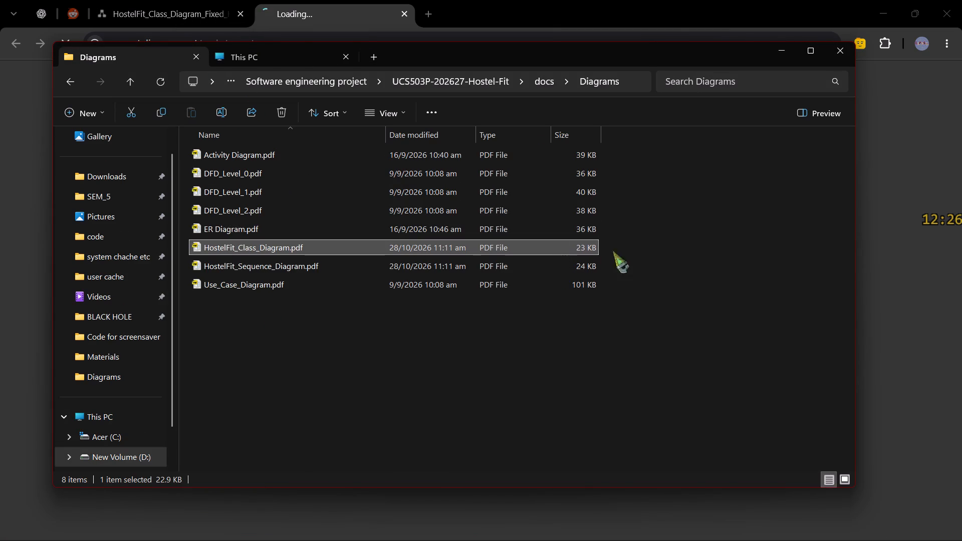
pyautogui.moveTo(612, 249); pyautogui.dragTo(531, 245)
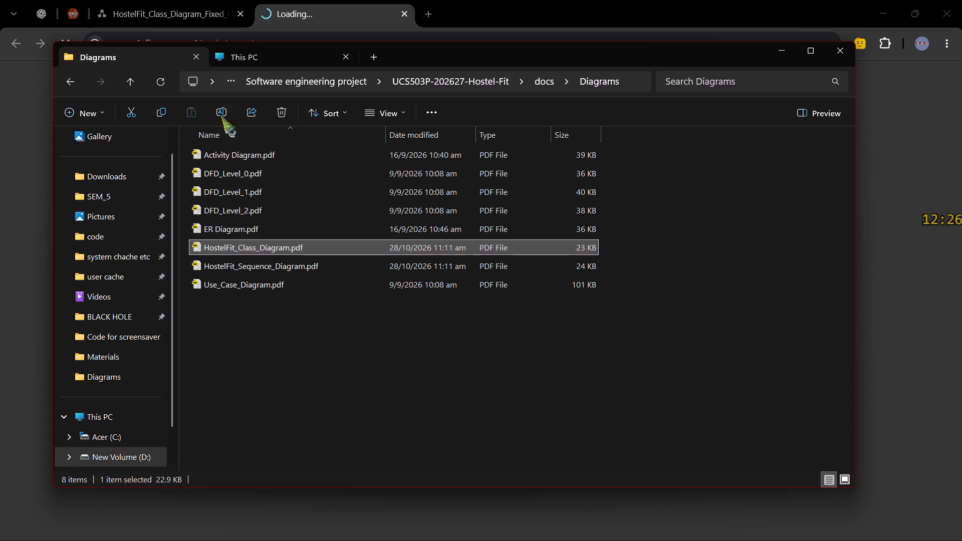
pyautogui.hotkey('shift', 'Delete')
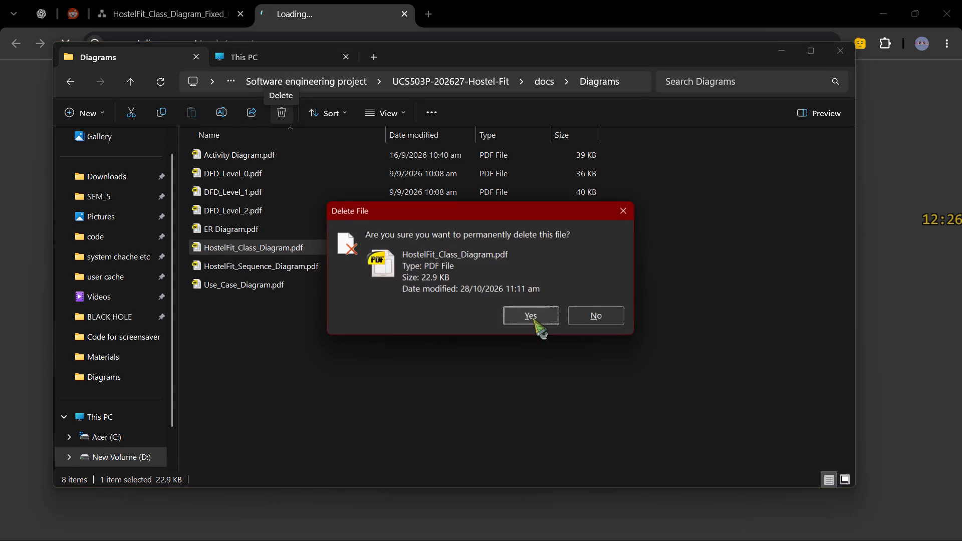
pyautogui.press('Return')
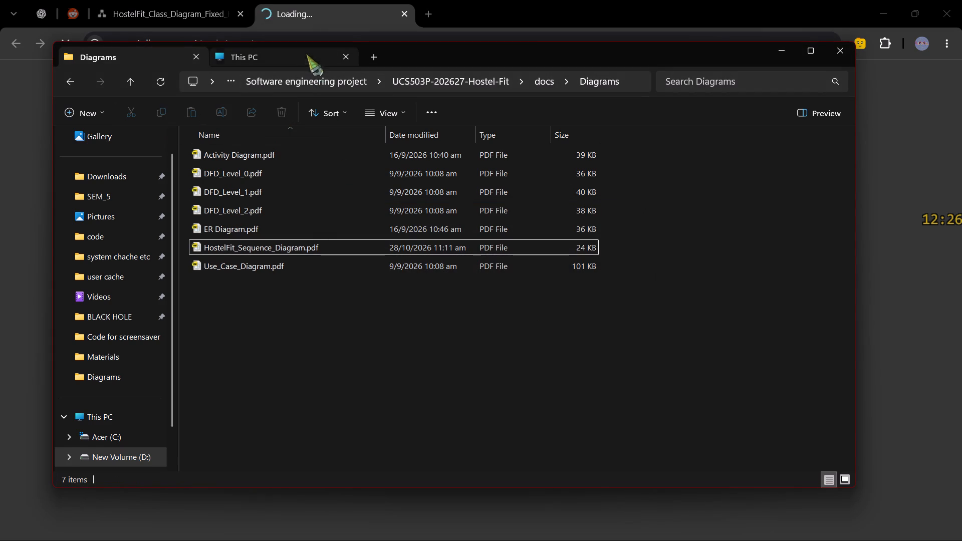
# Move HostelFit_Class_Diagram_Fixed_Headers.drawio from Downloads to the Materials folder of the Software engineering project.
pyautogui.click(263, 57)
pyautogui.click(115, 160)
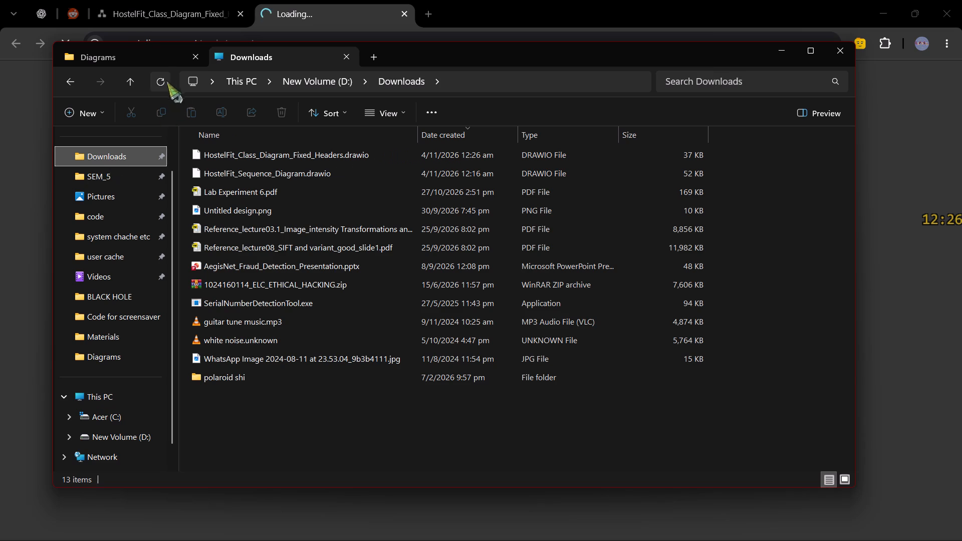
pyautogui.click(164, 79)
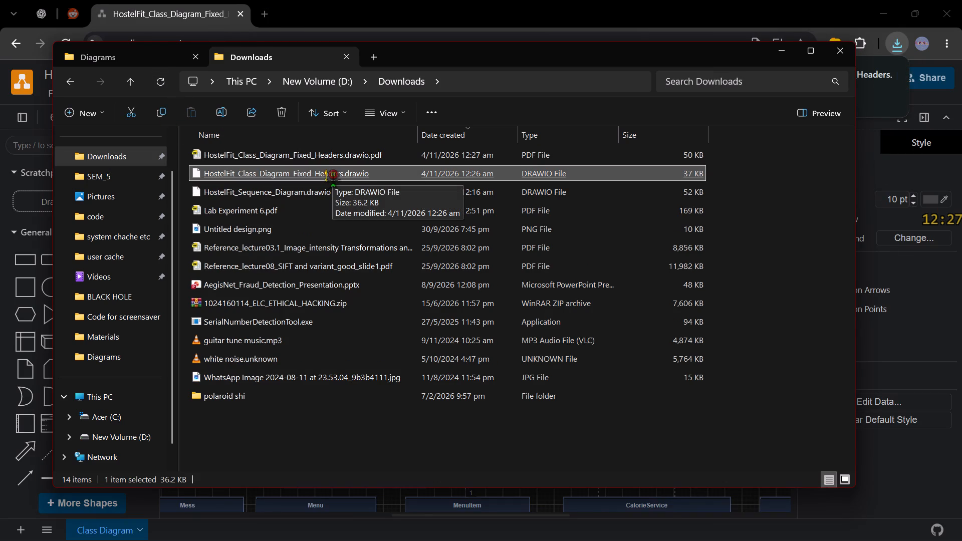
pyautogui.click(377, 60)
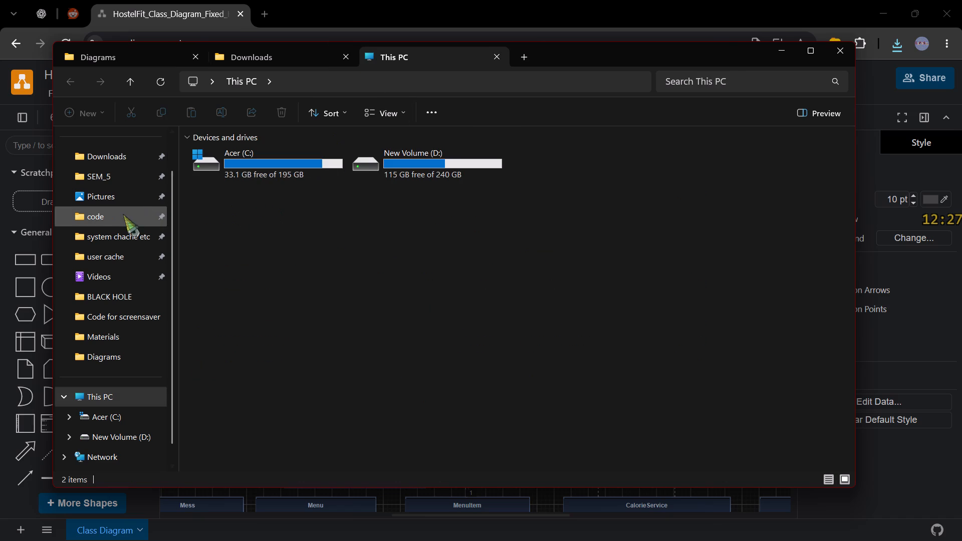
pyautogui.click(121, 212)
pyautogui.click(283, 282)
pyautogui.click(305, 155)
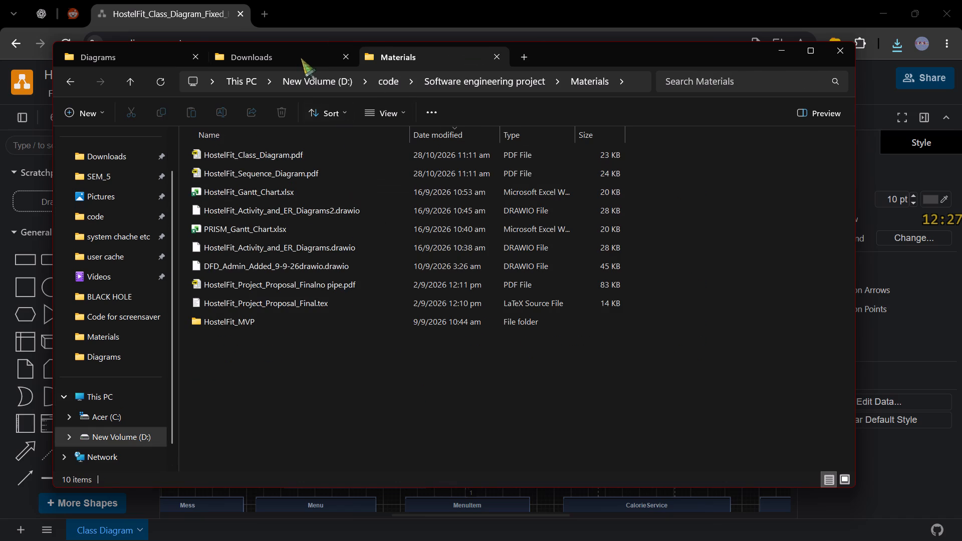
pyautogui.click(274, 51)
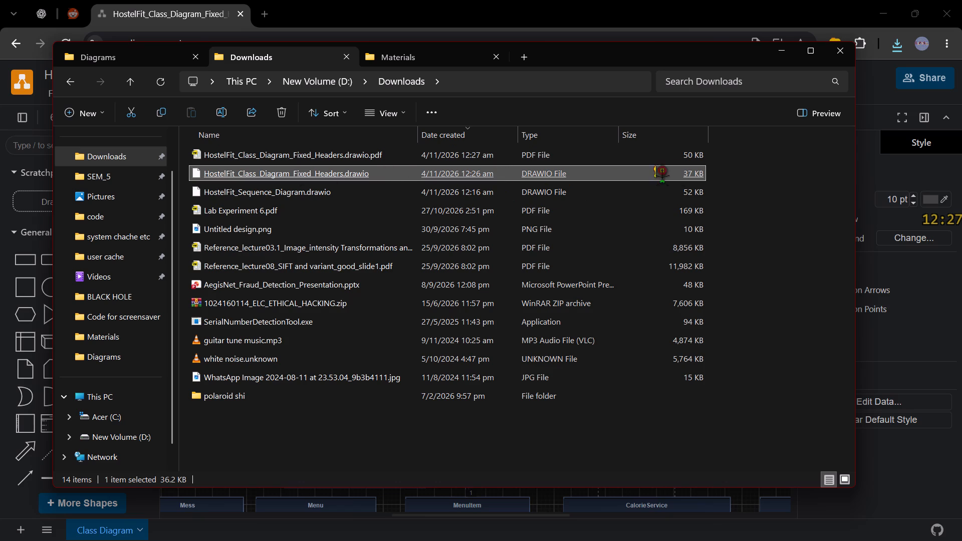
pyautogui.moveTo(721, 178); pyautogui.dragTo(634, 171)
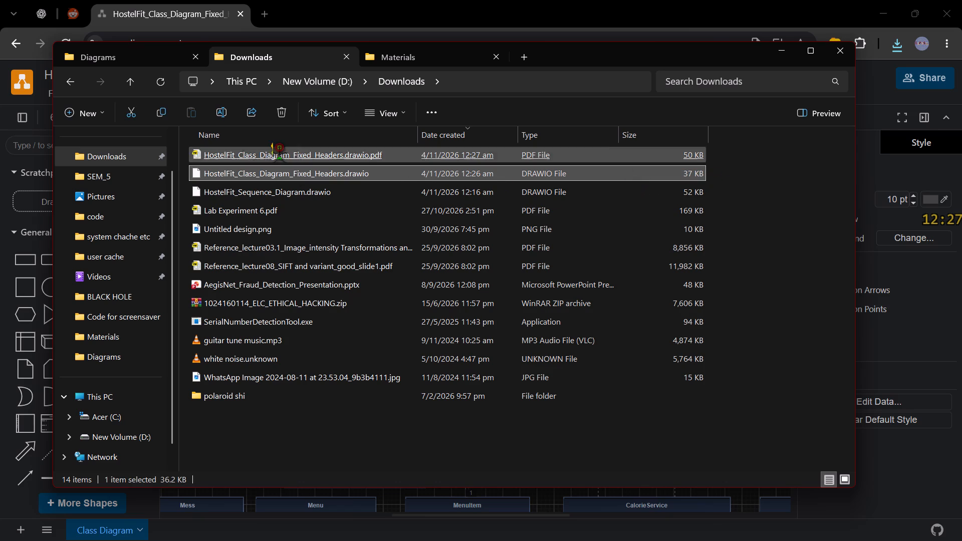
pyautogui.click(135, 108)
pyautogui.click(406, 59)
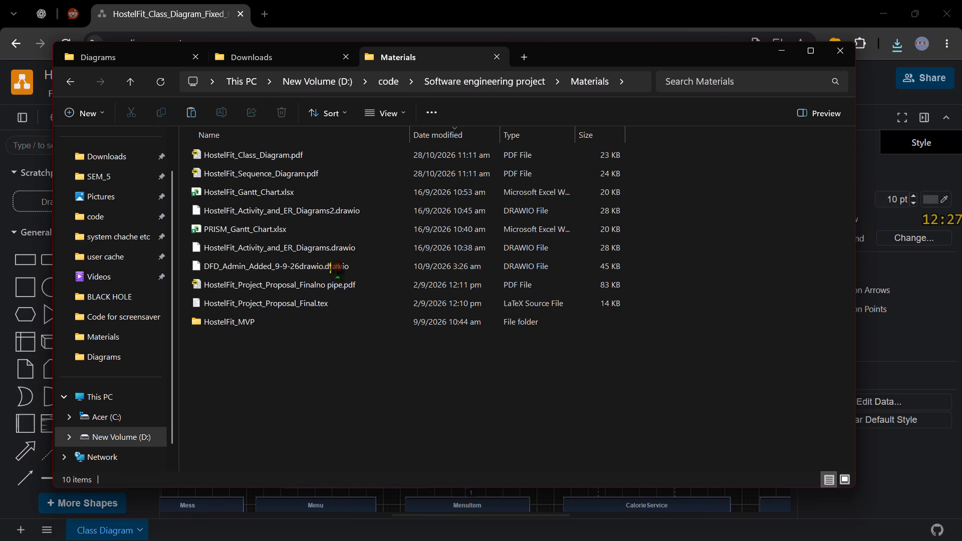
pyautogui.doubleClick(302, 375)
pyautogui.hotkey('ctrl', 'v')
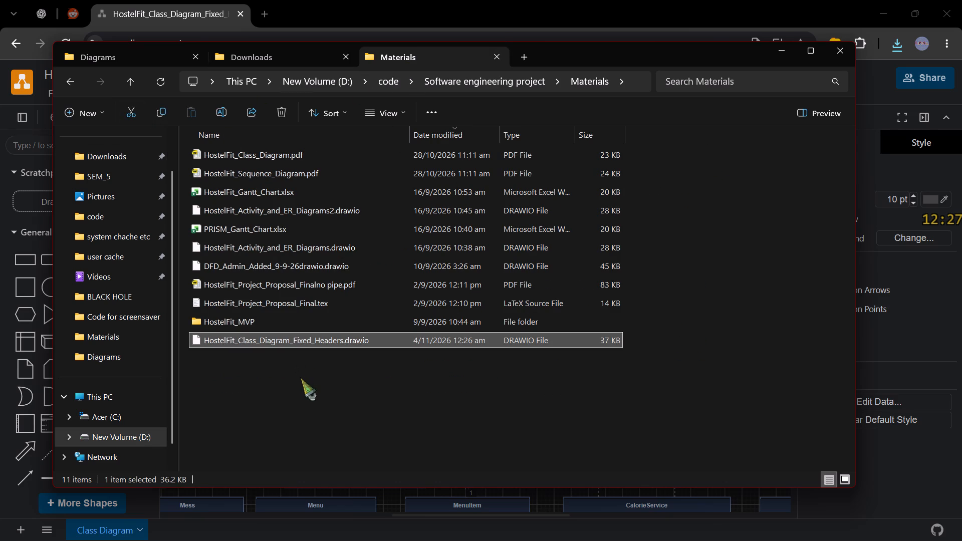
pyautogui.click(296, 383)
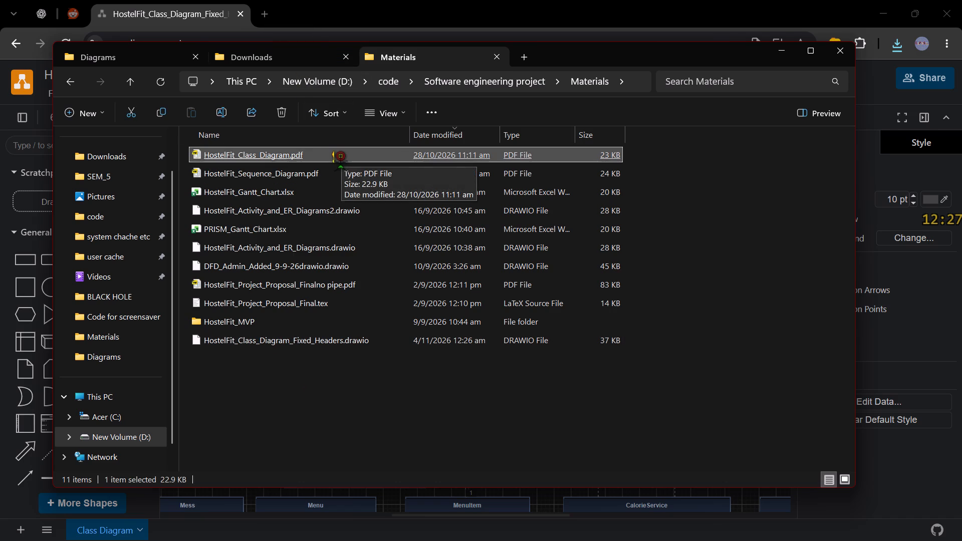
# Open HostelFit_Class_Diagram_Fixed_Headers.drawio.pdf from Downloads, switch off the inverted page colours and examine its title and layout.
pyautogui.click(292, 44)
pyautogui.click(286, 51)
pyautogui.click(314, 159)
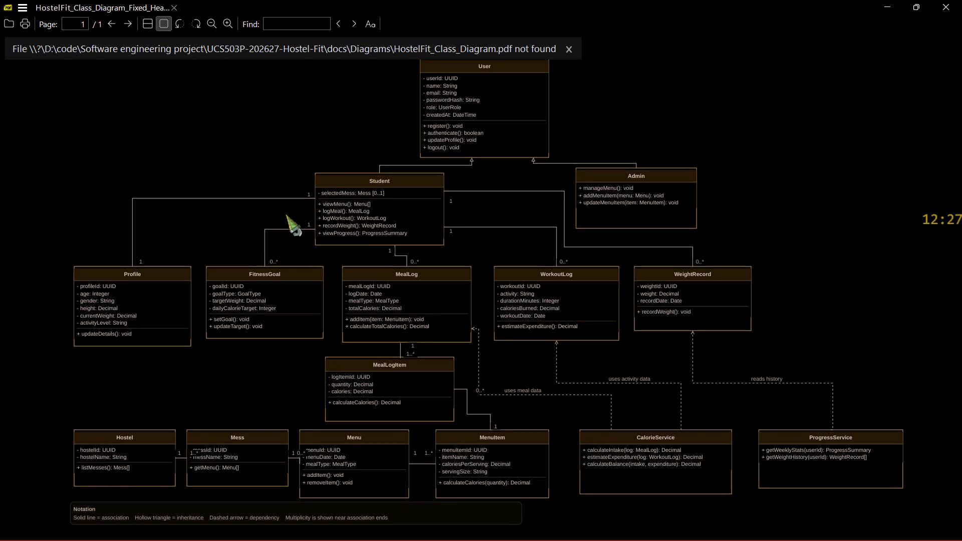
pyautogui.scroll(5, 373, 254)
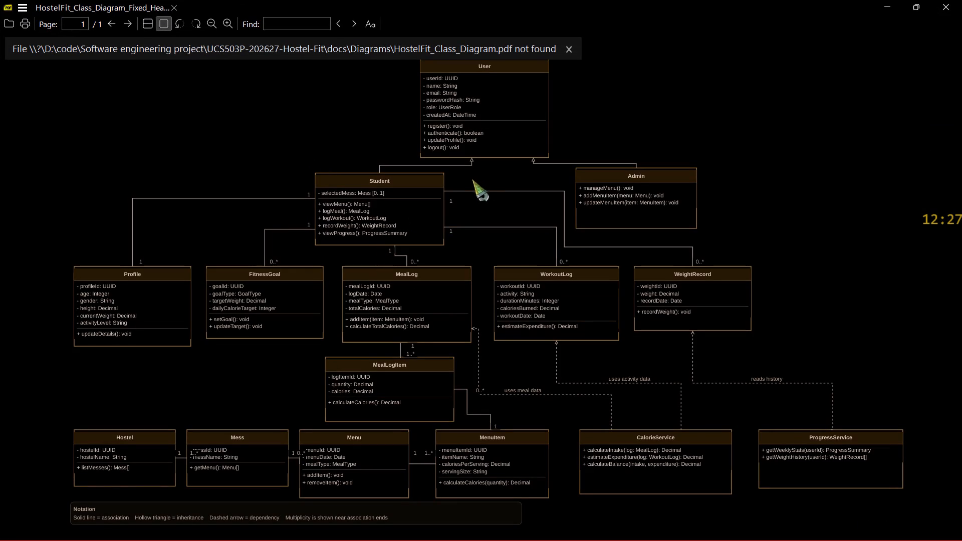
pyautogui.click(471, 178)
pyautogui.write('OI')
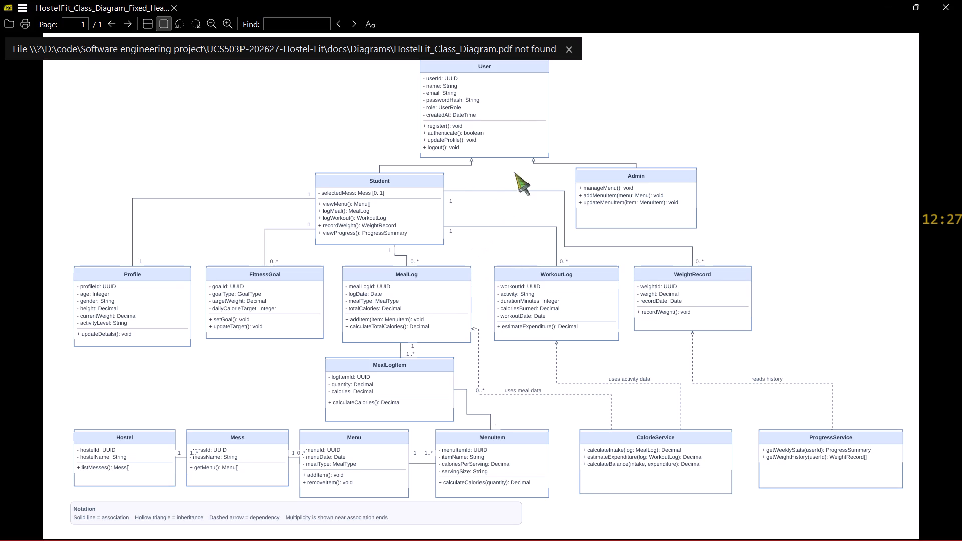
pyautogui.click(569, 45)
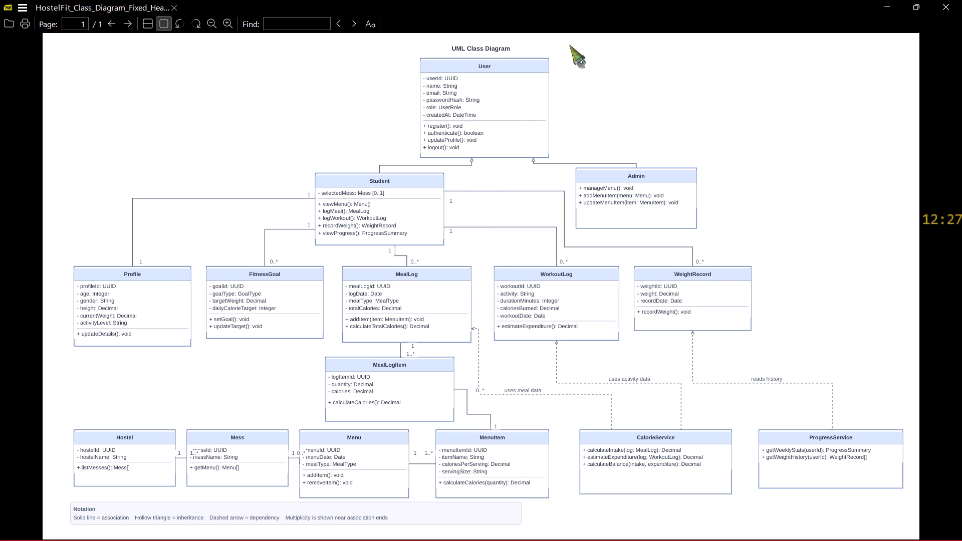
pyautogui.doubleClick(488, 47)
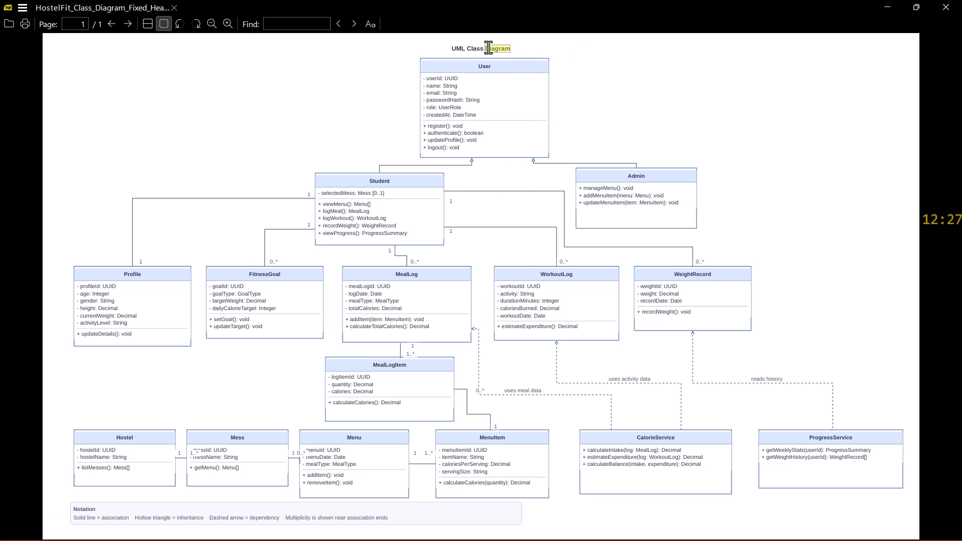
pyautogui.tripleClick(488, 47)
pyautogui.click(488, 47)
pyautogui.click(961, 0)
# Open the old HostelFit_Class_Diagram.pdf from the Materials folder and examine its title for comparison.
pyautogui.click(450, 57)
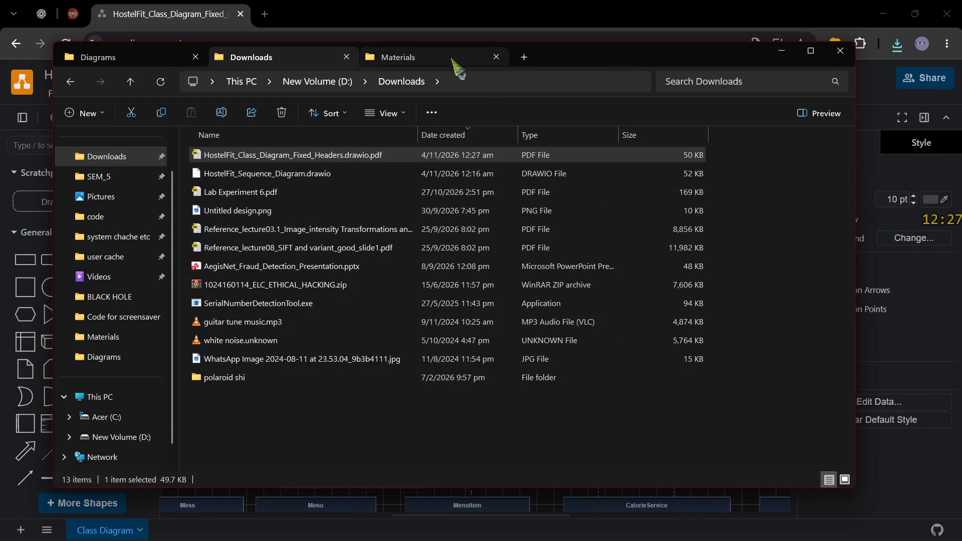
pyautogui.click(343, 152)
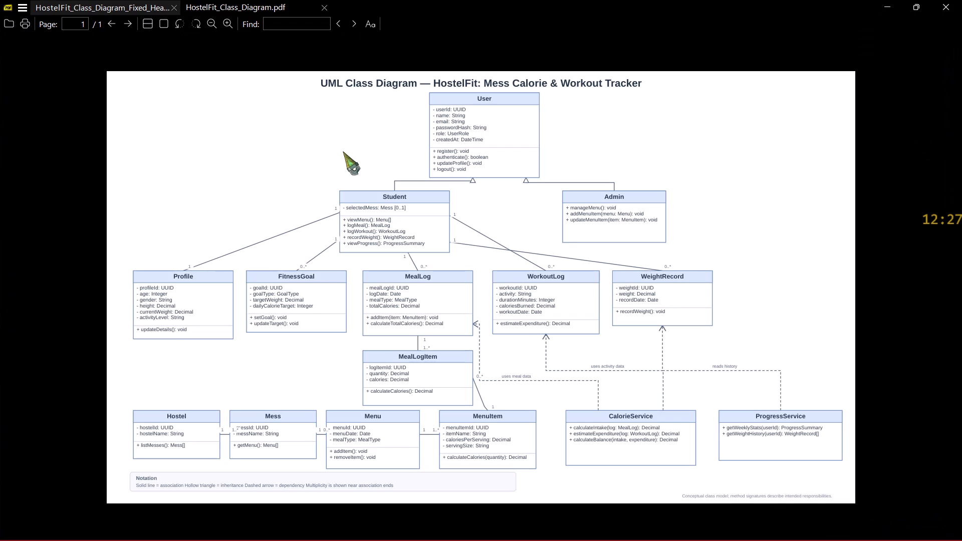
pyautogui.doubleClick(353, 84)
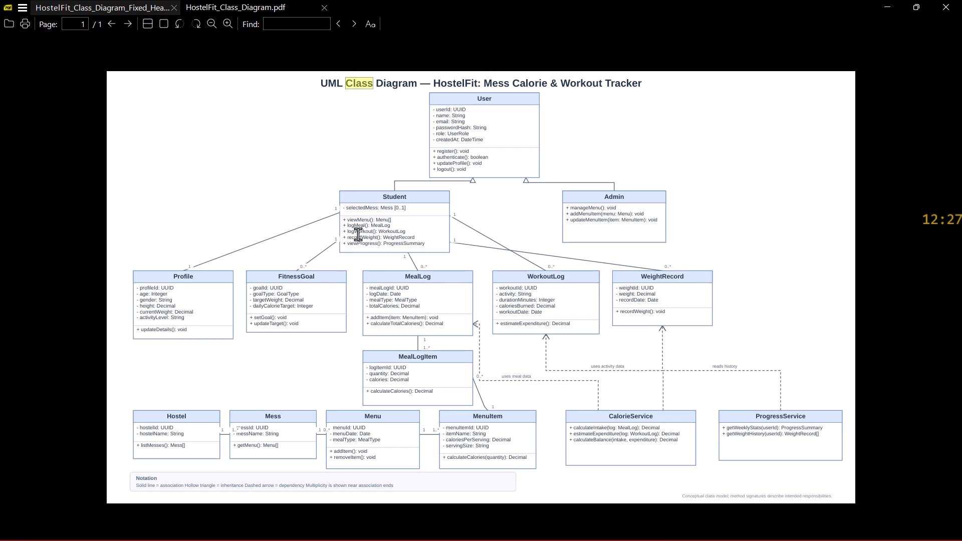
pyautogui.click(961, 0)
# Re-sort the Materials folder by date modified, newest first.
pyautogui.moveTo(630, 157); pyautogui.dragTo(558, 138)
pyautogui.click(287, 51)
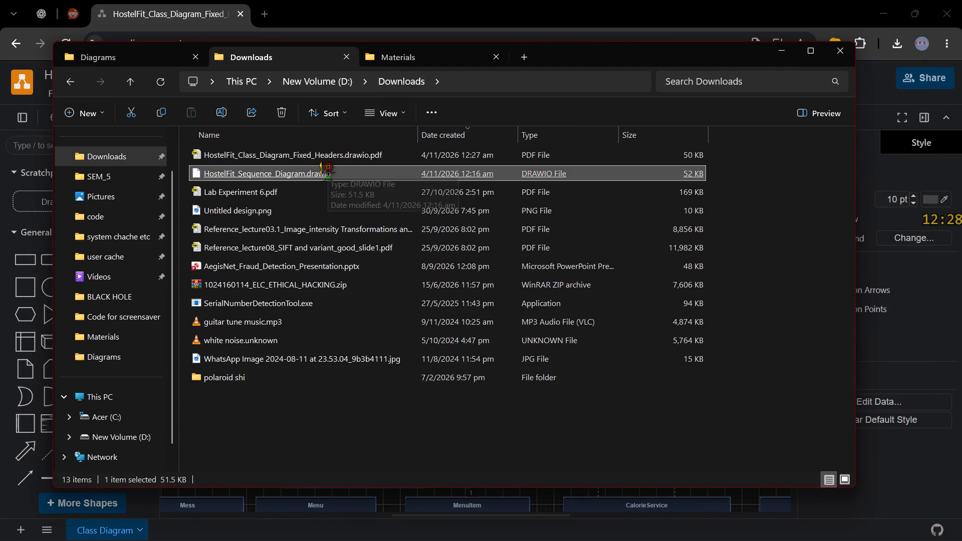
pyautogui.click(444, 57)
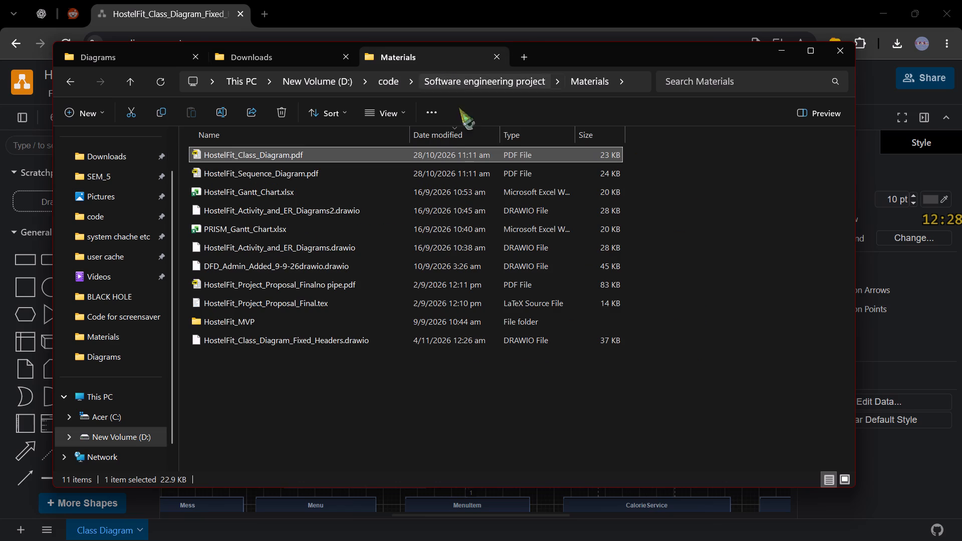
pyautogui.click(462, 139)
pyautogui.click(462, 139)
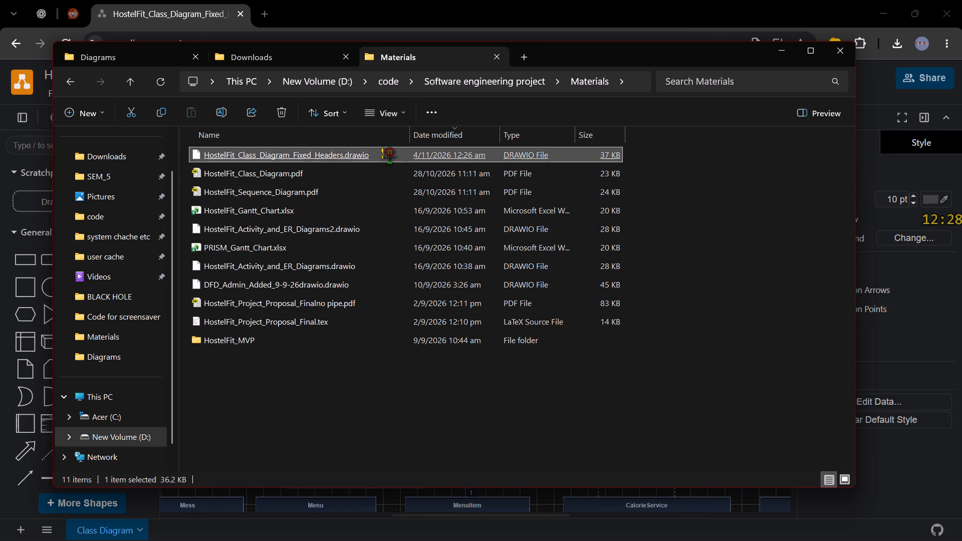
# In the draw.io diagram in the browser, increase the font size of the "UML Class Diagram" title text further.
pyautogui.click(123, 0)
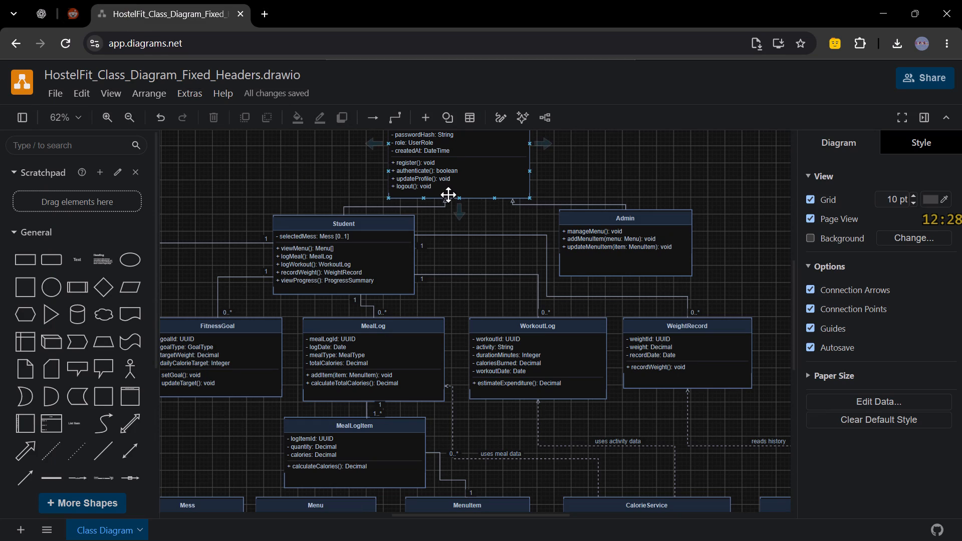
pyautogui.scroll(5, 449, 198)
pyautogui.click(462, 268)
pyautogui.tripleClick(462, 268)
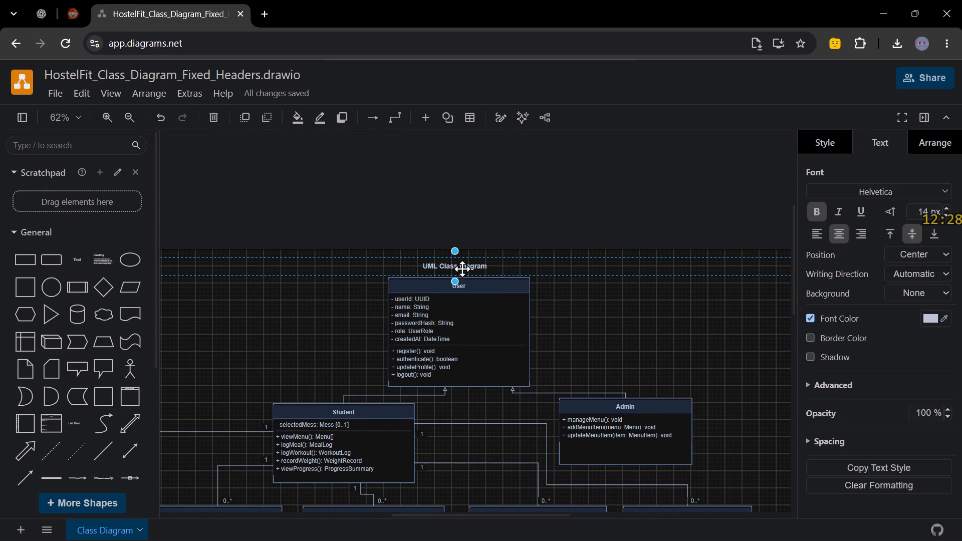
pyautogui.tripleClick(948, 228)
pyautogui.tripleClick(948, 227)
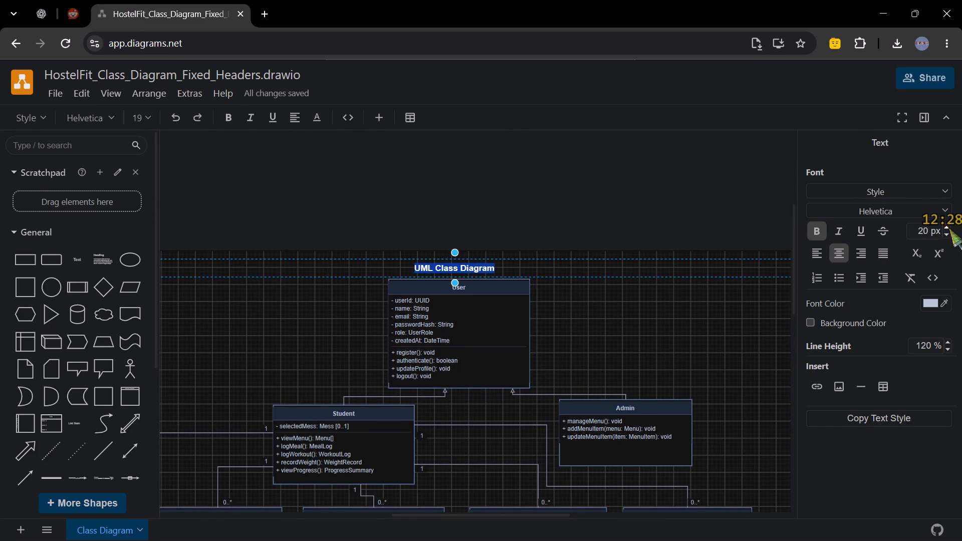
pyautogui.click(948, 227)
pyautogui.click(689, 335)
# Select the heading text of the User class and increase its font size slightly.
pyautogui.scroll(-1, 687, 333)
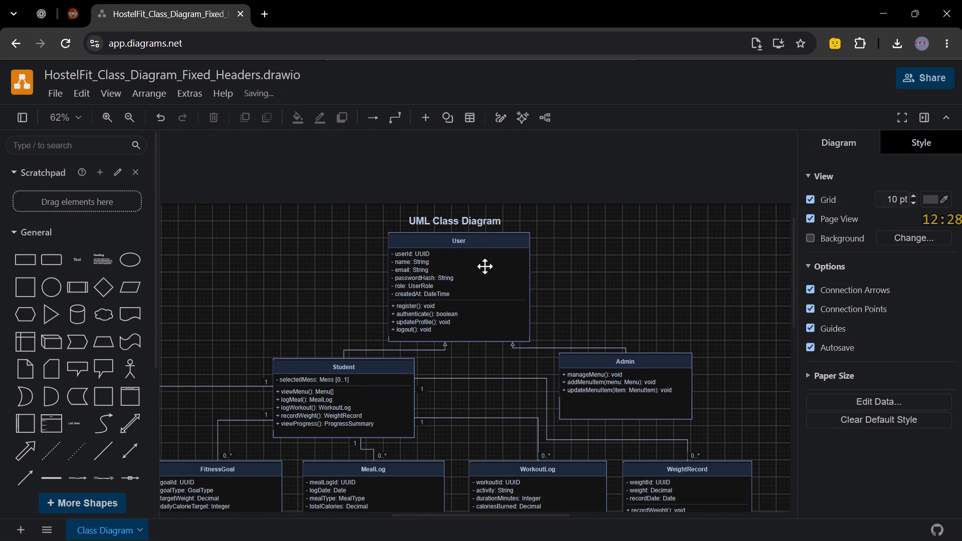
pyautogui.scroll(-1, 485, 266)
pyautogui.doubleClick(459, 240)
pyautogui.doubleClick(462, 240)
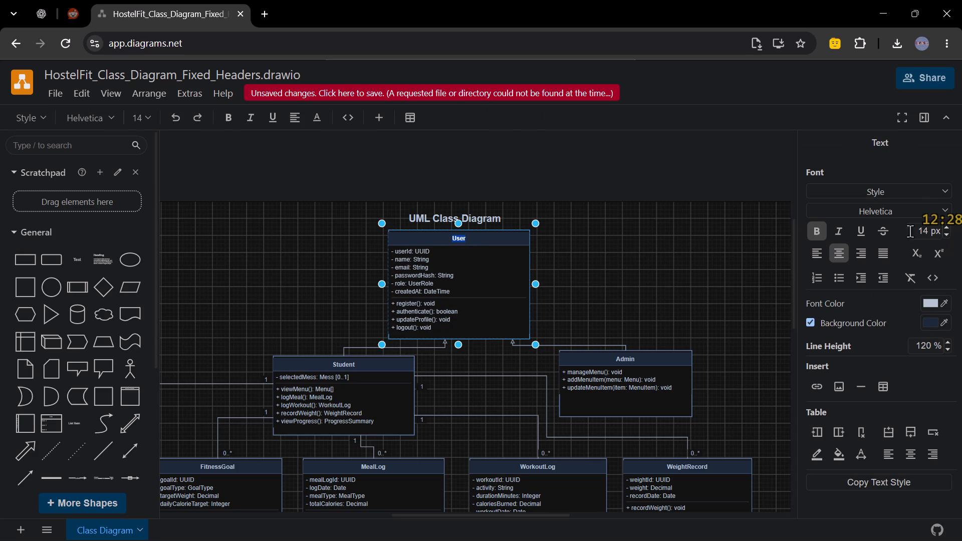
pyautogui.click(948, 229)
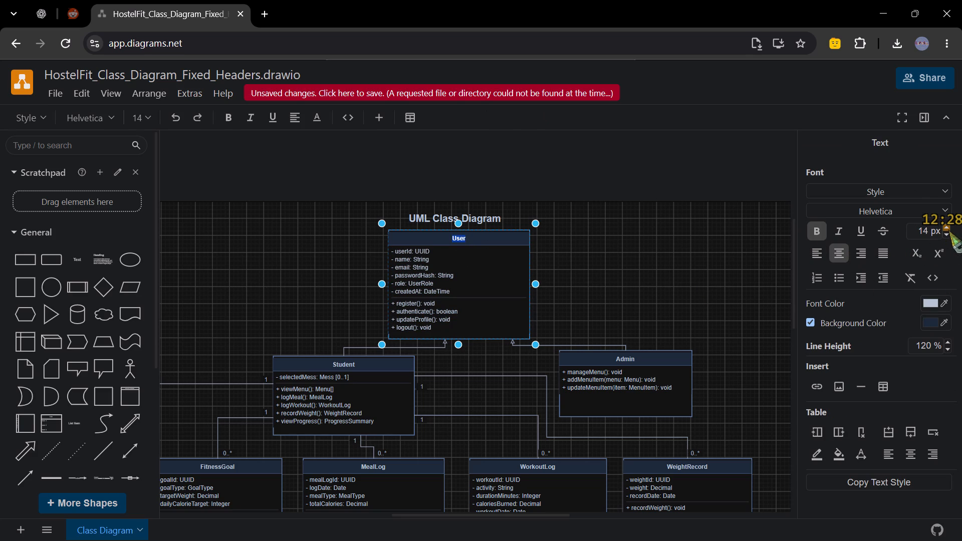
pyautogui.click(948, 229)
# Set the font size of the Student class heading to 16 px.
pyautogui.doubleClick(345, 363)
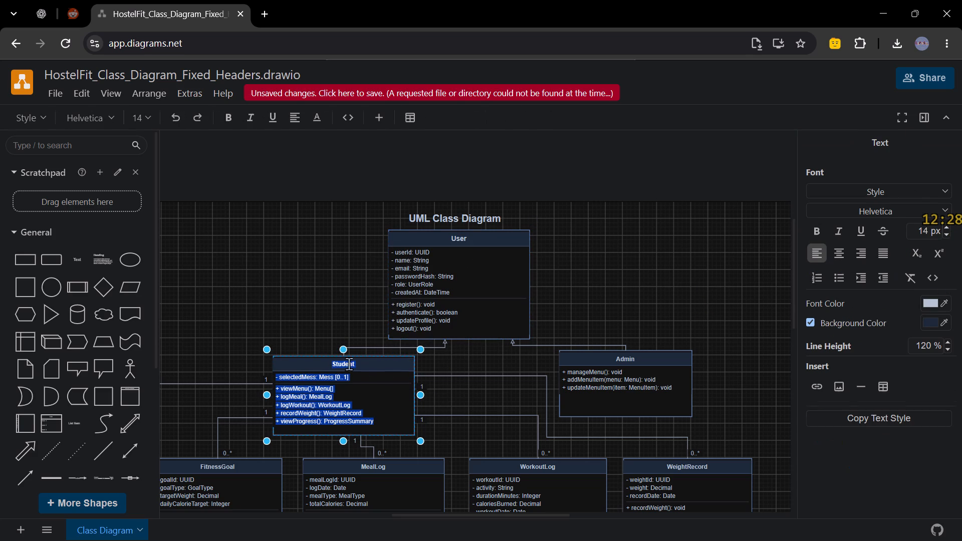
pyautogui.click(345, 368)
pyautogui.doubleClick(345, 364)
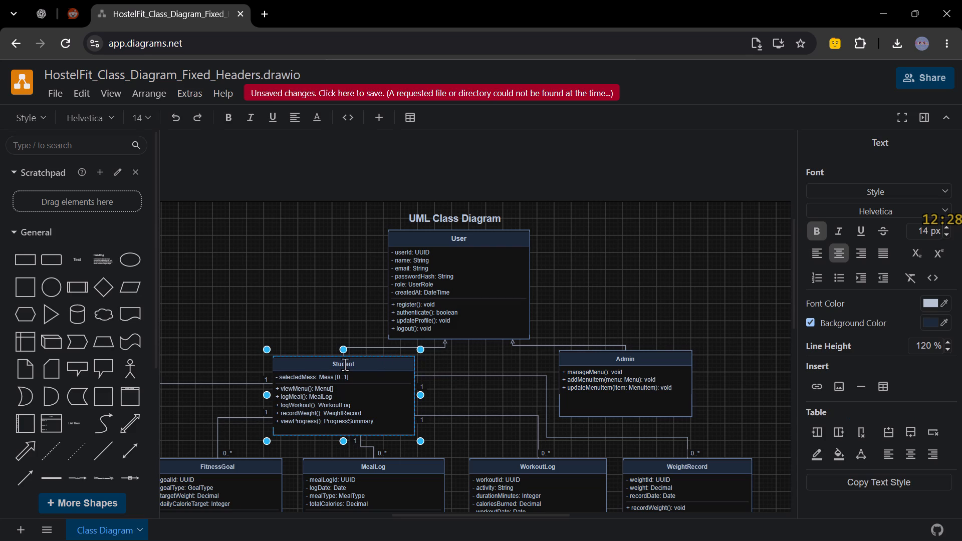
pyautogui.doubleClick(946, 228)
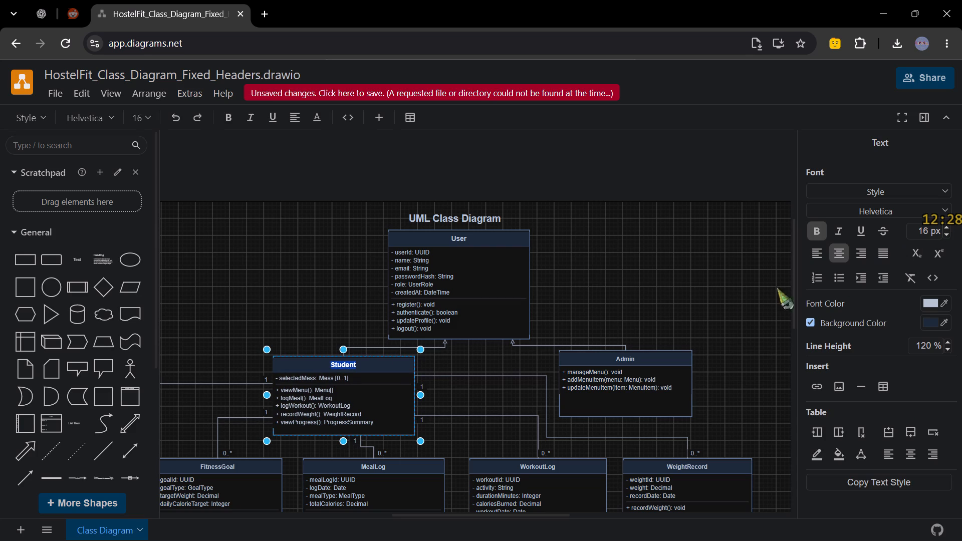
# Select only the heading text of the Admin class and increase its font size slightly.
pyautogui.doubleClick(626, 357)
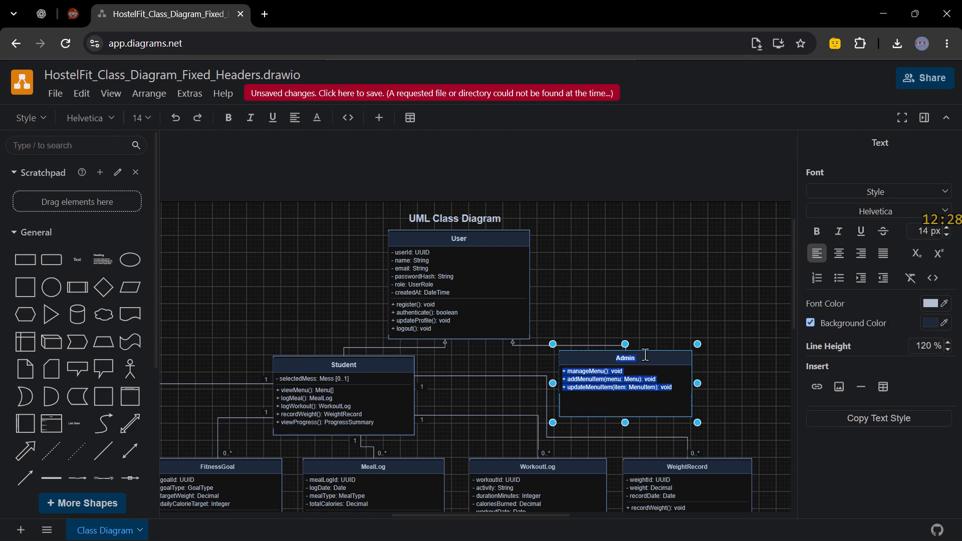
pyautogui.doubleClick(635, 357)
pyautogui.doubleClick(633, 357)
pyautogui.doubleClick(629, 357)
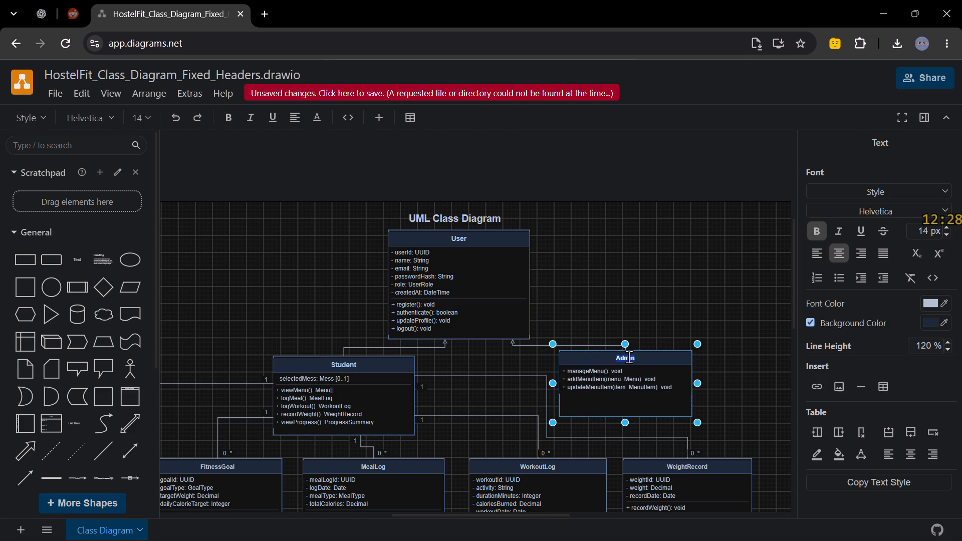
pyautogui.doubleClick(948, 228)
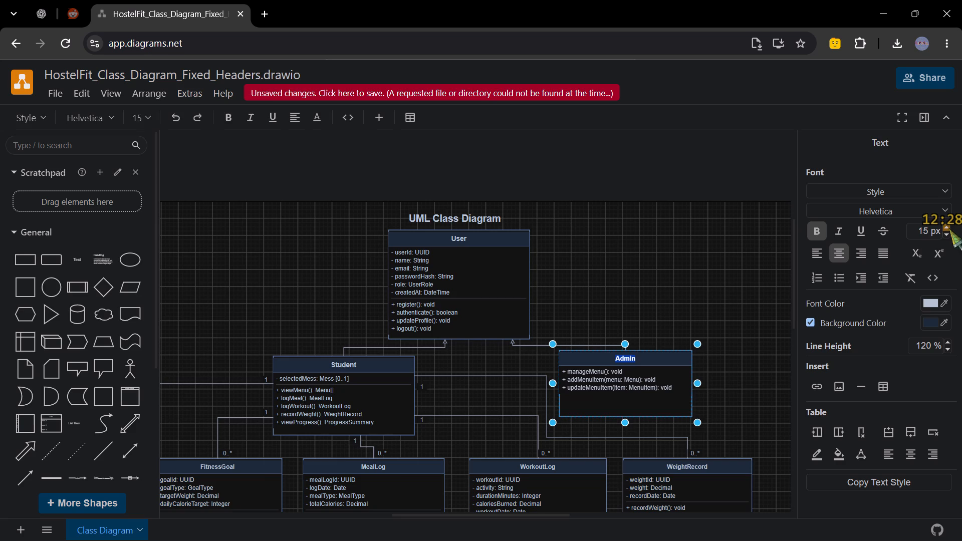
# Select the heading text of the WeightRecord class and increase its font size slightly.
pyautogui.scroll(-3, 766, 325)
pyautogui.tripleClick(698, 305)
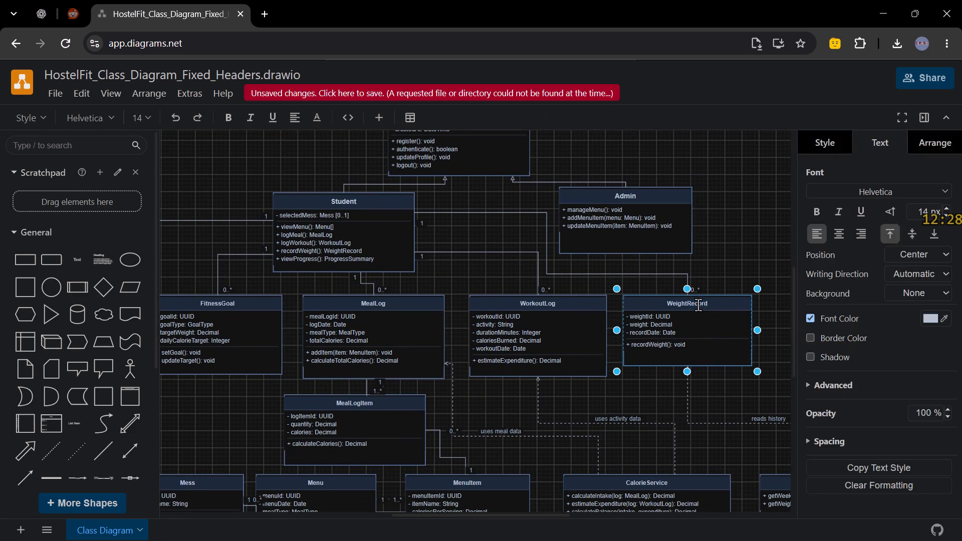
pyautogui.doubleClick(946, 229)
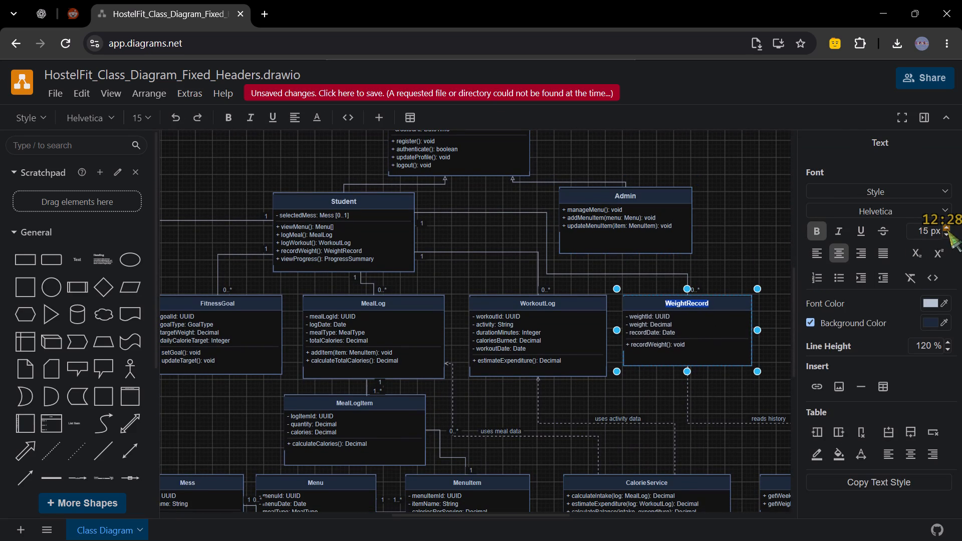
# Select only the heading text of the WorkoutLog class and increase its font size slightly.
pyautogui.doubleClick(551, 303)
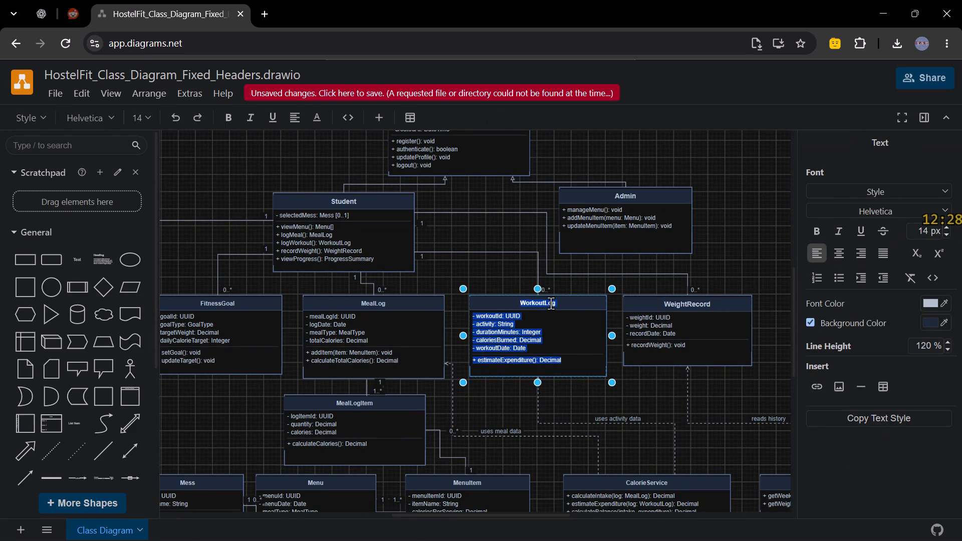
pyautogui.tripleClick(558, 305)
pyautogui.tripleClick(551, 300)
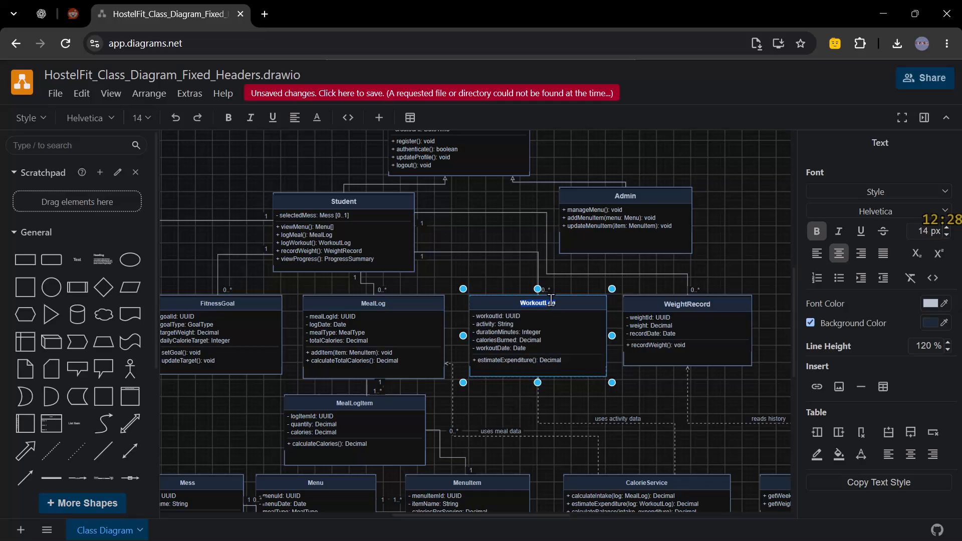
pyautogui.doubleClick(946, 226)
# Select the heading text of the MealLog class and increase its font size slightly.
pyautogui.tripleClick(374, 304)
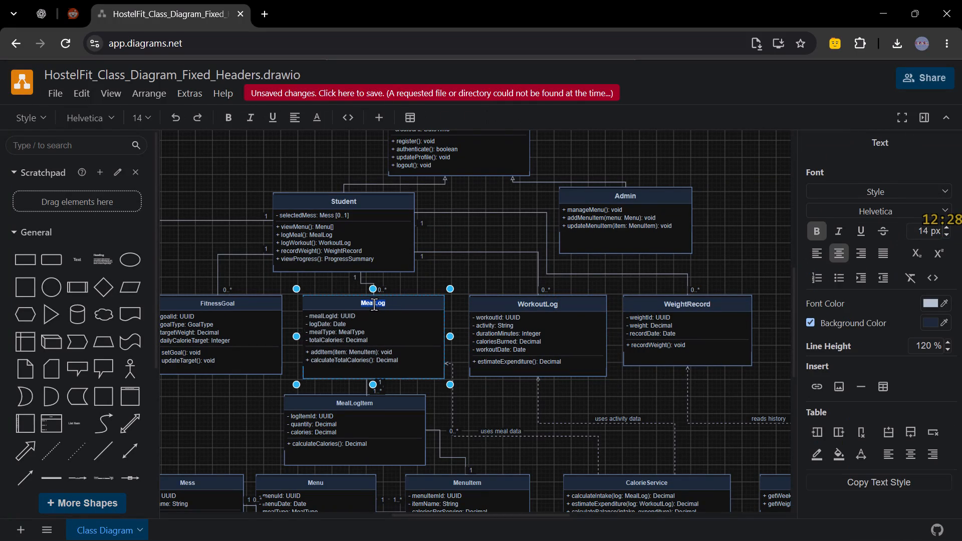
pyautogui.doubleClick(945, 228)
# Select only the heading text of the FitnessGoal class and set its font size to 16 px.
pyautogui.hscroll(2, 569, 295)
pyautogui.doubleClick(312, 305)
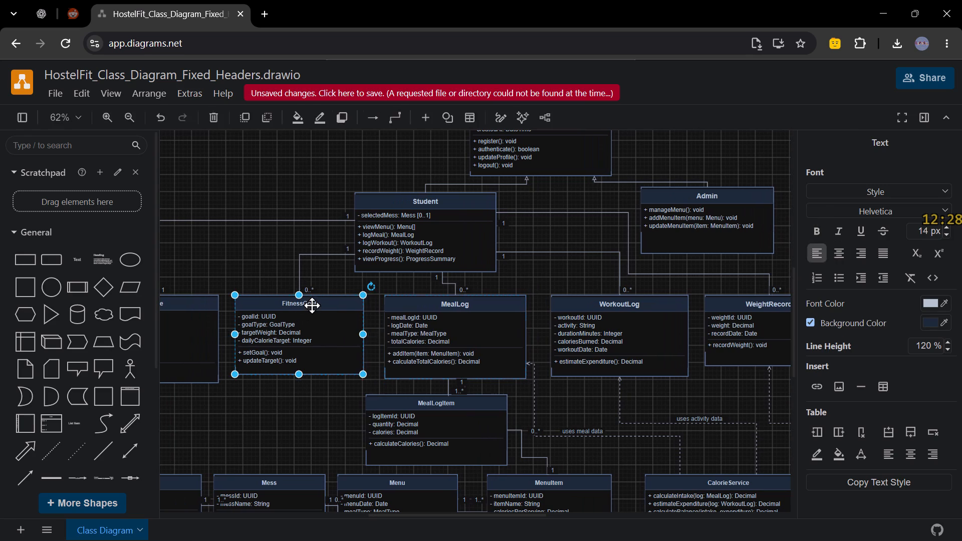
pyautogui.doubleClick(314, 299)
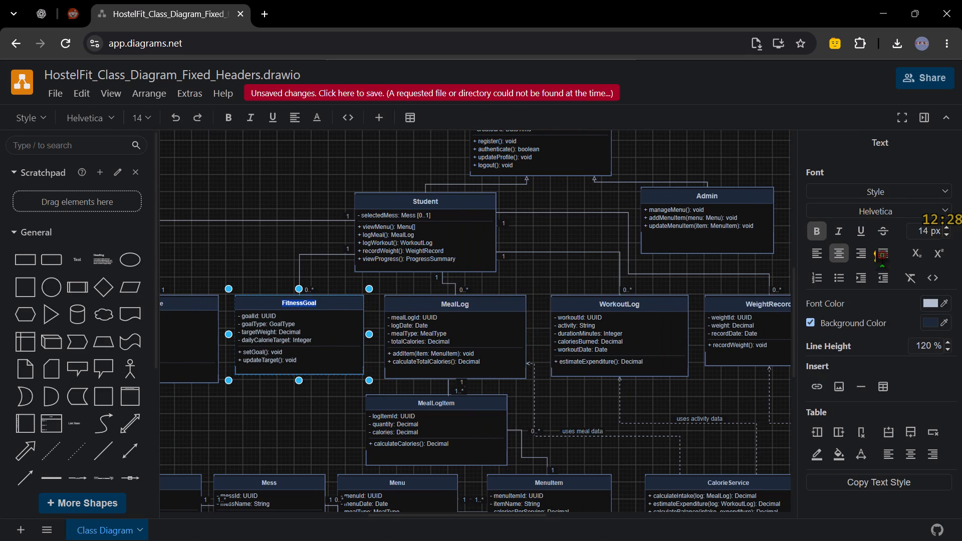
pyautogui.hscroll(1, 887, 253)
pyautogui.click(950, 230)
pyautogui.doubleClick(944, 225)
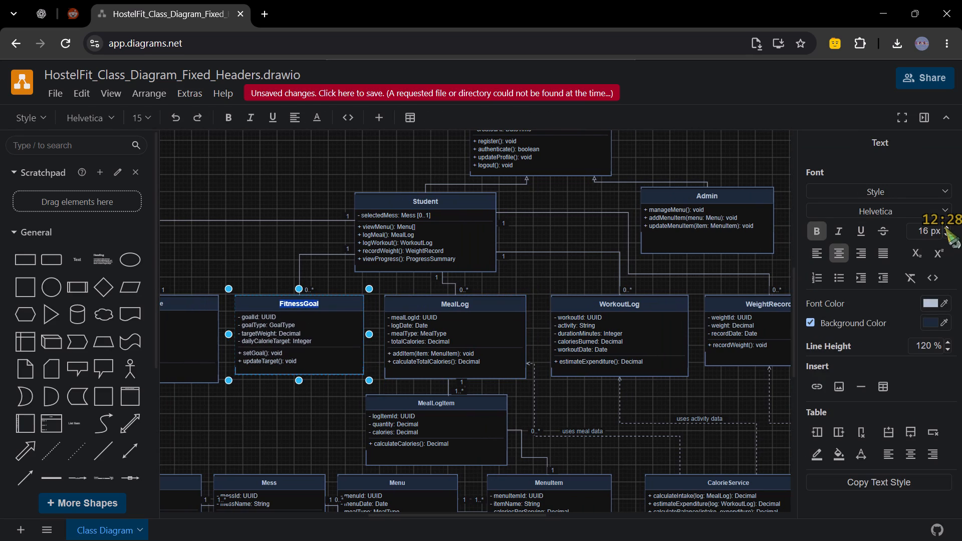
# Select only the heading text of the Profile class and set its font size to 16 px.
pyautogui.hscroll(1, 775, 267)
pyautogui.tripleClick(268, 308)
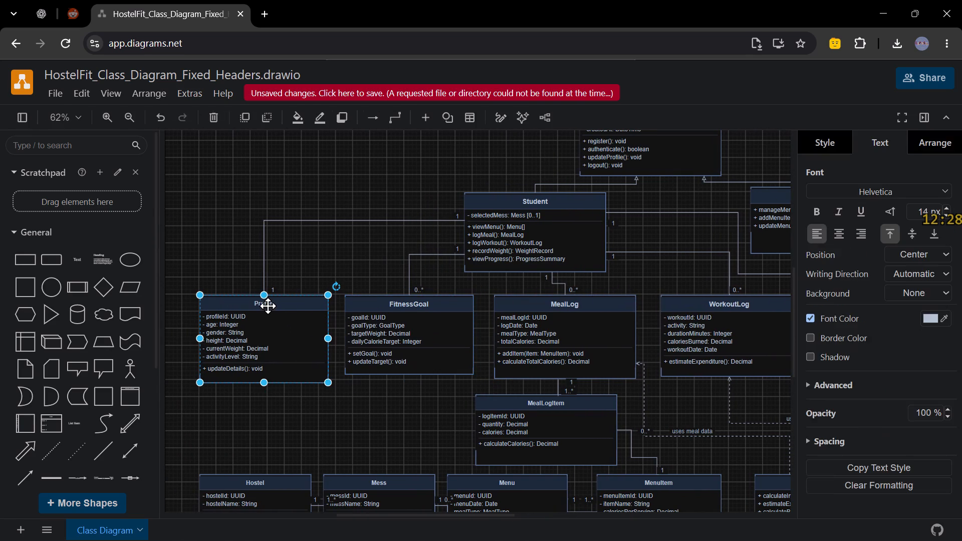
pyautogui.click(271, 302)
pyautogui.doubleClick(271, 302)
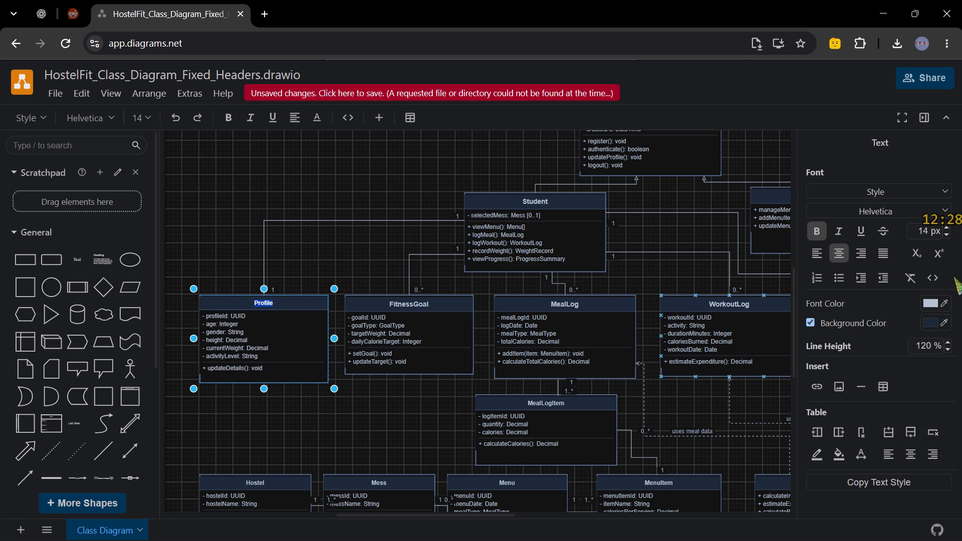
pyautogui.doubleClick(948, 224)
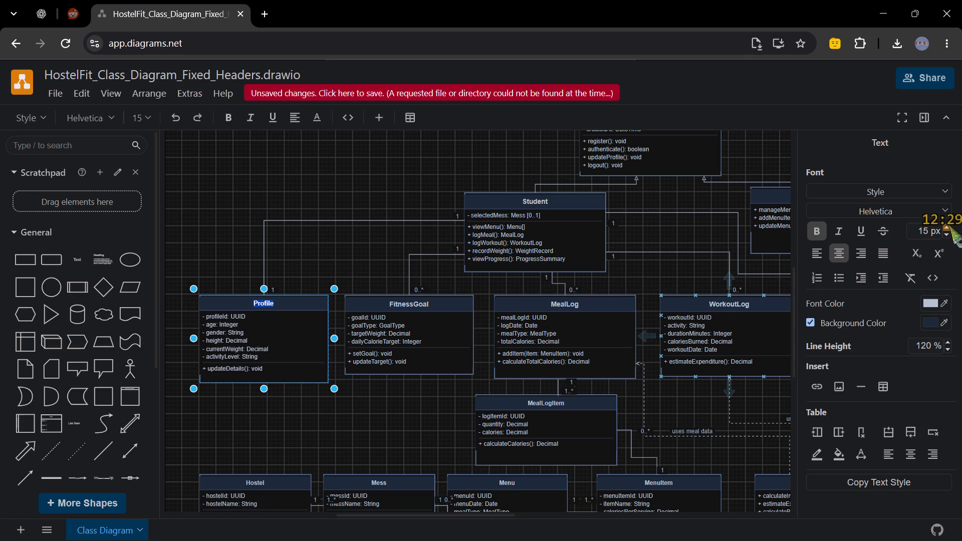
# Select only the heading text of the MealLogItem class and set its font size to 16 px.
pyautogui.scroll(-3, 809, 283)
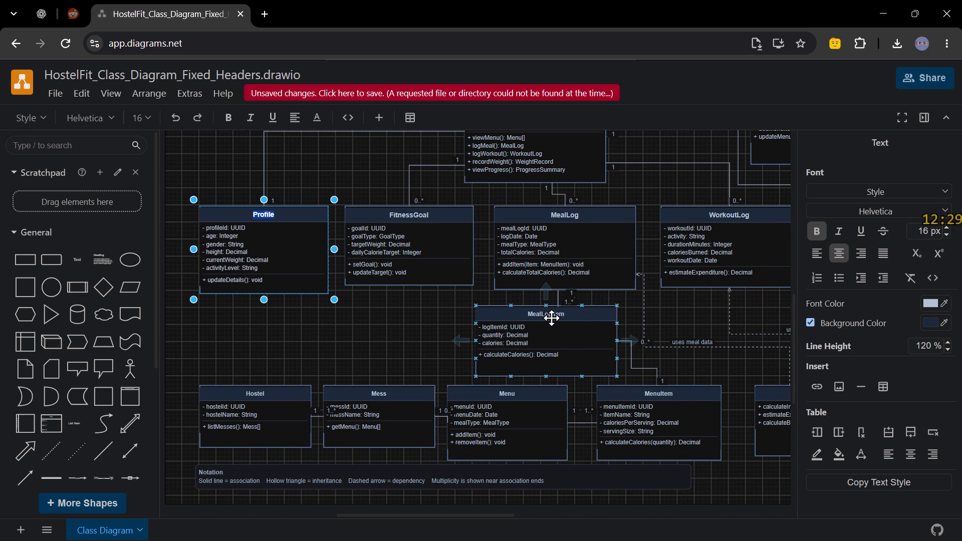
pyautogui.click(551, 318)
pyautogui.doubleClick(554, 316)
pyautogui.tripleClick(559, 311)
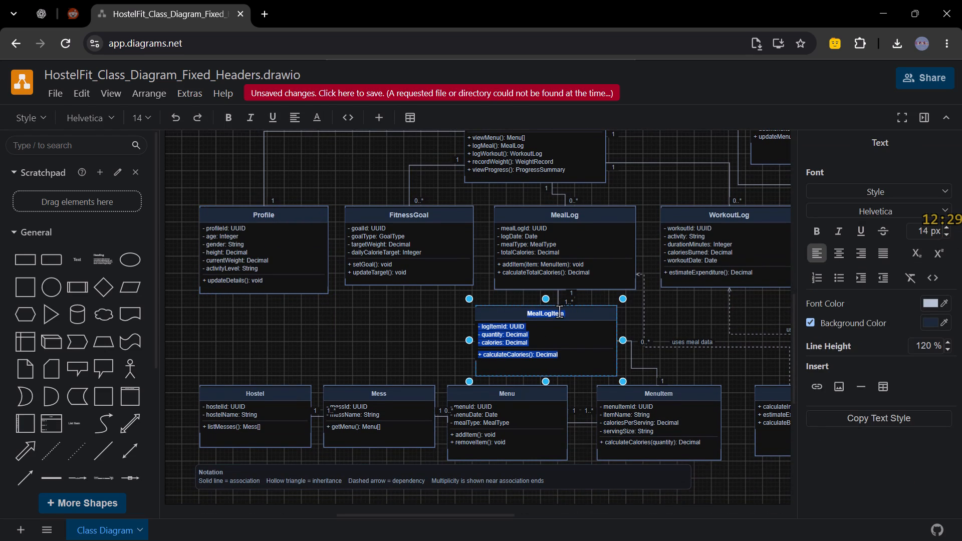
pyautogui.click(948, 231)
pyautogui.tripleClick(948, 230)
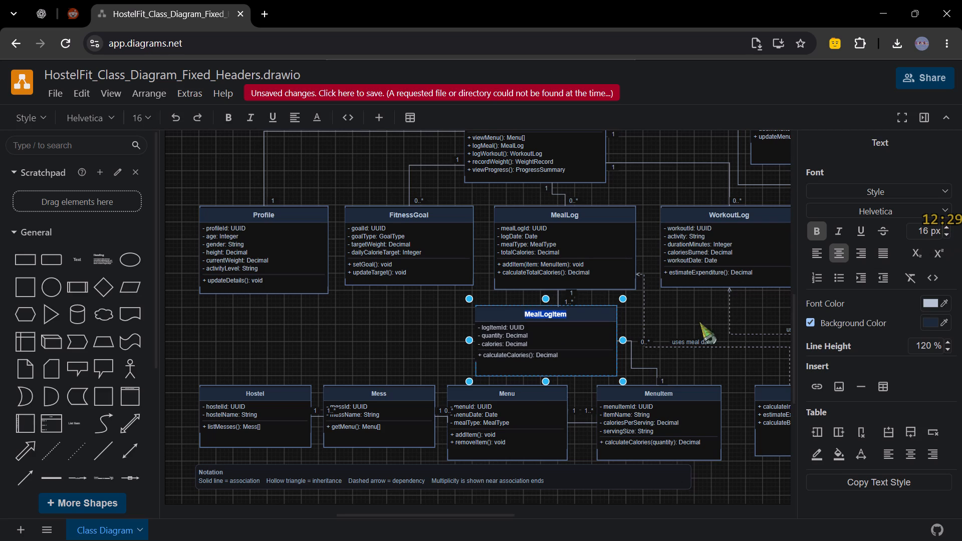
# Select only the heading text of the Menu class and increase its font size slightly.
pyautogui.doubleClick(506, 393)
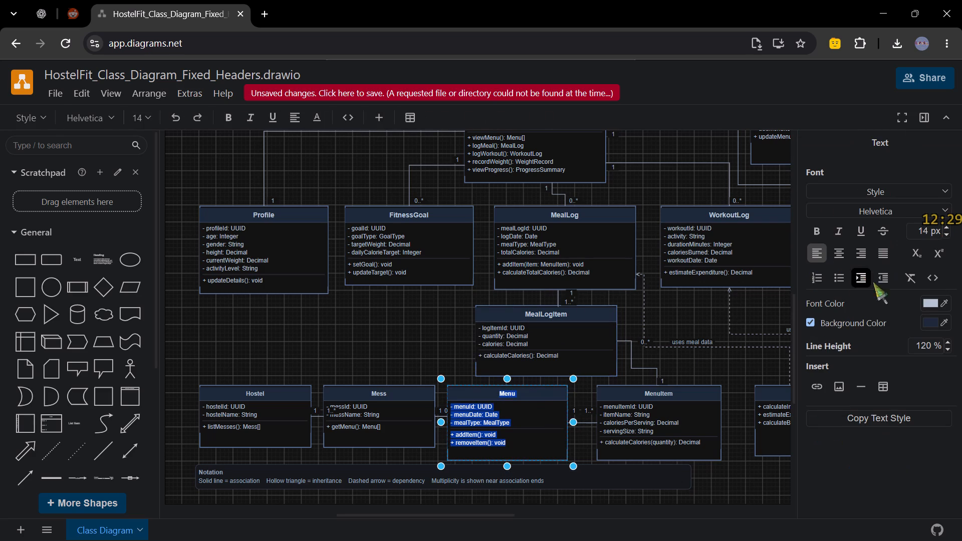
pyautogui.doubleClick(504, 395)
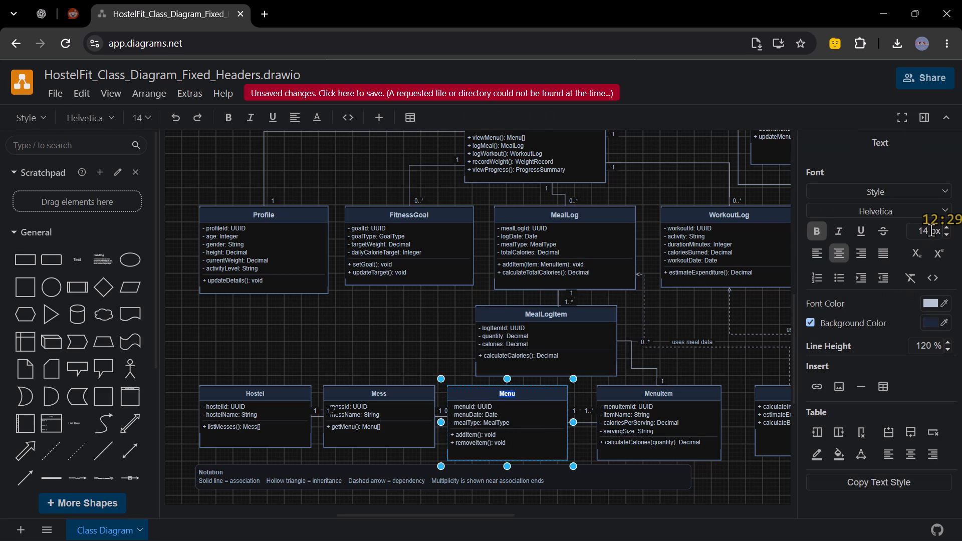
pyautogui.doubleClick(946, 227)
# Select only the heading text of the Mess class and set its font size to 16 px.
pyautogui.doubleClick(374, 393)
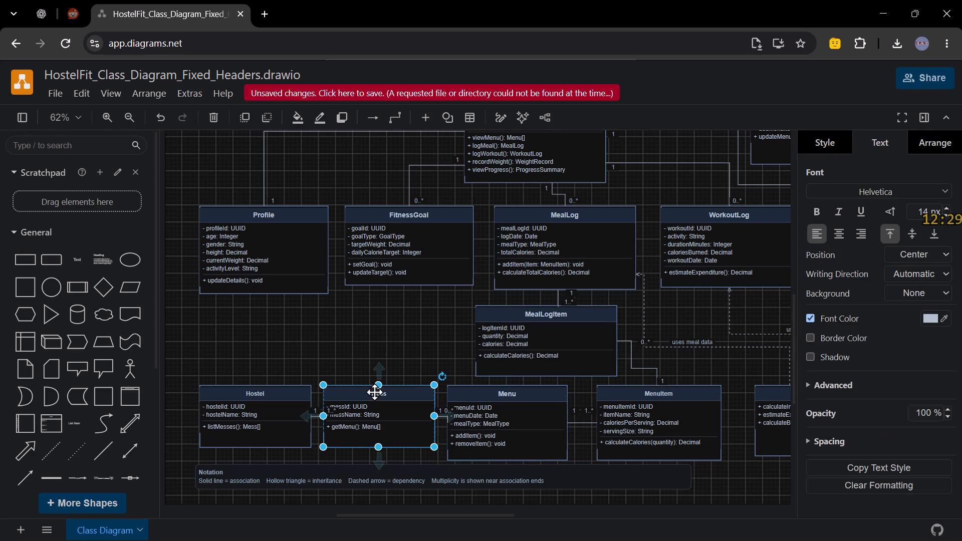
pyautogui.doubleClick(374, 396)
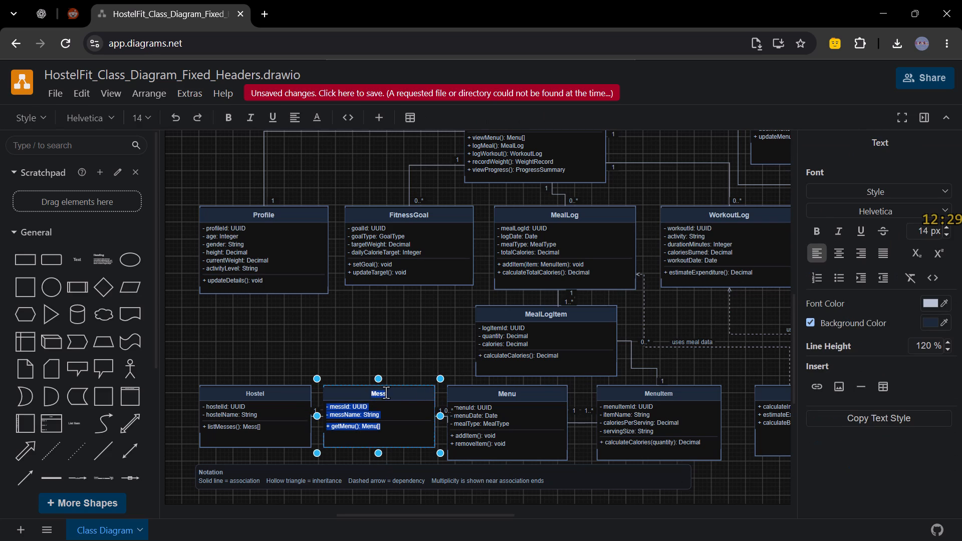
pyautogui.tripleClick(386, 392)
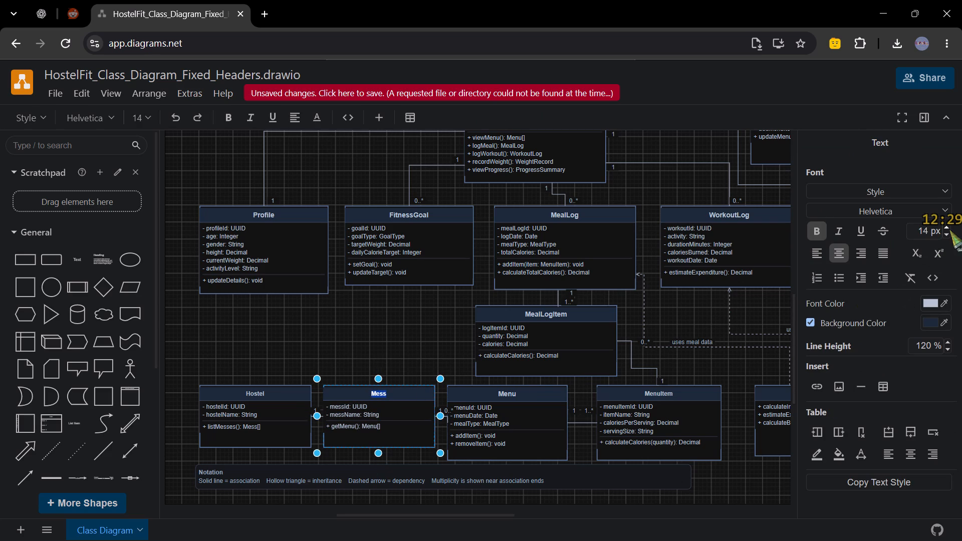
pyautogui.doubleClick(949, 229)
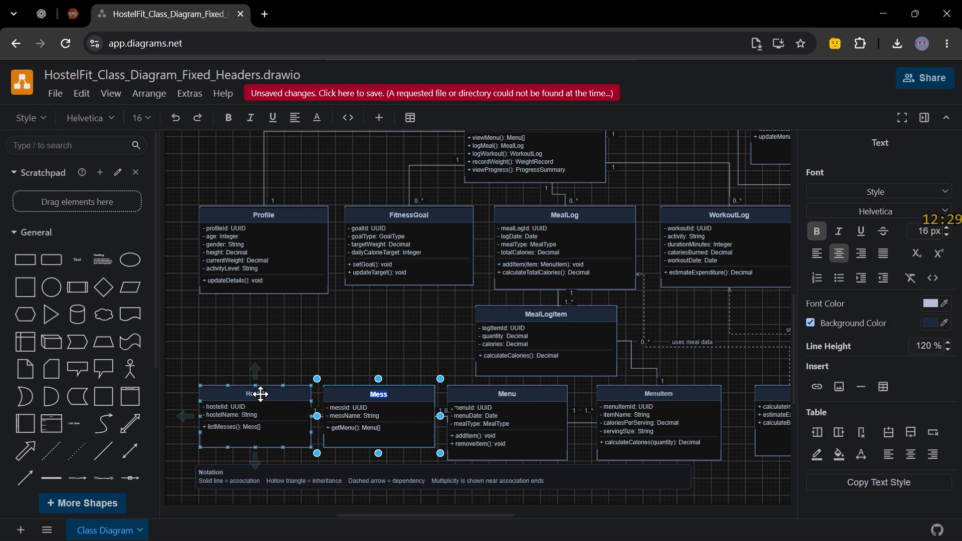
# Select the heading text of the Hostel class and set its font size to 16 px.
pyautogui.doubleClick(260, 394)
pyautogui.doubleClick(260, 394)
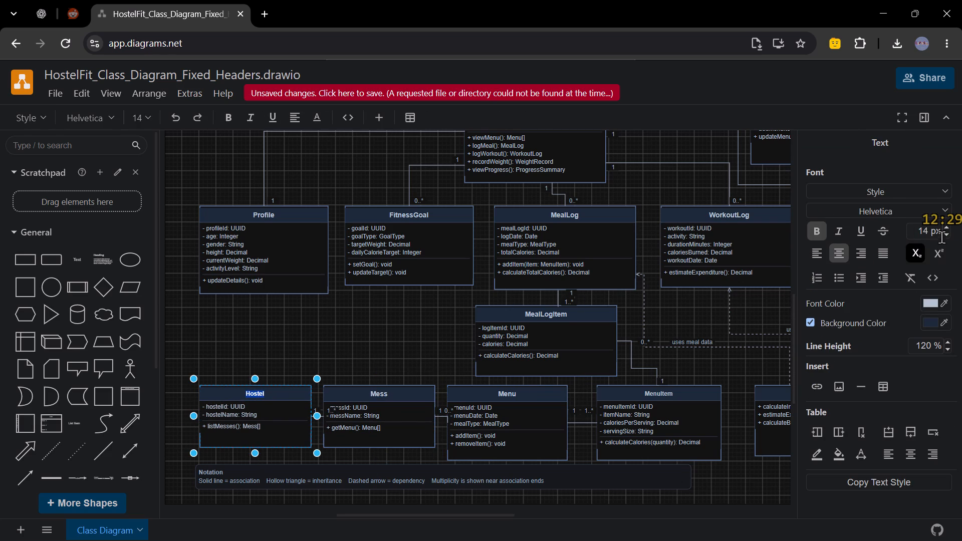
pyautogui.doubleClick(947, 230)
# Select only the heading text of the MenuItem class and increase its font size slightly.
pyautogui.hscroll(-2, 802, 285)
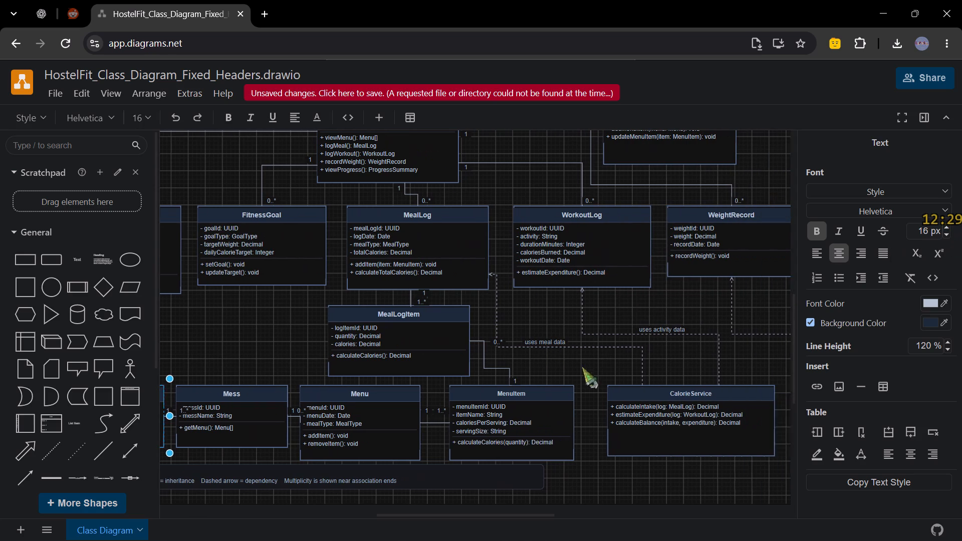
pyautogui.hscroll(-1, 581, 366)
pyautogui.hscroll(-1, 499, 448)
pyautogui.doubleClick(434, 402)
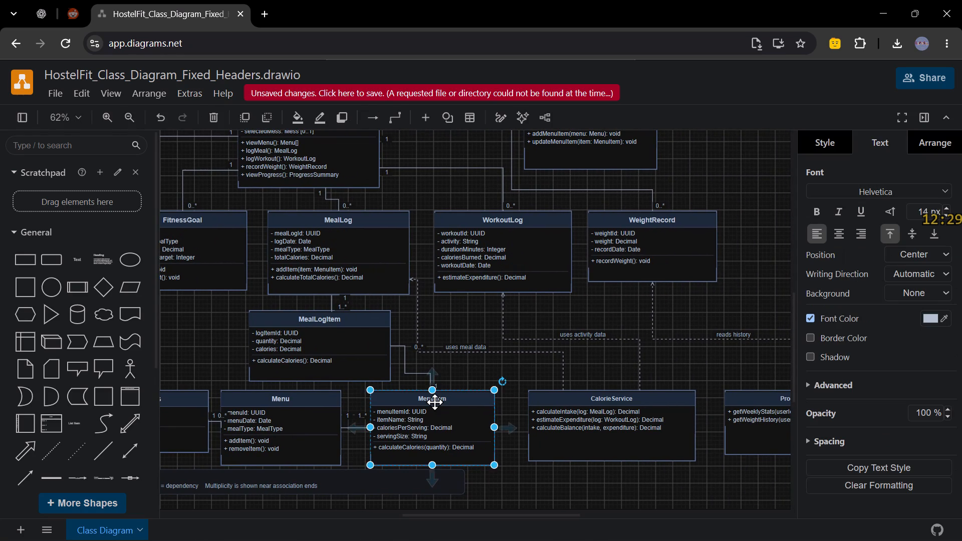
pyautogui.doubleClick(438, 399)
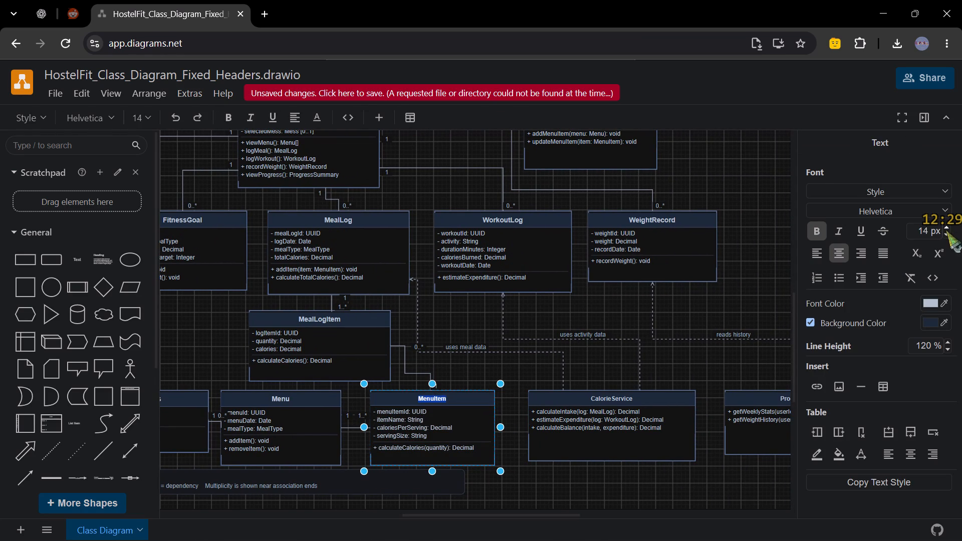
pyautogui.doubleClick(946, 228)
# Select the heading text of the CalorieService class and set its font size to 16 px.
pyautogui.hscroll(-1, 694, 344)
pyautogui.doubleClick(565, 400)
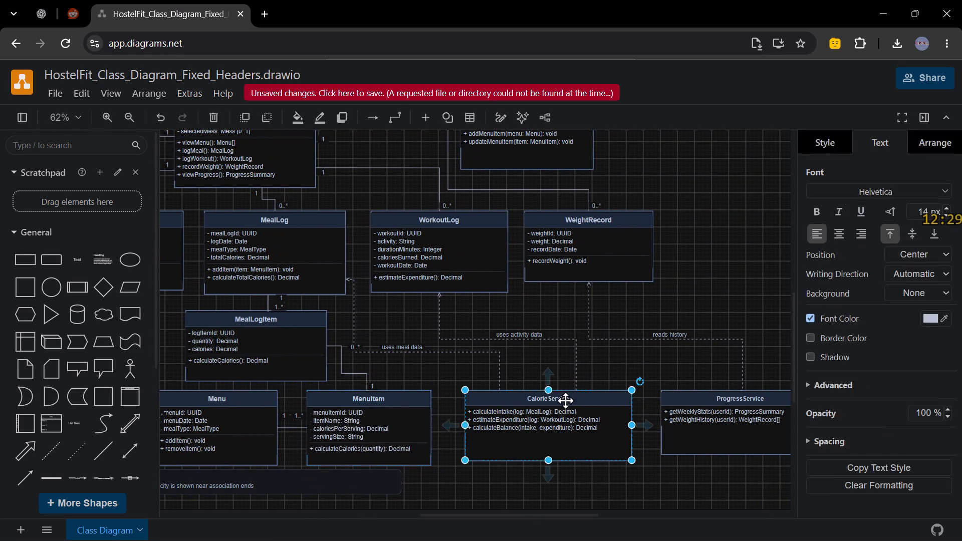
pyautogui.doubleClick(561, 400)
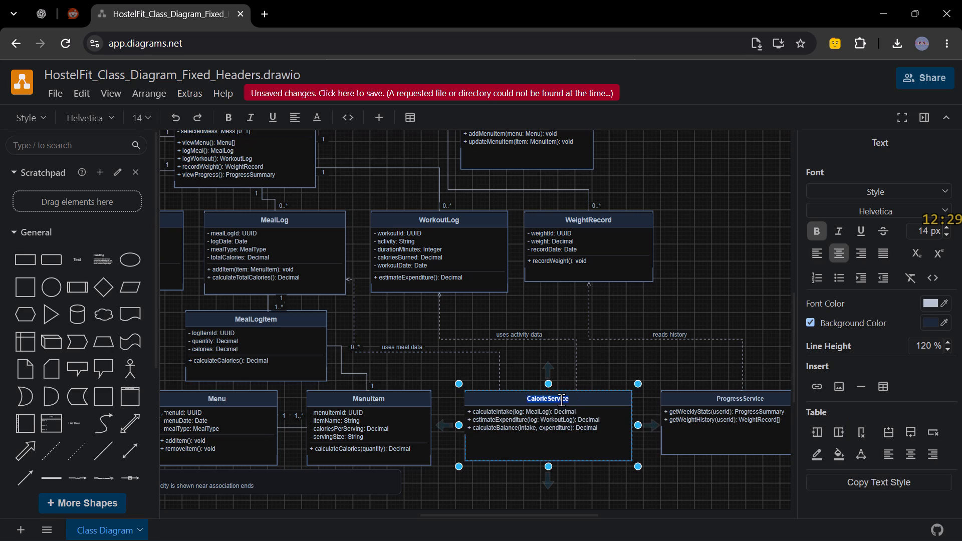
pyautogui.doubleClick(946, 230)
# Set the font size of only the ProgressService class heading to 16 px and leave text editing.
pyautogui.hscroll(-1, 884, 281)
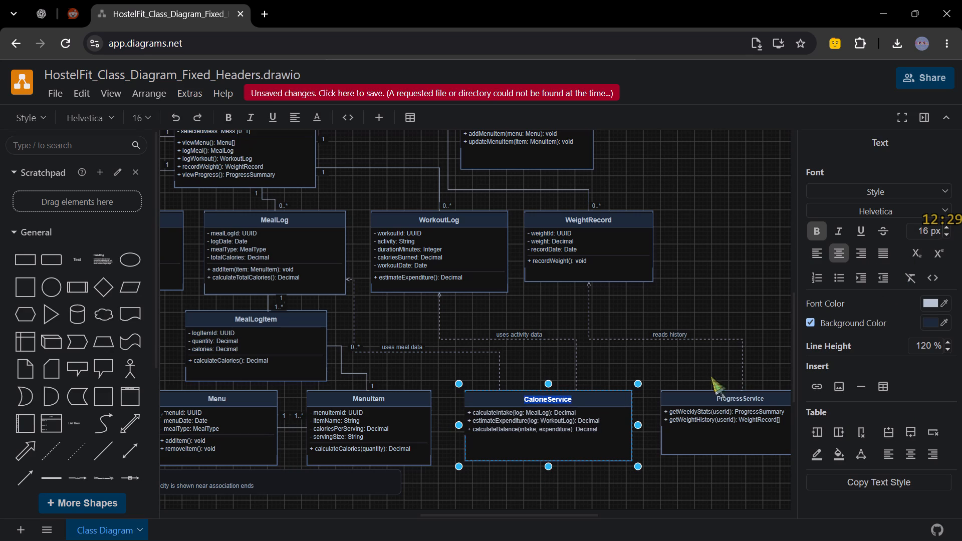
pyautogui.hscroll(-2, 710, 375)
pyautogui.hscroll(-1, 733, 410)
pyautogui.doubleClick(700, 399)
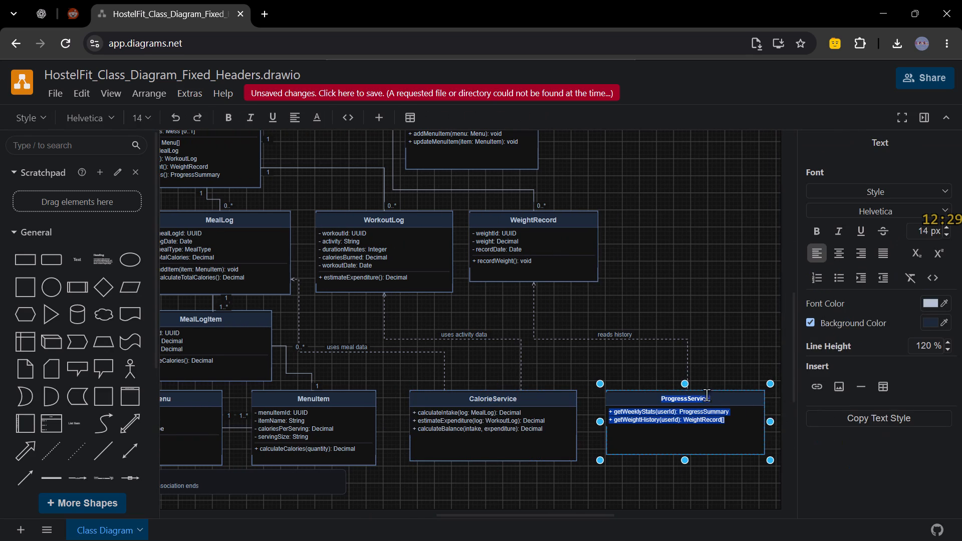
pyautogui.doubleClick(702, 397)
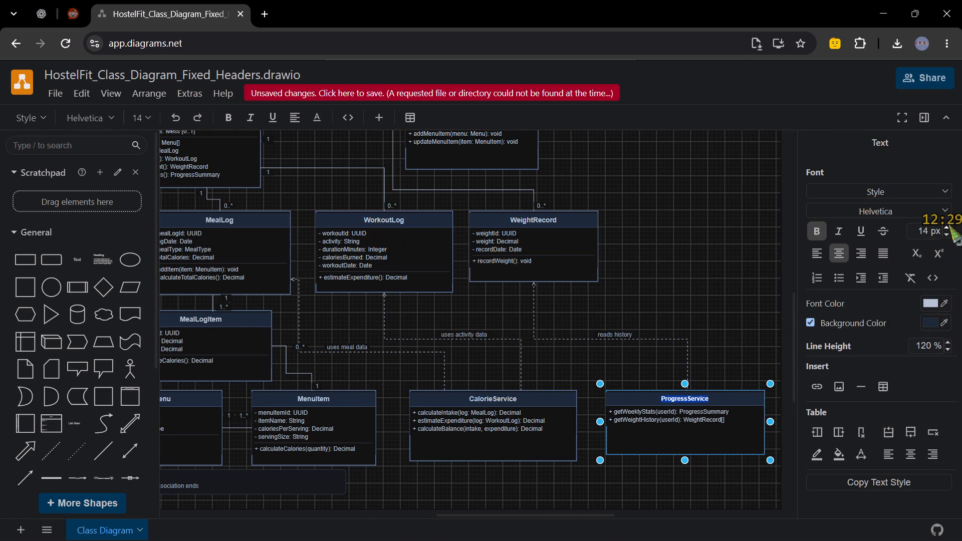
pyautogui.doubleClick(944, 227)
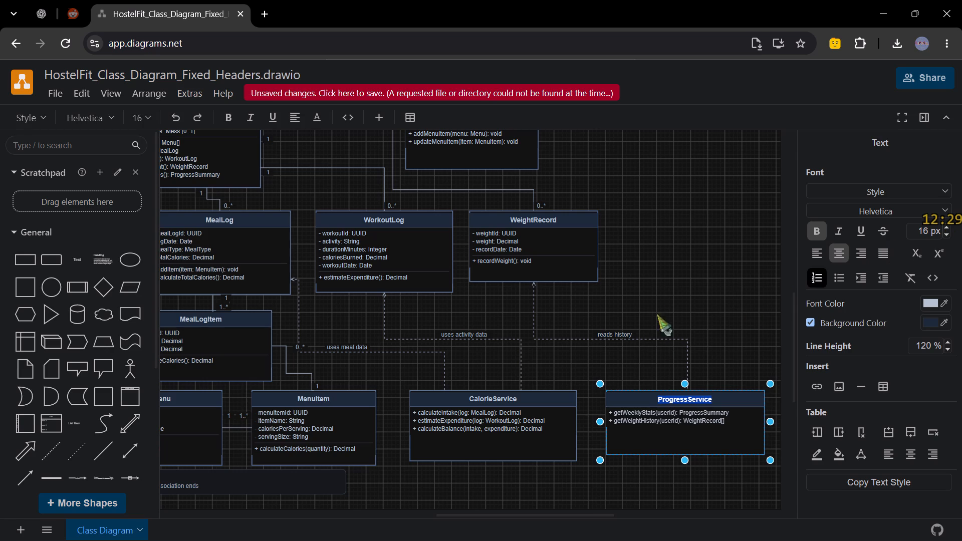
pyautogui.click(664, 296)
# Save the unsaved diagram changes as HostelFit_Class_Diagram_Fixed_Headers.drawio in the Downloads folder on drive D.
pyautogui.hscroll(2, 566, 234)
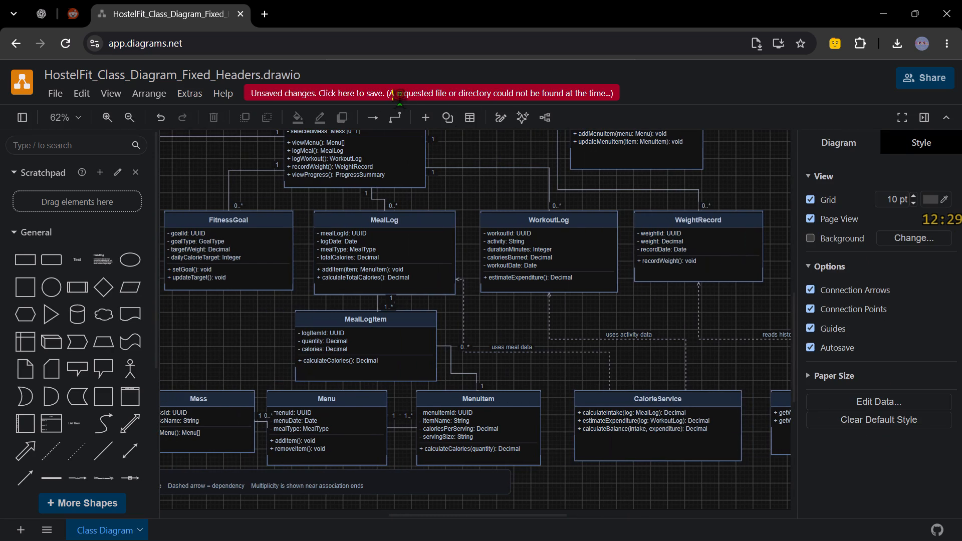
pyautogui.click(399, 94)
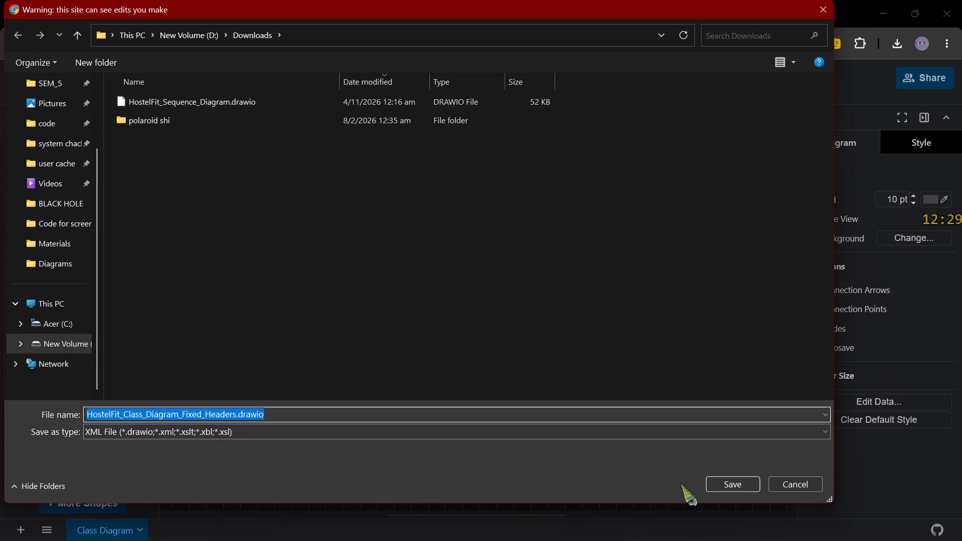
pyautogui.click(716, 478)
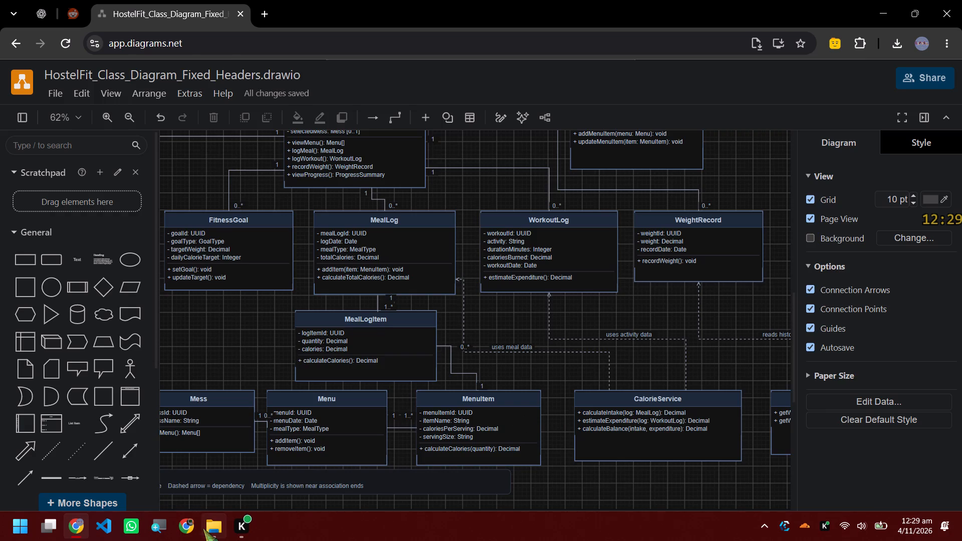
# Open HostelFit_Class_Diagram.pdf from the Materials folder in SumatraPDF and compare it with the open Fixed_Headers class diagram PDF.
pyautogui.click(202, 527)
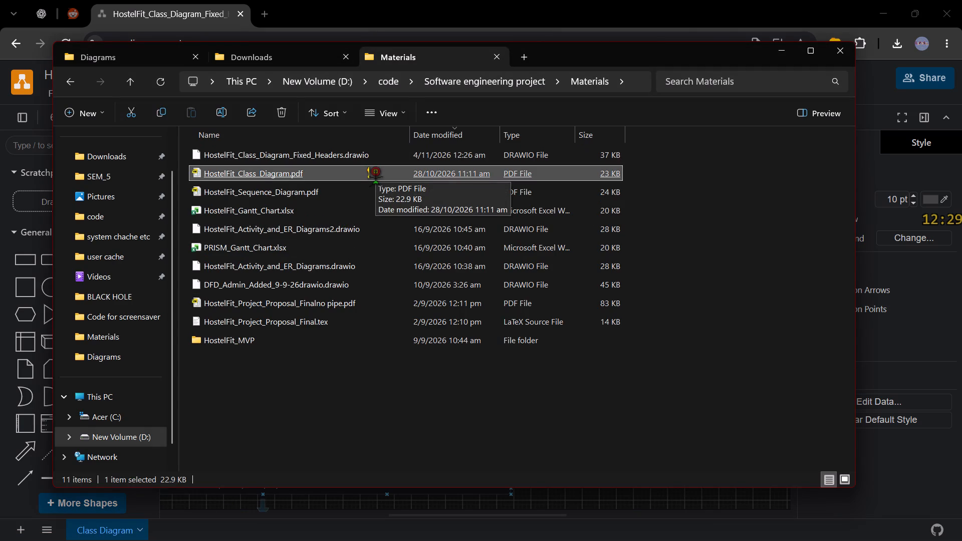
pyautogui.click(375, 171)
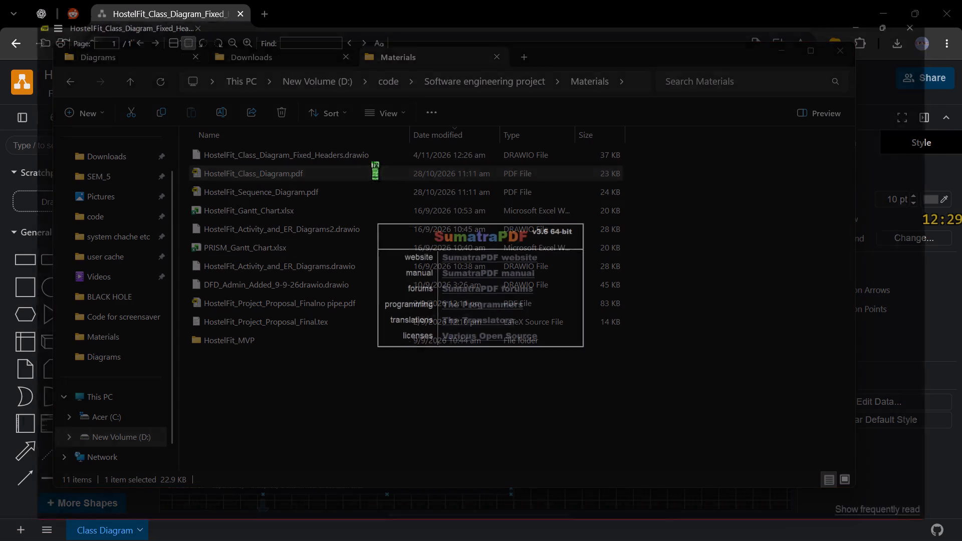
pyautogui.click(257, 0)
pyautogui.click(245, 6)
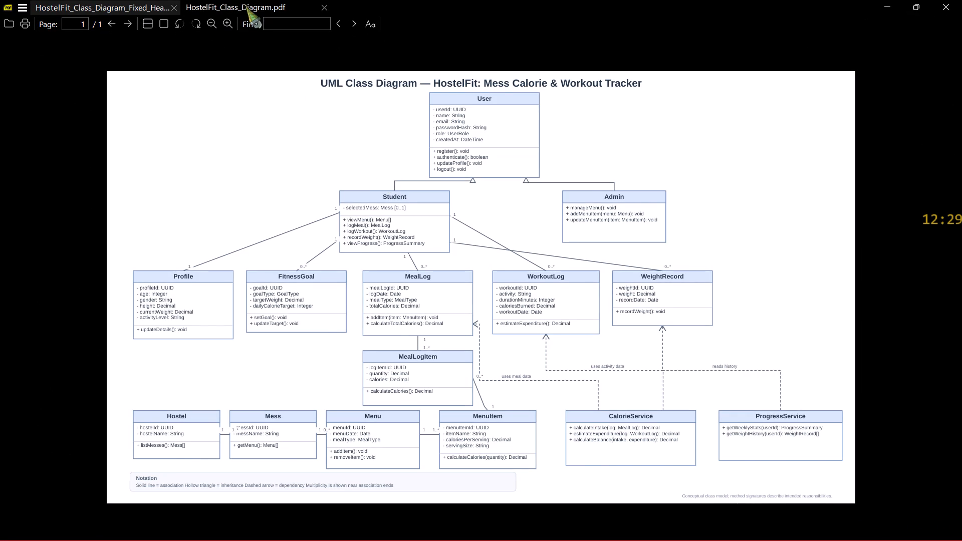
pyautogui.click(137, 0)
pyautogui.click(220, 0)
pyautogui.click(125, 0)
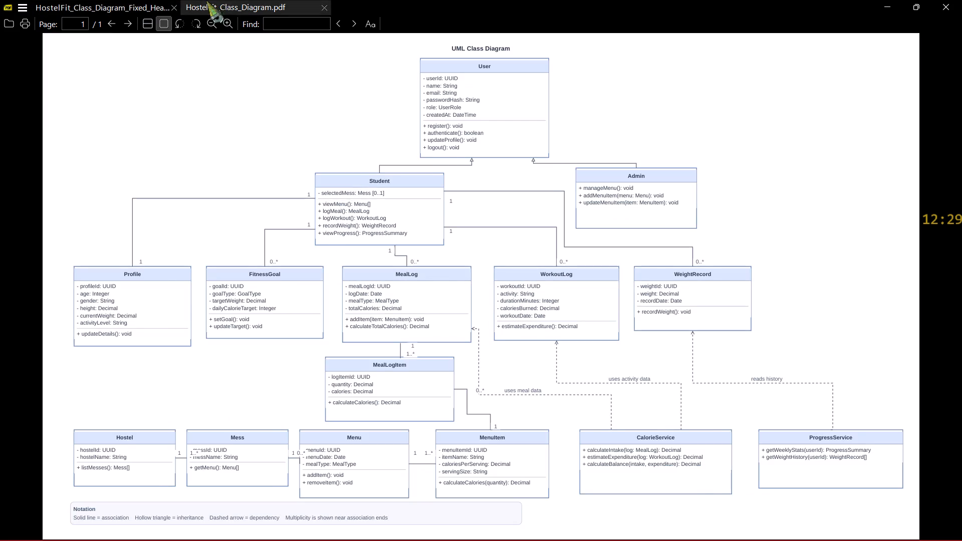
# Compare the Fixed_Headers class diagram PDF with the original HostelFit_Class_Diagram.pdf, examining title and heading sizes.
pyautogui.click(226, 0)
pyautogui.click(91, 0)
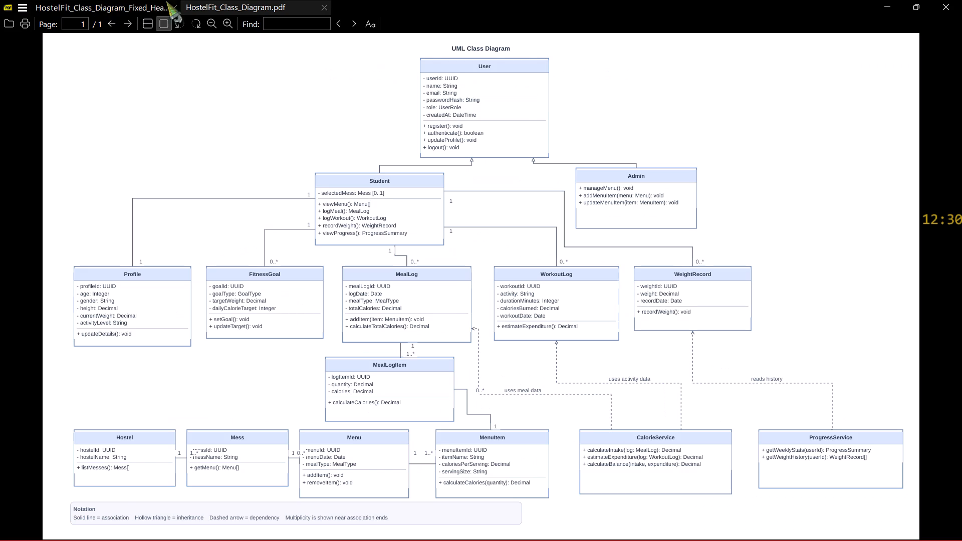
pyautogui.click(266, 0)
pyautogui.click(177, 0)
pyautogui.click(303, 0)
pyautogui.click(196, 0)
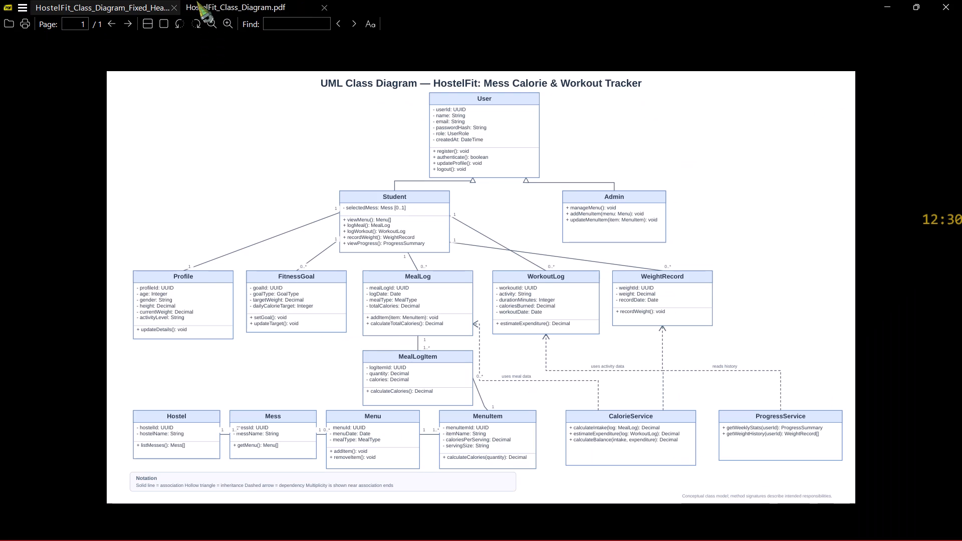
pyautogui.click(173, 0)
pyautogui.click(298, 0)
pyautogui.click(157, 0)
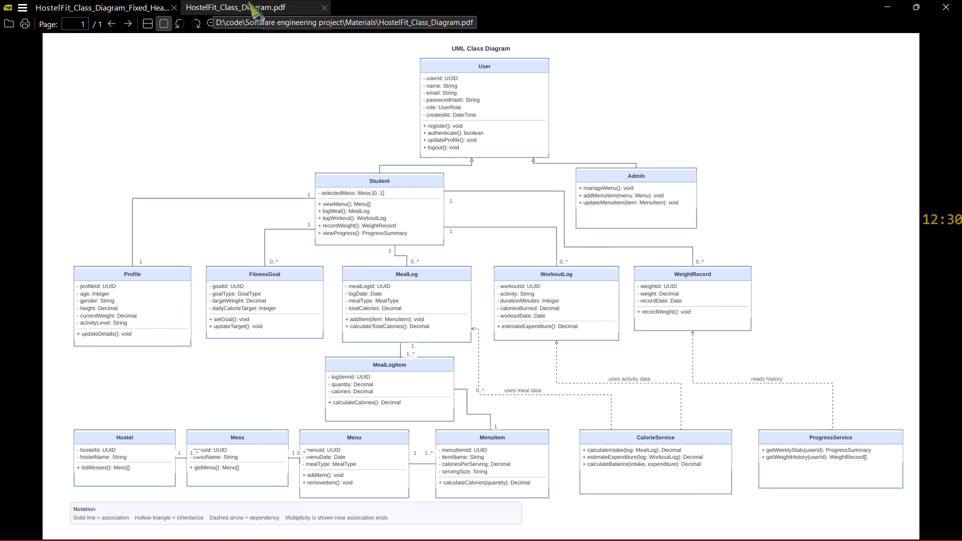
pyautogui.click(272, 0)
pyautogui.click(961, 0)
# Back in draw.io, check the diagram title's font size and view the whole class diagram.
pyautogui.click(565, 0)
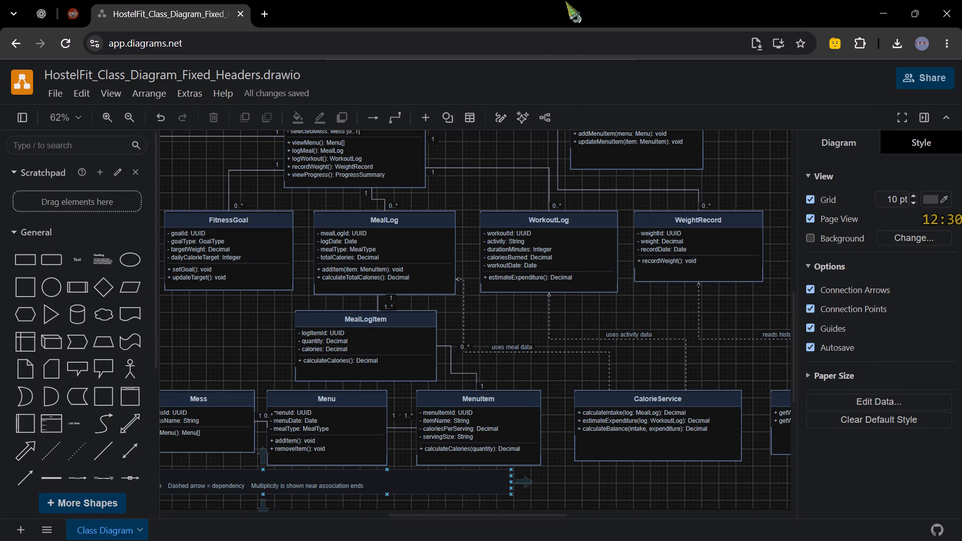
pyautogui.scroll(5, 480, 215)
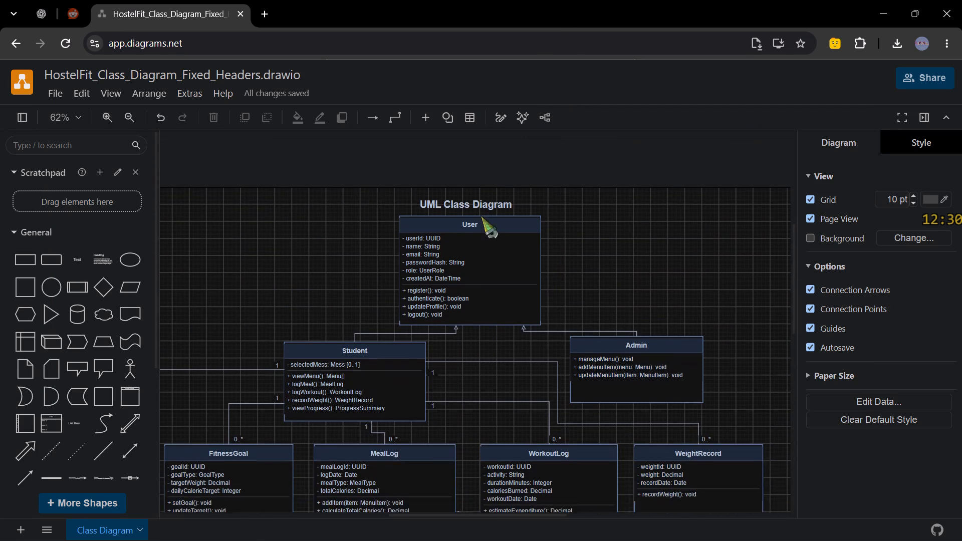
pyautogui.doubleClick(479, 218)
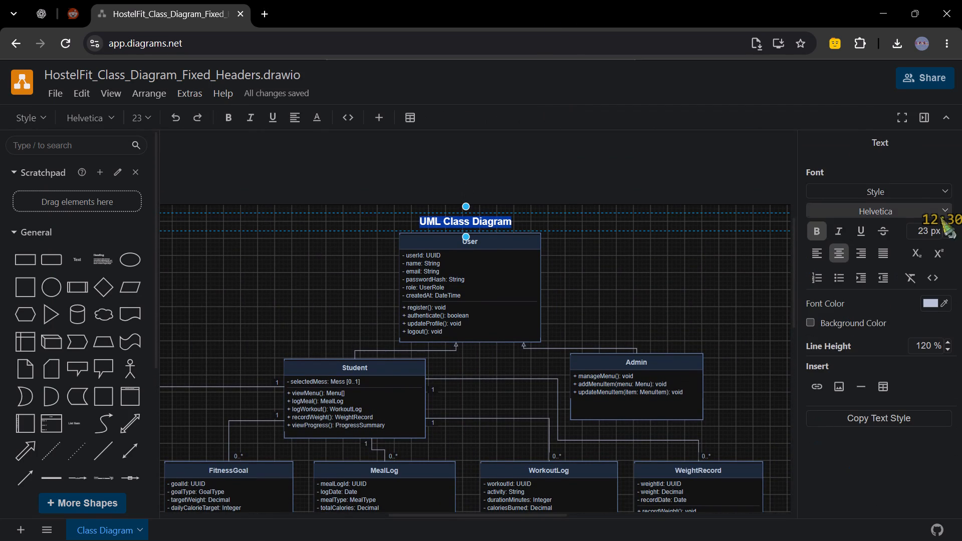
pyautogui.click(661, 279)
pyautogui.scroll(-2, 661, 279)
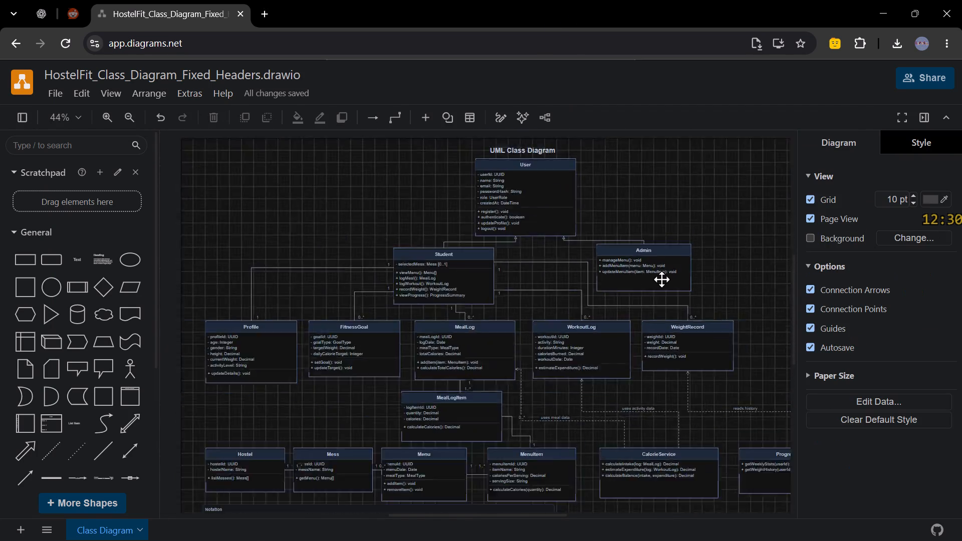
pyautogui.hscroll(-1, 511, 255)
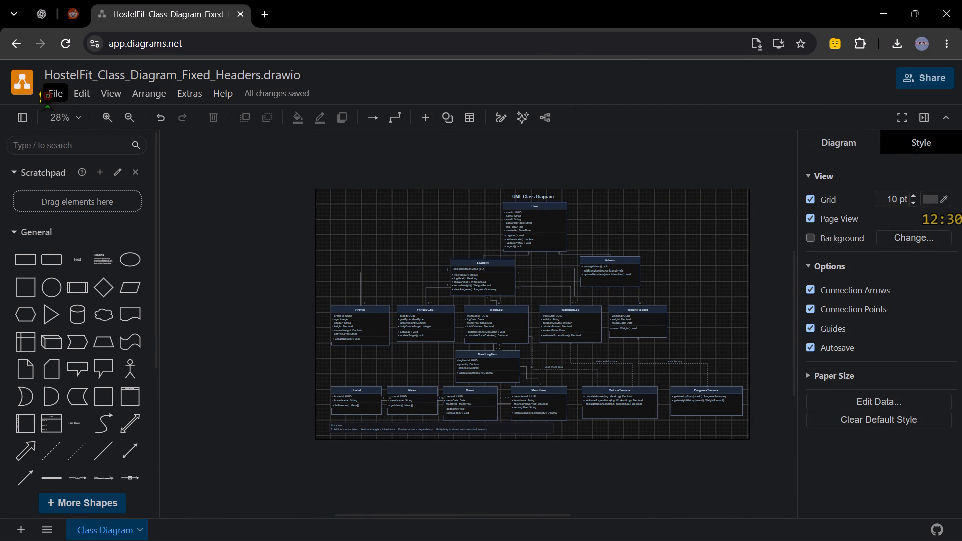
# Save the class diagram as HostelFit_Class_Diagram_Fixed_Headers.drawio in the Downloads folder on drive D, replacing the existing file.
pyautogui.click(47, 96)
pyautogui.click(165, 206)
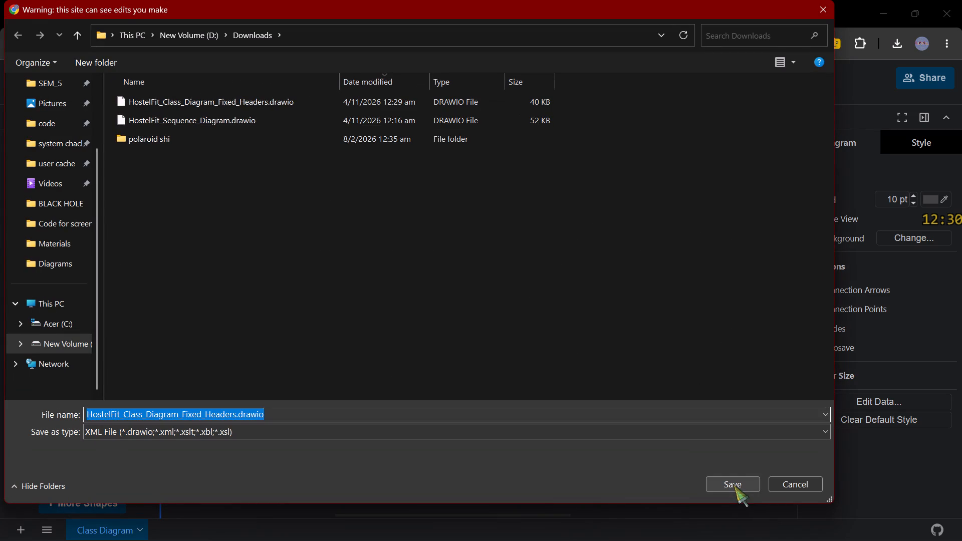
pyautogui.click(733, 484)
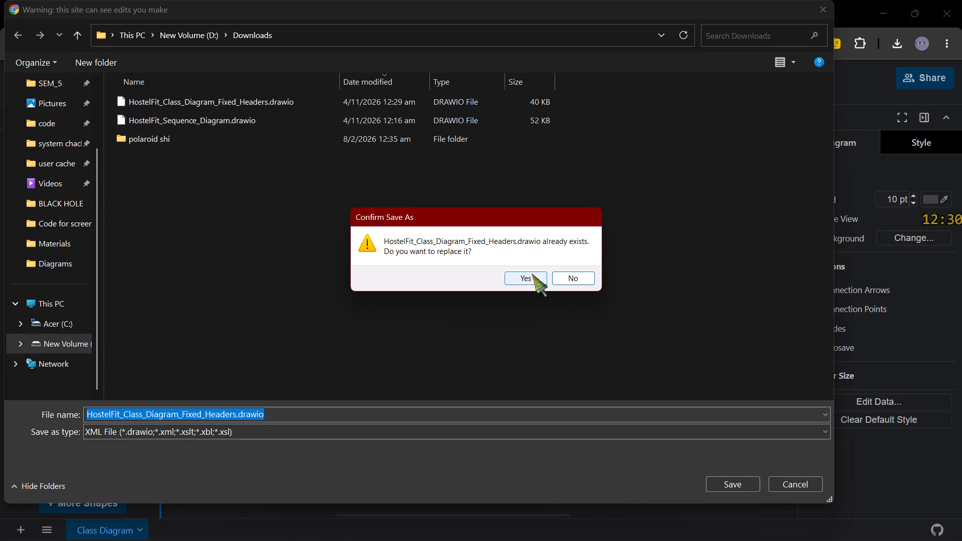
pyautogui.click(530, 280)
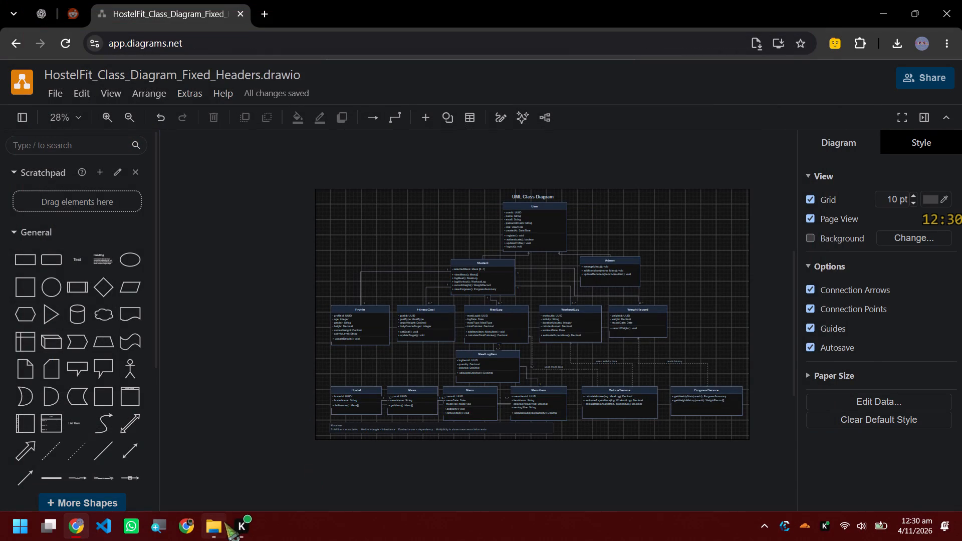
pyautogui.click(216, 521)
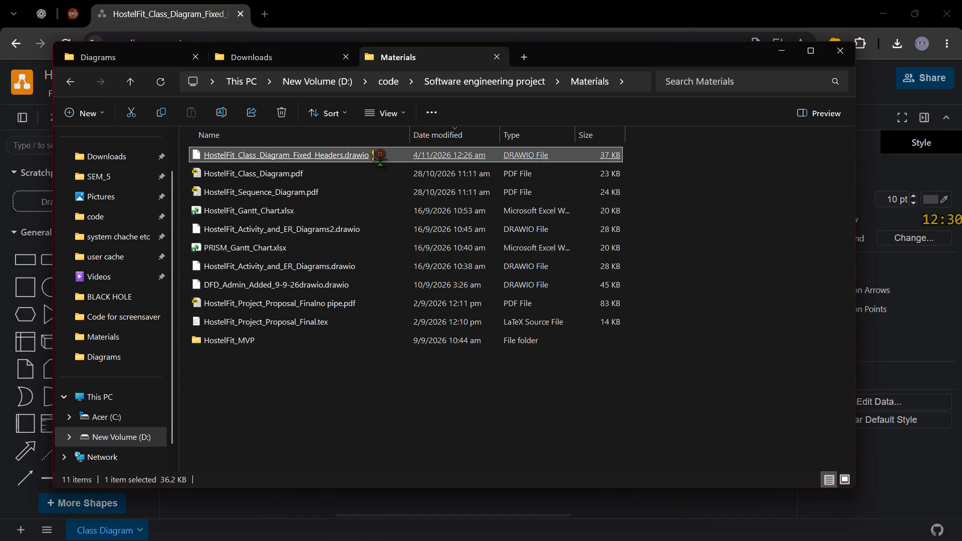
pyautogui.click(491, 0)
# Export the whole class diagram as a PDF to the device, shortening the file name to Class_Diagram.drawio.pdf.
pyautogui.click(57, 100)
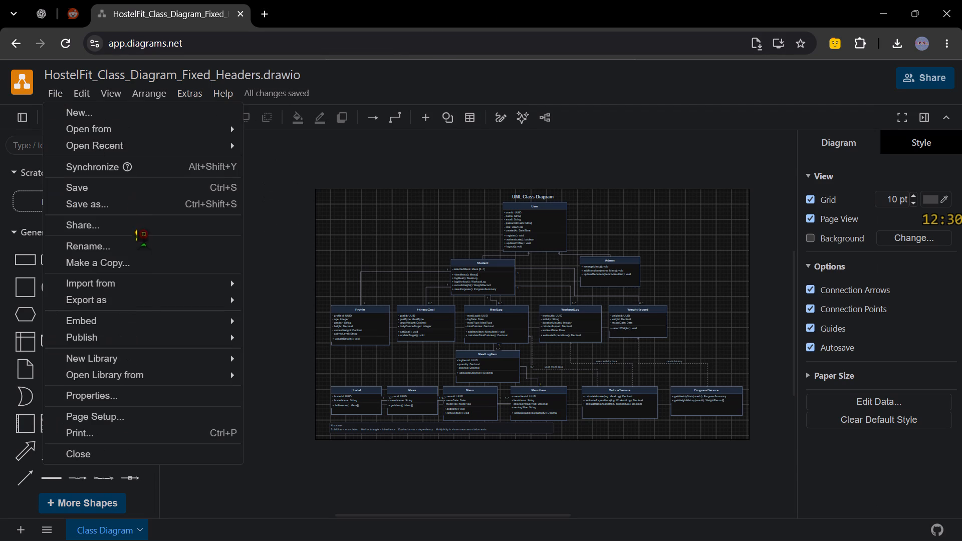
pyautogui.click(296, 388)
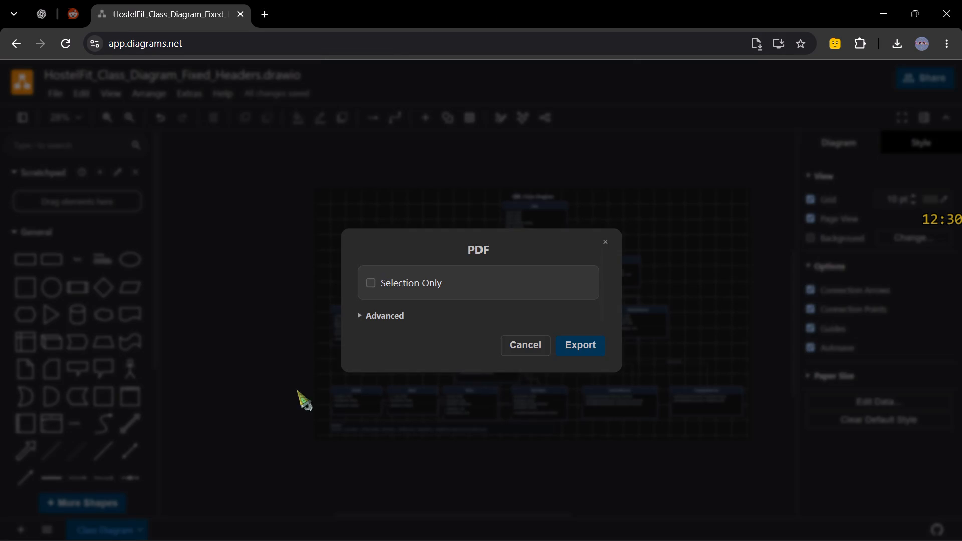
pyautogui.click(582, 347)
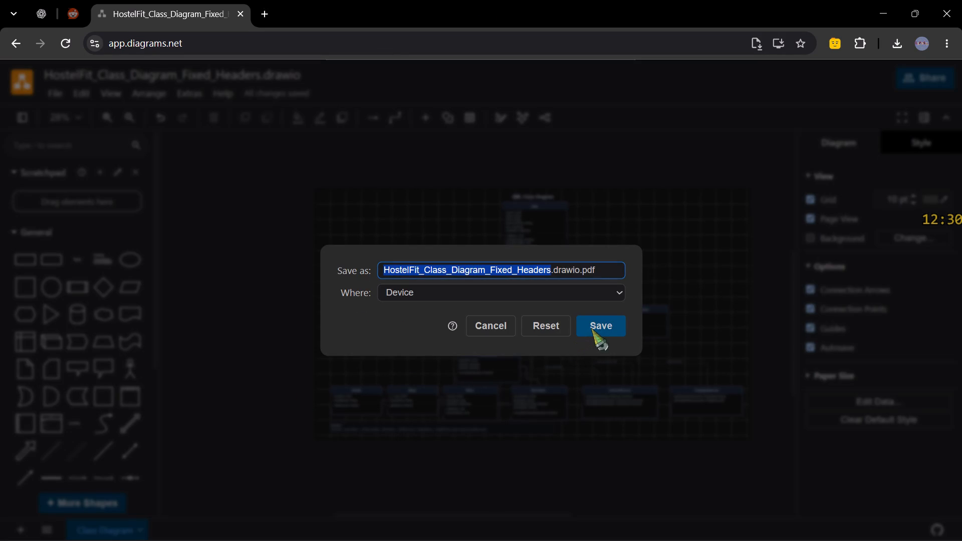
pyautogui.click(487, 269)
pyautogui.moveTo(487, 269); pyautogui.dragTo(545, 281)
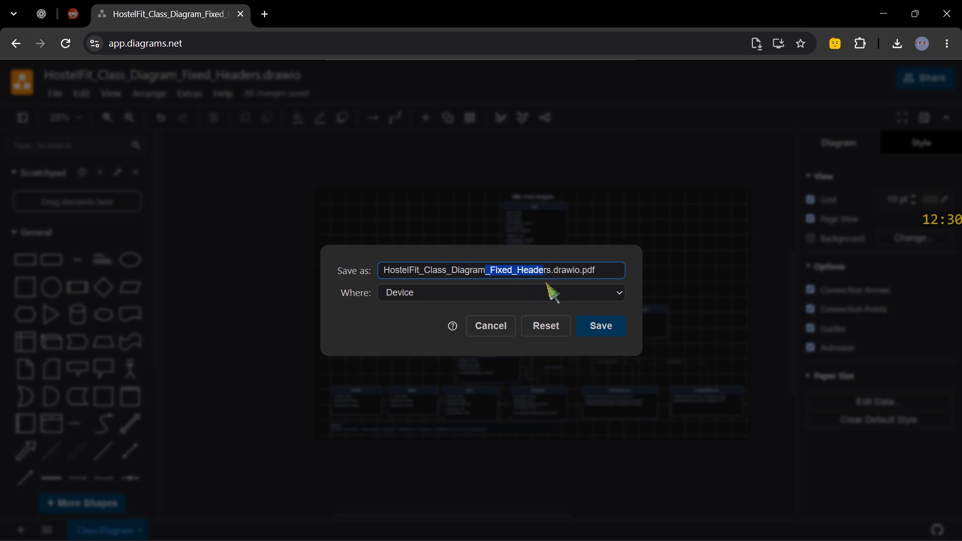
pyautogui.moveTo(545, 281); pyautogui.dragTo(551, 280)
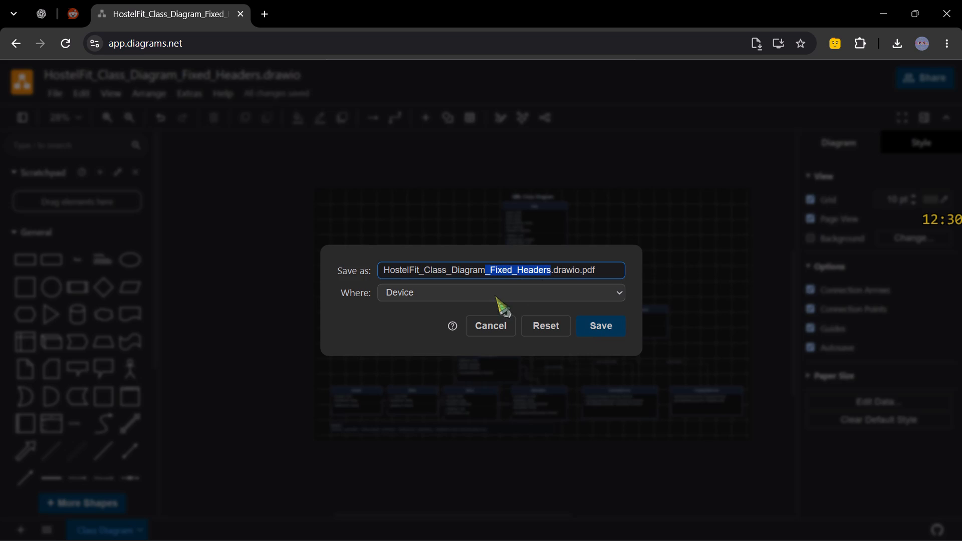
pyautogui.press('BackSpace')
pyautogui.click(421, 272)
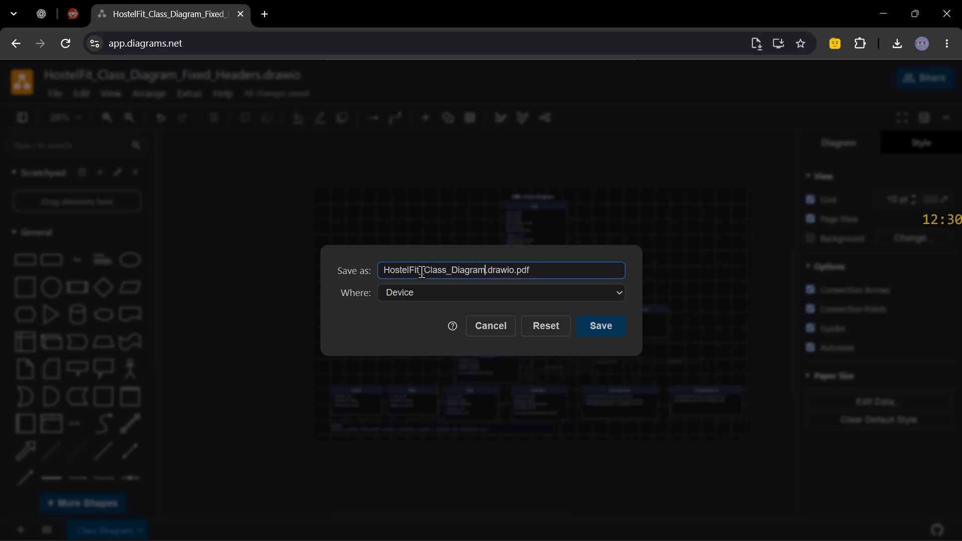
pyautogui.click(425, 272)
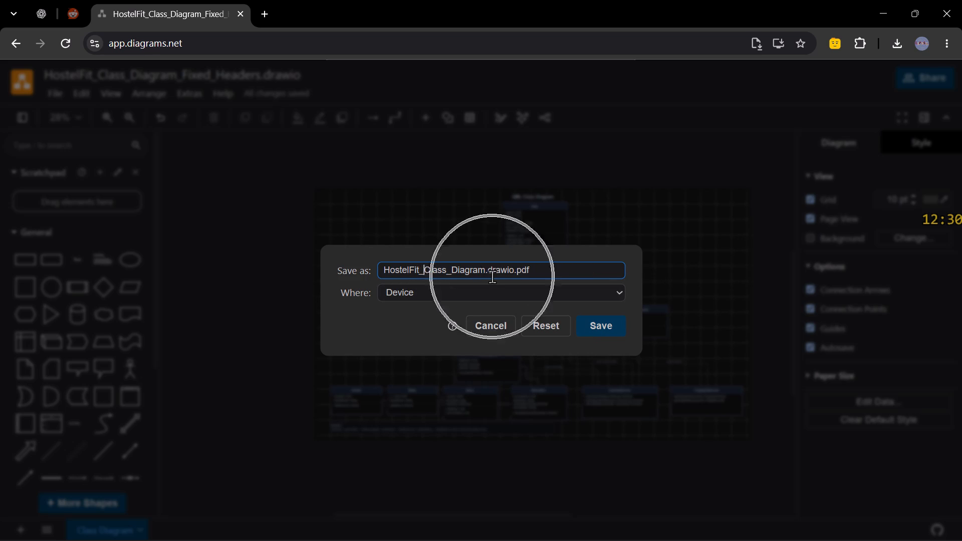
pyautogui.hotkey('shift', 'BackSpace')
pyautogui.hotkey('shift', 'BackSpace')
pyautogui.hotkey('shift', 'BackSpace')
pyautogui.hotkey('shift', 'BackSpace')
pyautogui.hotkey('ctrl', 'BackSpace')
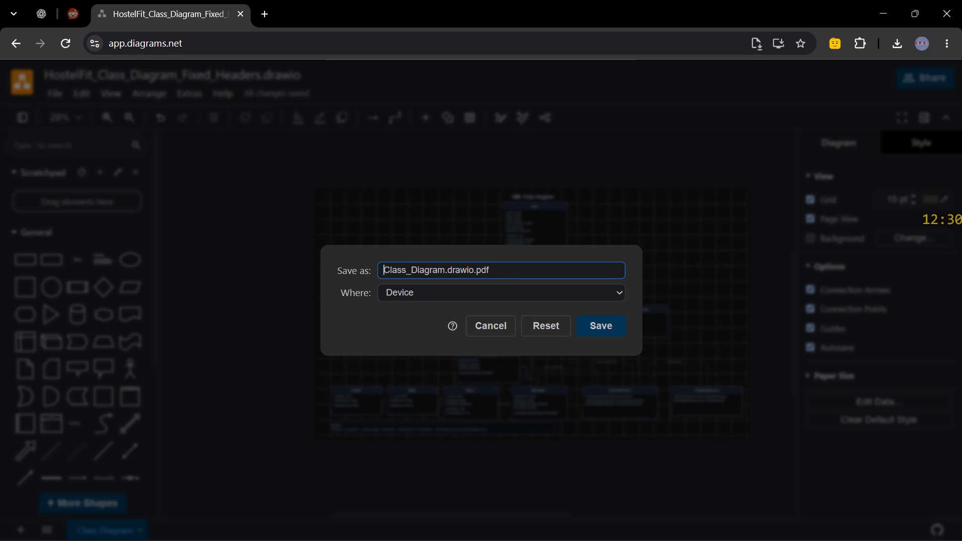
pyautogui.click(589, 325)
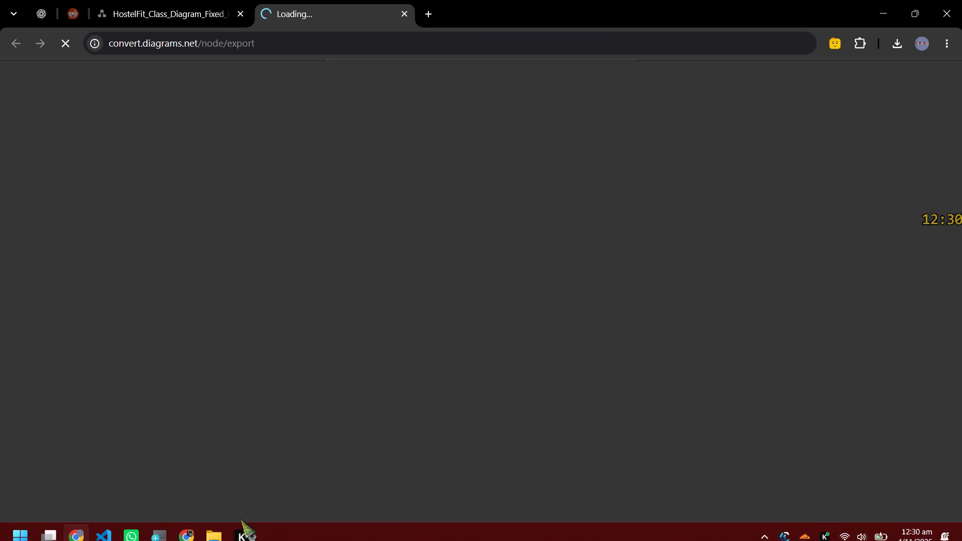
# Switch to File Explorer and check which PDFs the project's docs Diagrams folder contains.
pyautogui.click(213, 523)
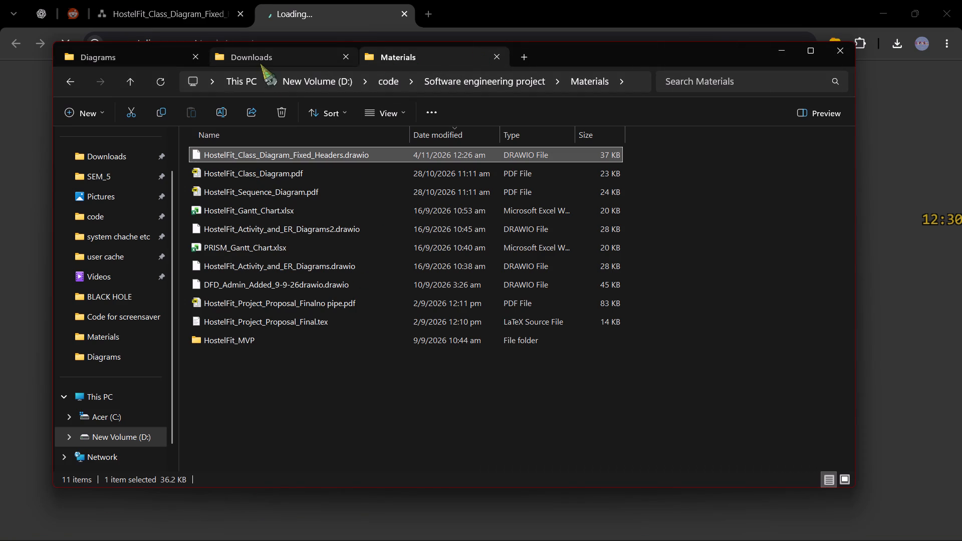
pyautogui.click(139, 64)
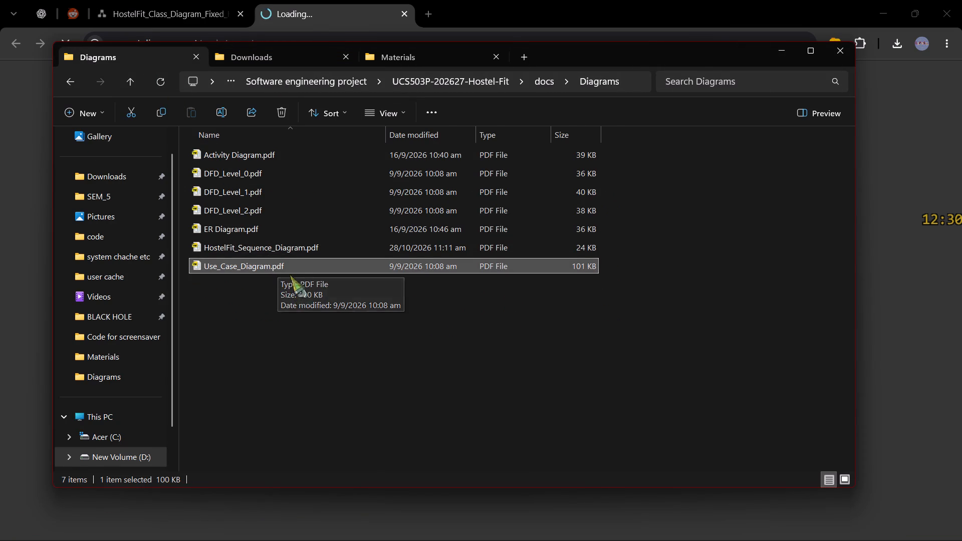
pyautogui.click(286, 0)
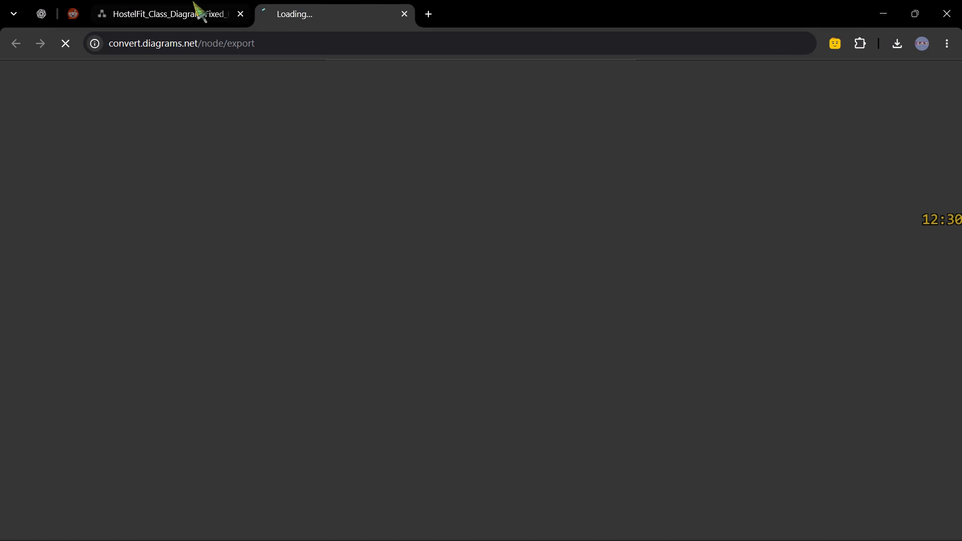
# Return to draw.io and open HostelFit_Sequence_Diagram.drawio from the Downloads folder on the device.
pyautogui.click(192, 0)
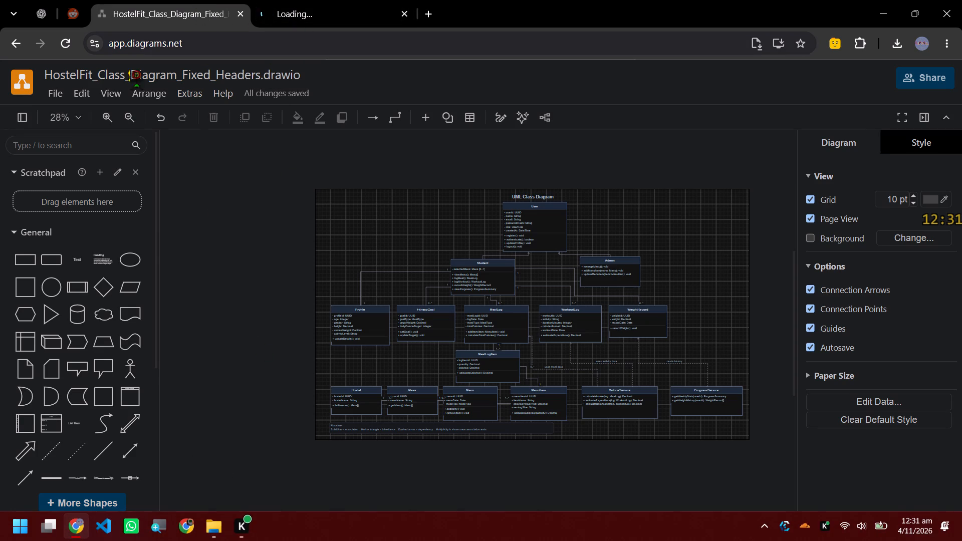
pyautogui.click(58, 97)
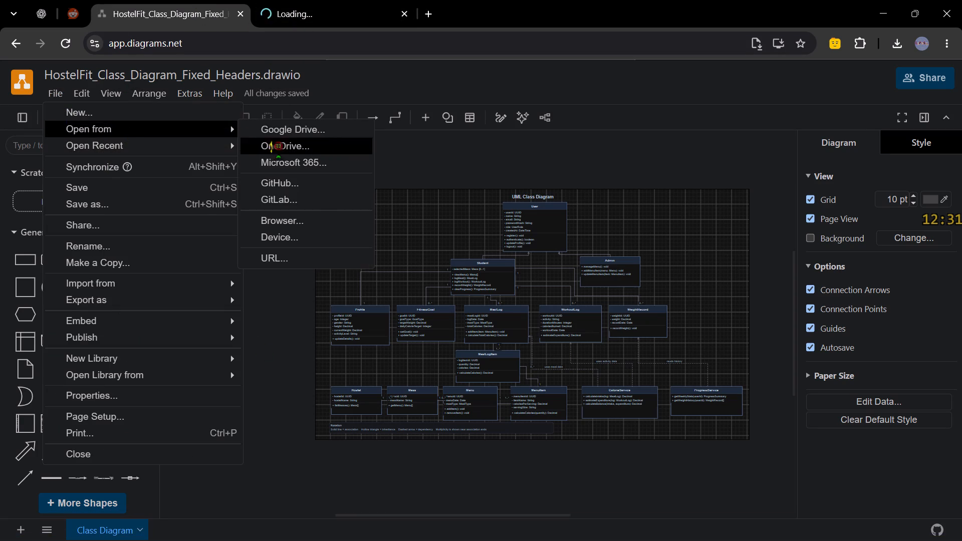
pyautogui.click(301, 235)
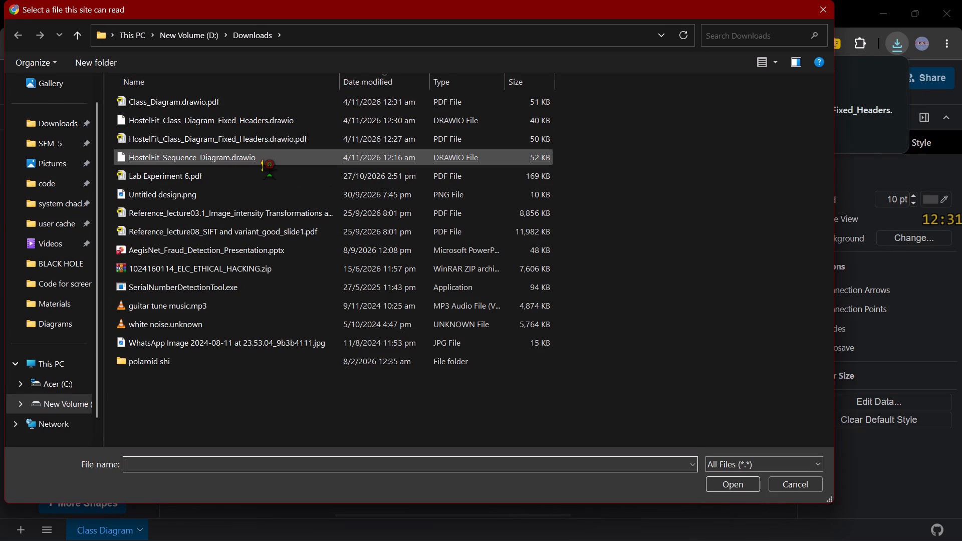
pyautogui.click(273, 162)
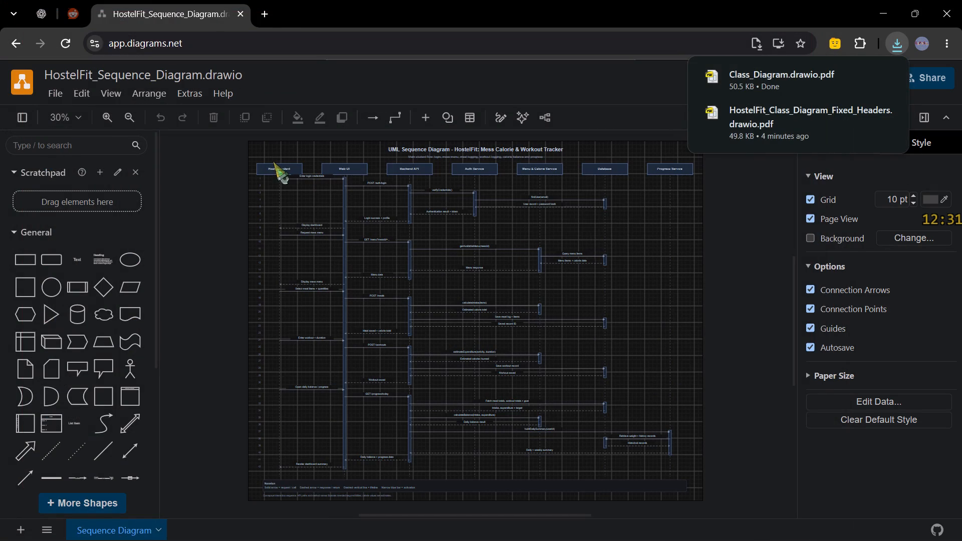
pyautogui.click(592, 0)
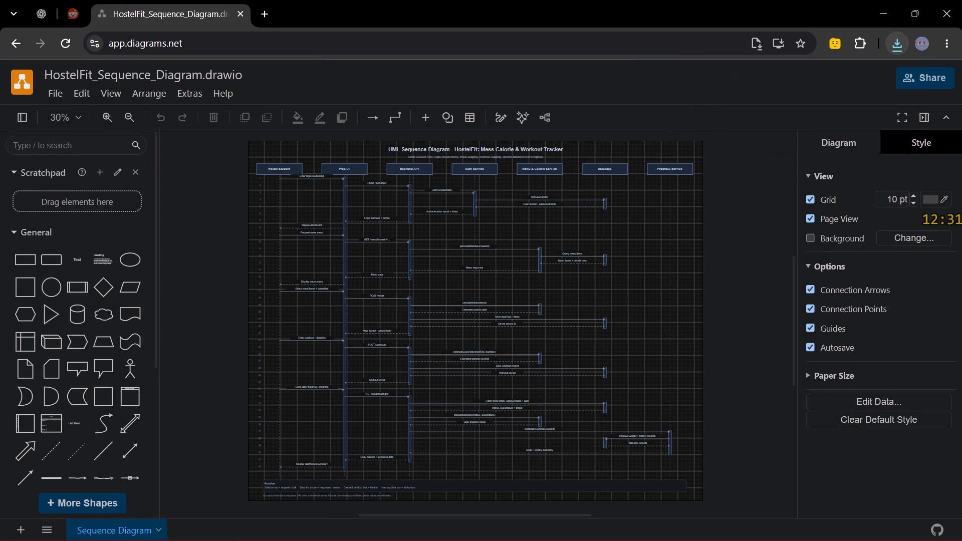
# Open Class_Diagram.drawio.pdf from Downloads in SumatraPDF and compare its heading sizes with the earlier Fixed_Headers PDF.
pyautogui.click(209, 528)
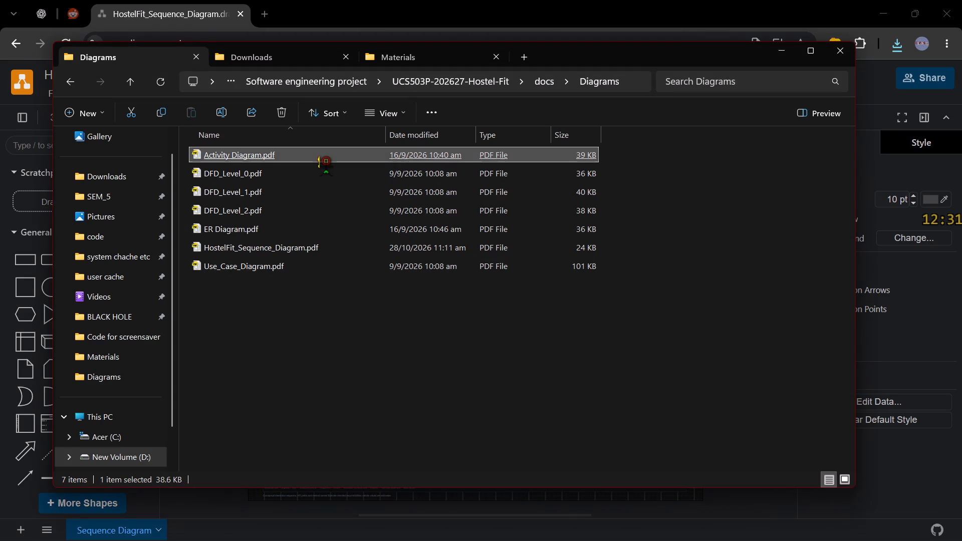
pyautogui.click(302, 53)
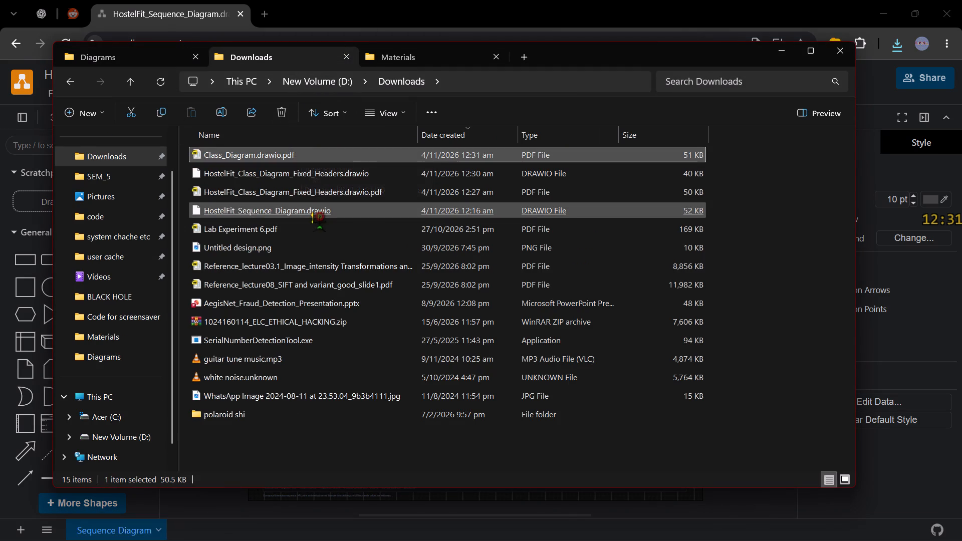
pyautogui.click(381, 160)
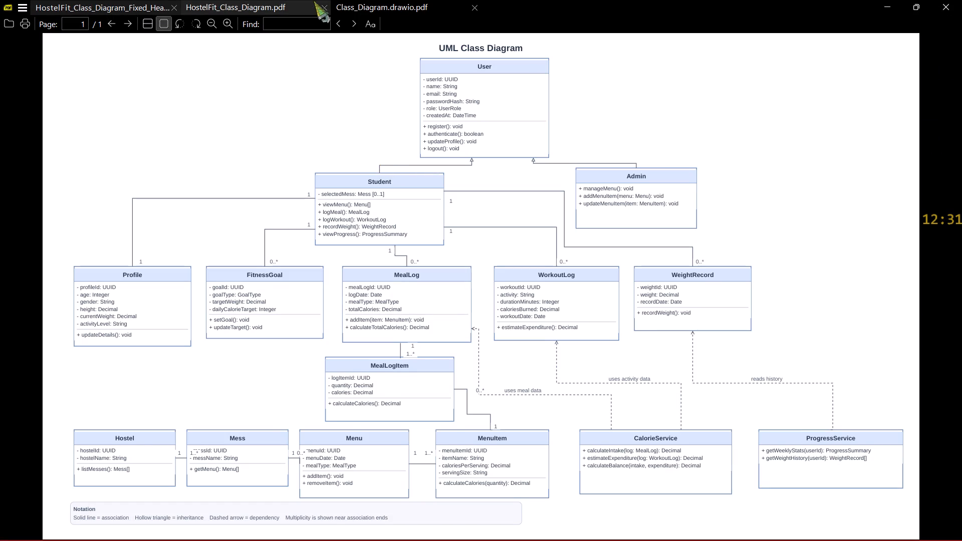
pyautogui.click(287, 0)
pyautogui.click(372, 0)
pyautogui.click(101, 0)
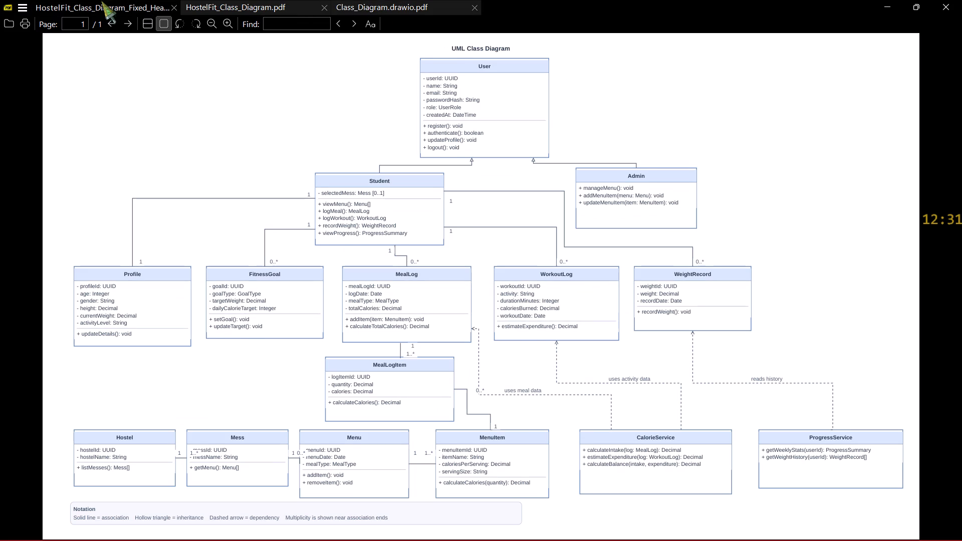
pyautogui.click(386, 0)
pyautogui.click(88, 0)
pyautogui.click(413, 0)
pyautogui.click(118, 0)
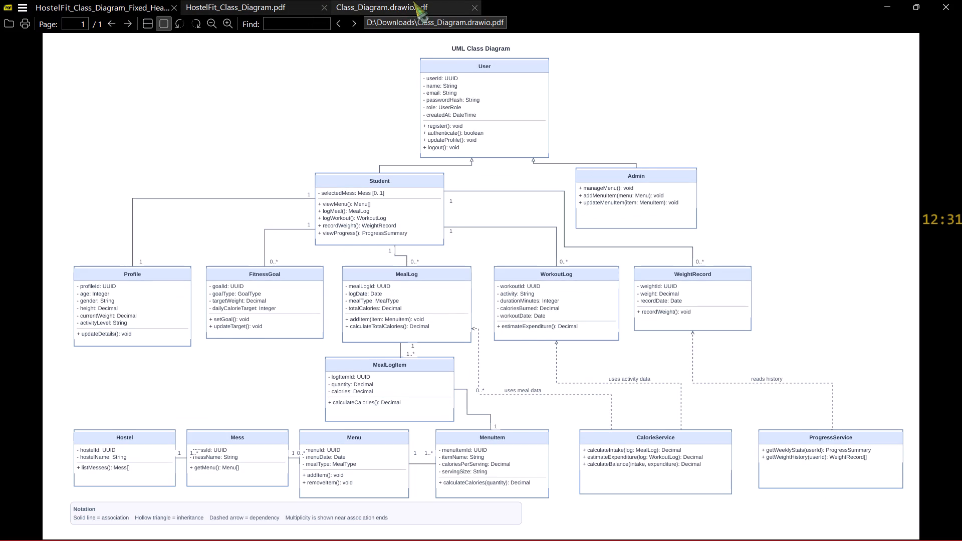
# Examine the multiplicity labels and class boxes in Class_Diagram.drawio.pdf up close, and close the open PDFs.
pyautogui.click(412, 0)
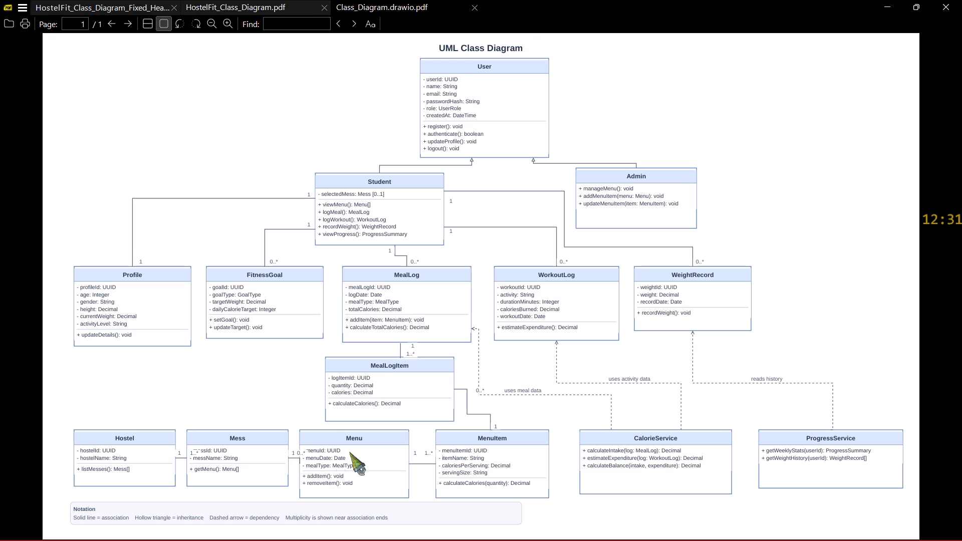
pyautogui.keyDown('ctrl'); pyautogui.scroll(14, 297, 477); pyautogui.keyUp('ctrl')
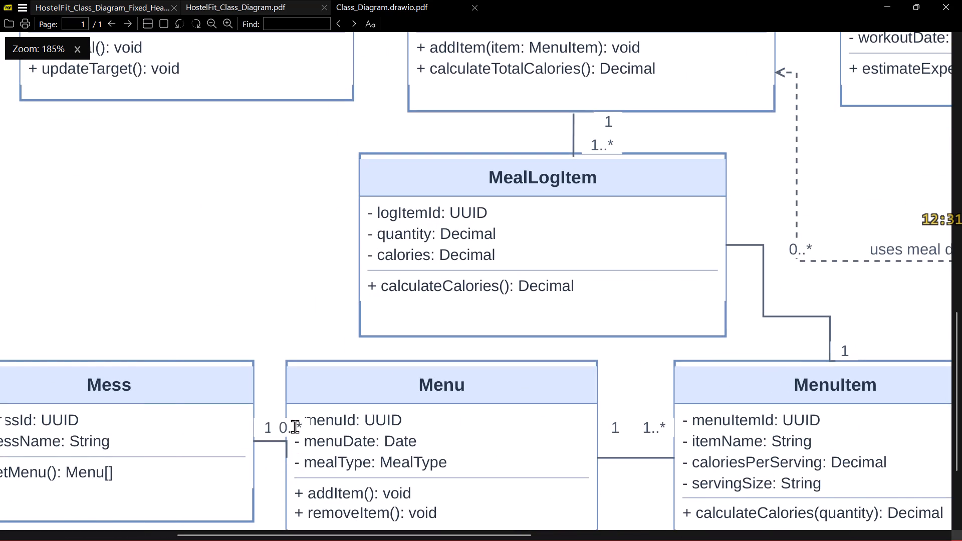
pyautogui.moveTo(295, 426); pyautogui.dragTo(312, 435)
pyautogui.click(323, 337)
pyautogui.keyDown('ctrl'); pyautogui.scroll(-5, 323, 335); pyautogui.keyUp('ctrl')
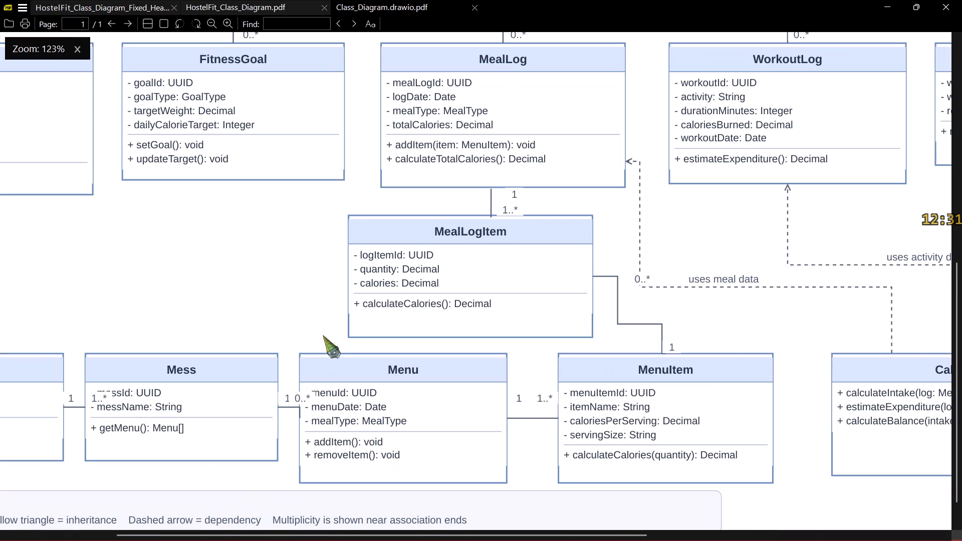
pyautogui.keyDown('ctrl'); pyautogui.scroll(-4, 323, 335); pyautogui.keyUp('ctrl')
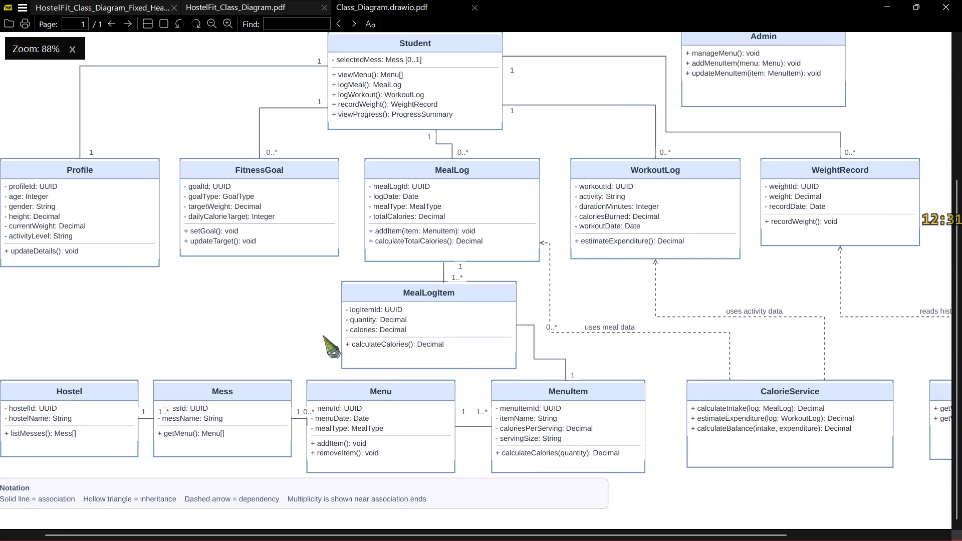
pyautogui.hscroll(-2, 323, 335)
pyautogui.hscroll(4, 323, 335)
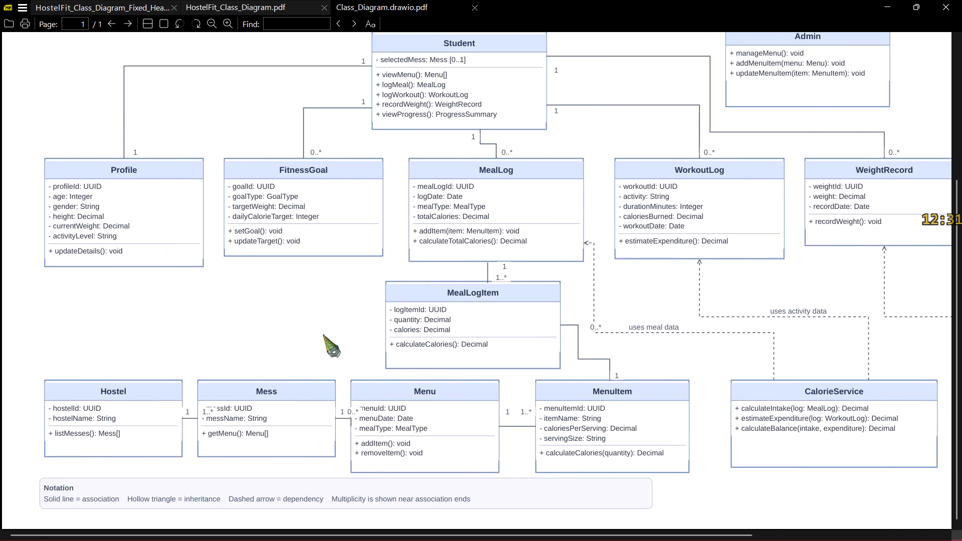
pyautogui.click(224, 130)
pyautogui.press('q')
pyautogui.press('q')
pyautogui.press('q')
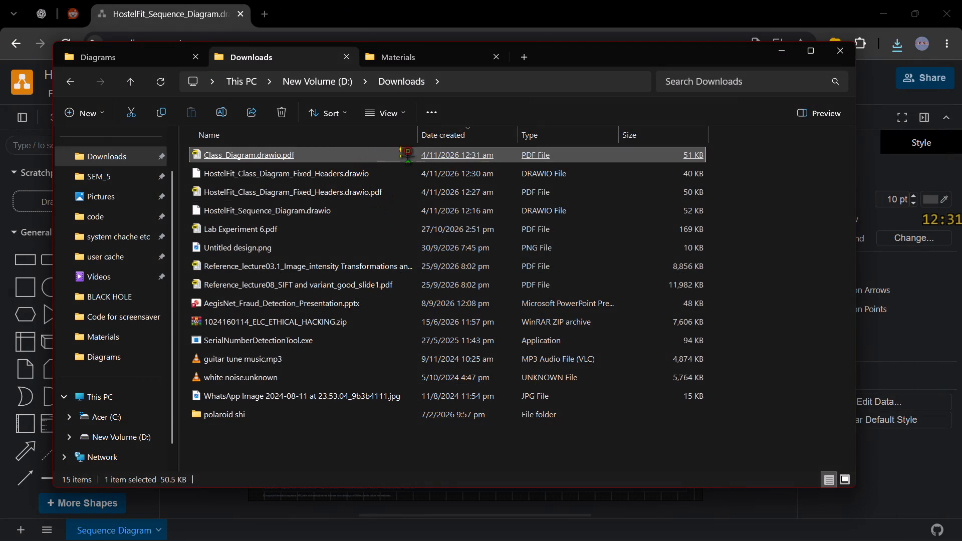
# Permanently delete HostelFit_Class_Diagram_Fixed_Headers.drawio and HostelFit_Class_Diagram.pdf from the project's Materials folder in File Explorer.
pyautogui.moveTo(723, 160); pyautogui.dragTo(585, 114)
pyautogui.click(119, 50)
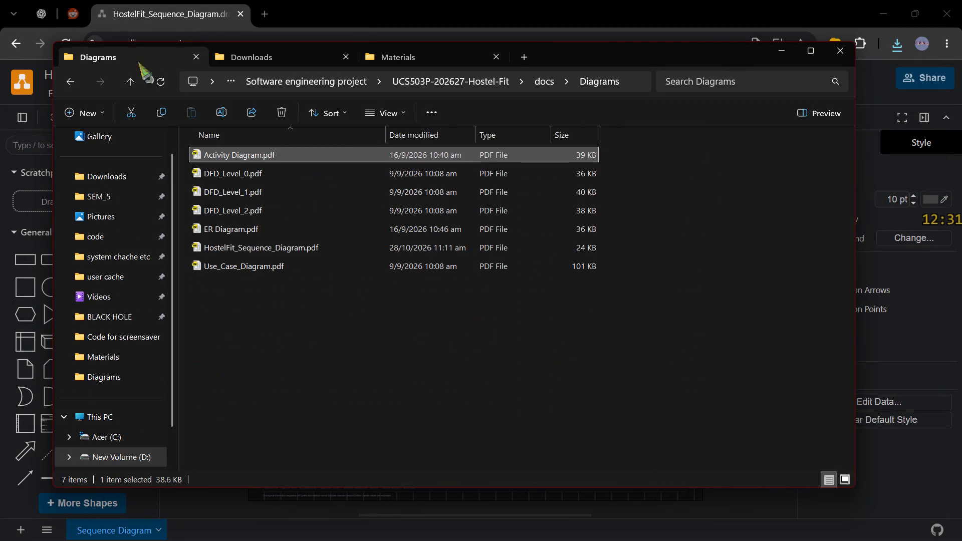
pyautogui.click(419, 55)
pyautogui.click(306, 57)
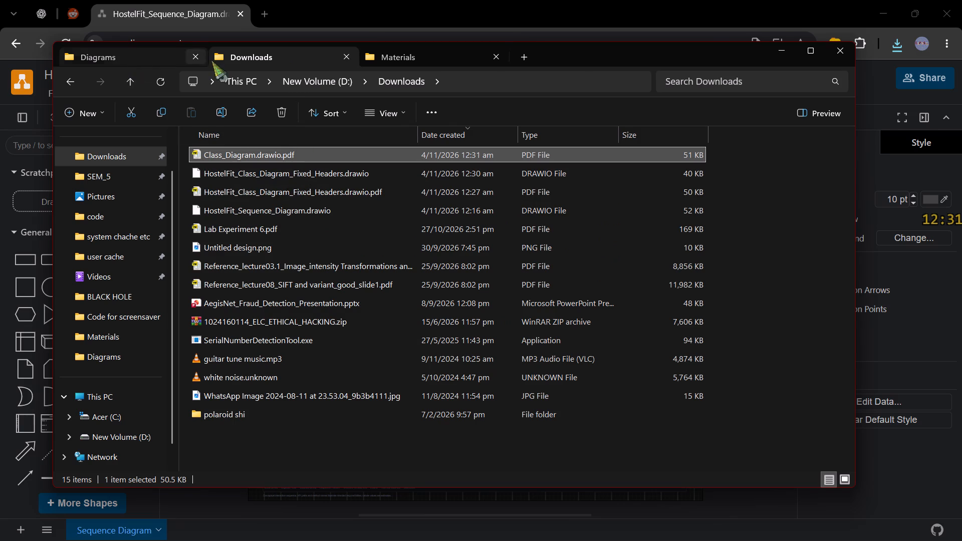
pyautogui.click(382, 50)
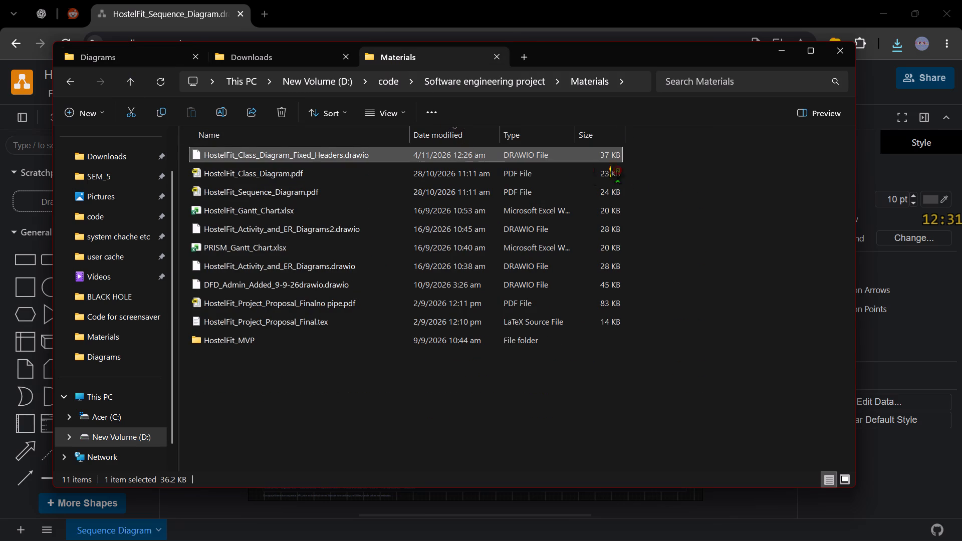
pyautogui.click(629, 170)
pyautogui.moveTo(631, 173); pyautogui.dragTo(513, 78)
pyautogui.hotkey('shift', 'Delete')
pyautogui.click(532, 289)
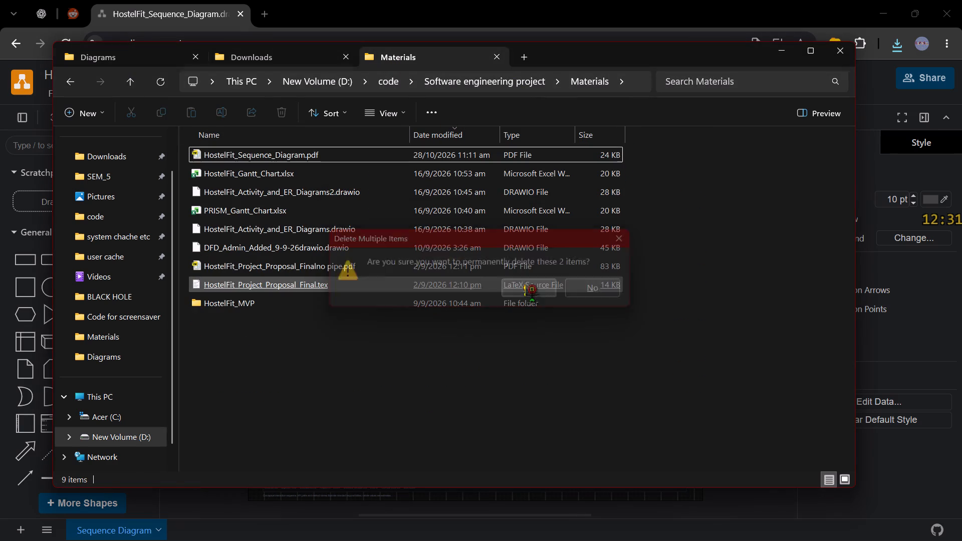
# Open HostelFit_Sequence_Diagram.pdf from the Materials folder in SumatraPDF, look over its message flow, and return to File Explorer.
pyautogui.click(480, 156)
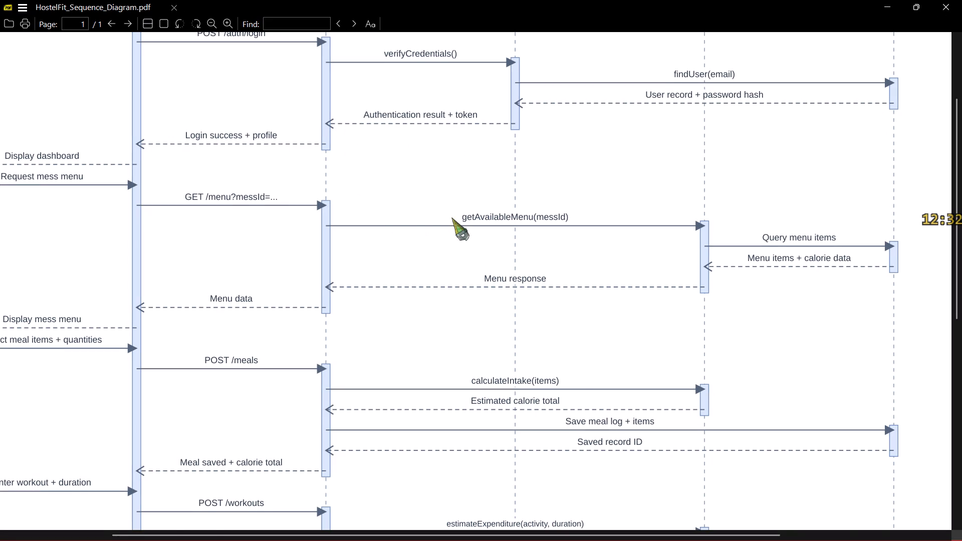
pyautogui.keyDown('ctrl'); pyautogui.scroll(-6, 452, 216); pyautogui.keyUp('ctrl')
pyautogui.click(876, 0)
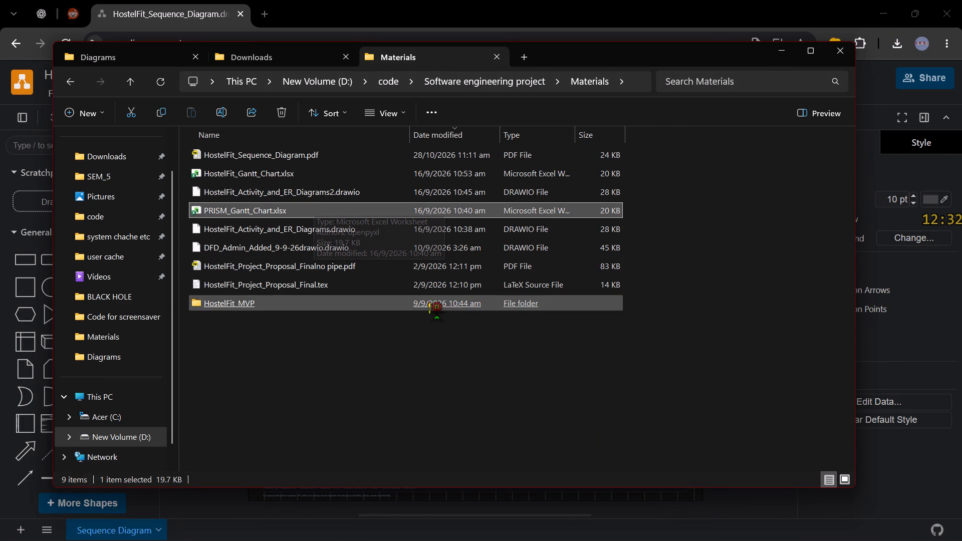
pyautogui.click(393, 357)
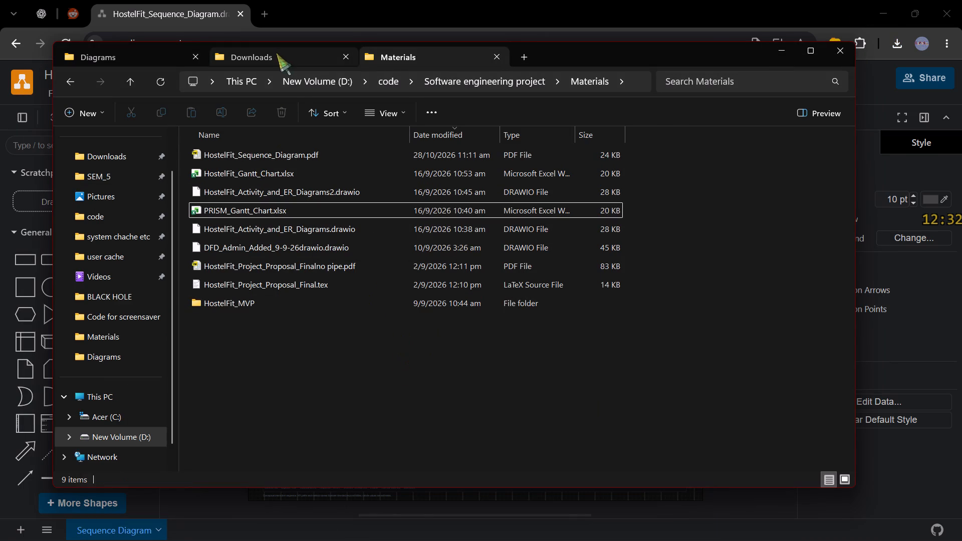
# Open HostelFit_Class_Diagram_Fixed_Headers.drawio.pdf from Downloads, review the diagram, and close the open PDFs.
pyautogui.click(276, 51)
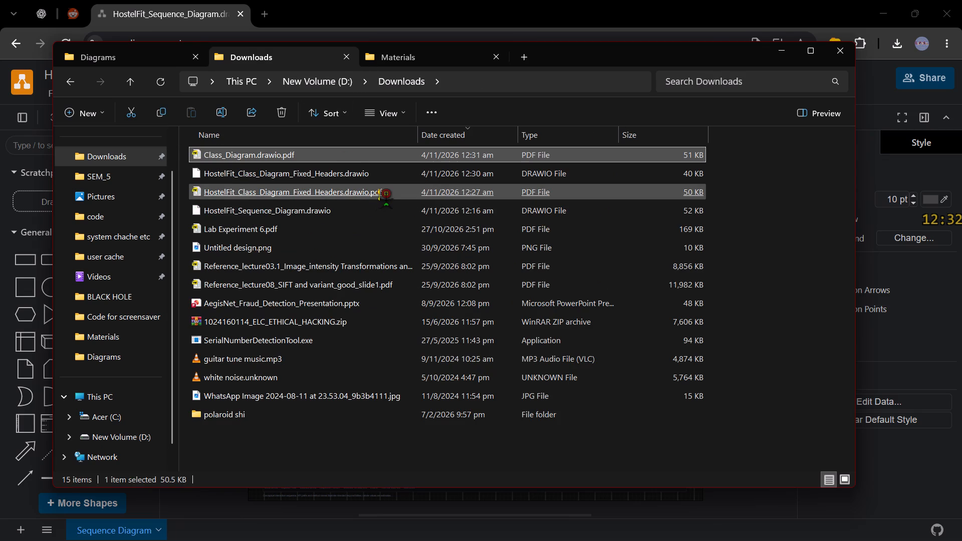
pyautogui.click(460, 191)
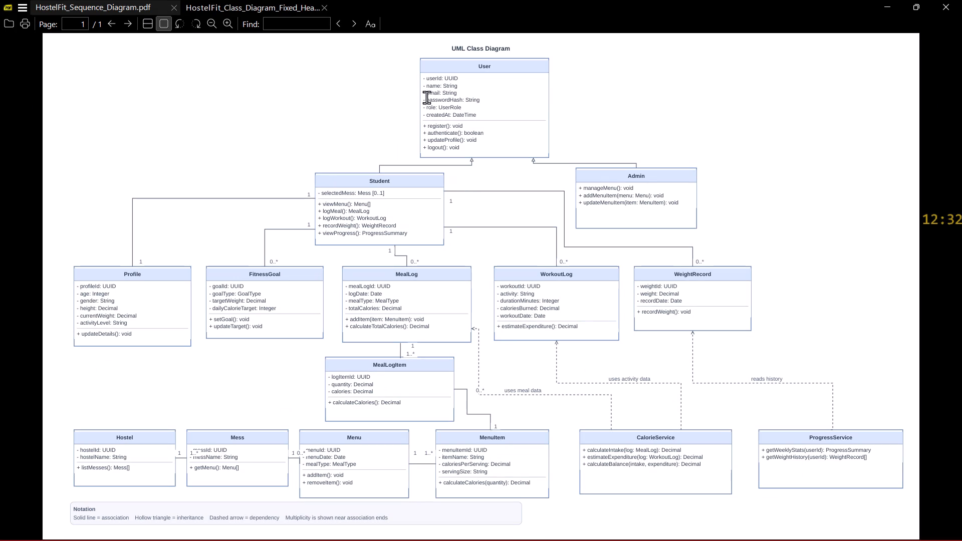
pyautogui.click(173, 6)
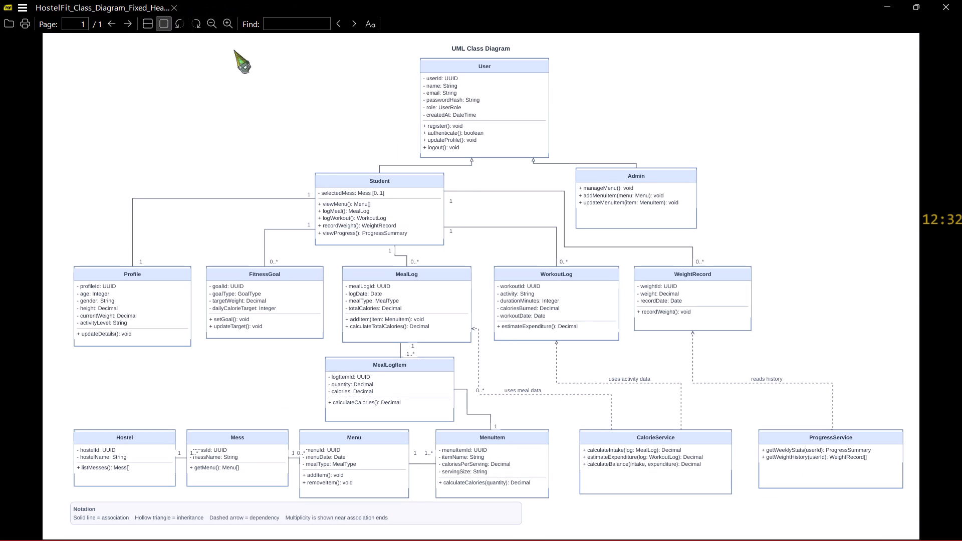
pyautogui.click(120, 0)
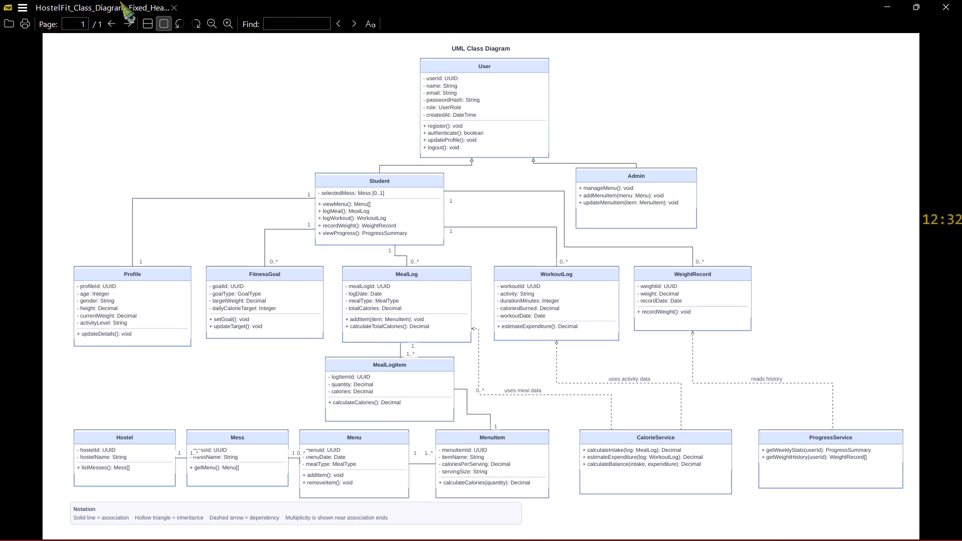
pyautogui.click(119, 0)
pyautogui.click(118, 3)
pyautogui.press('q')
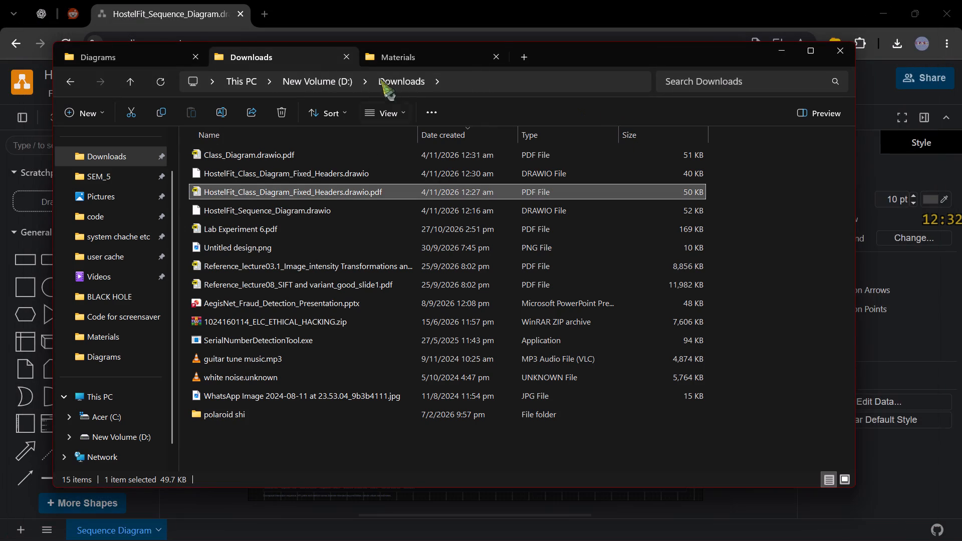
# Compare the Materials sequence diagram PDF with the Class_Diagram and Fixed_Headers PDFs from Downloads in SumatraPDF, and return to File Explorer.
pyautogui.click(402, 53)
pyautogui.click(317, 156)
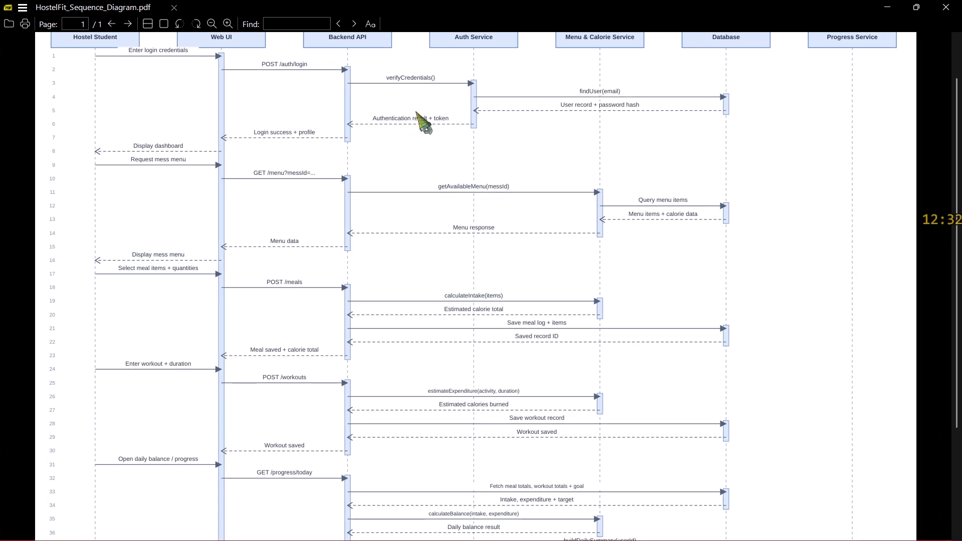
pyautogui.hotkey('alt', 'Tab')
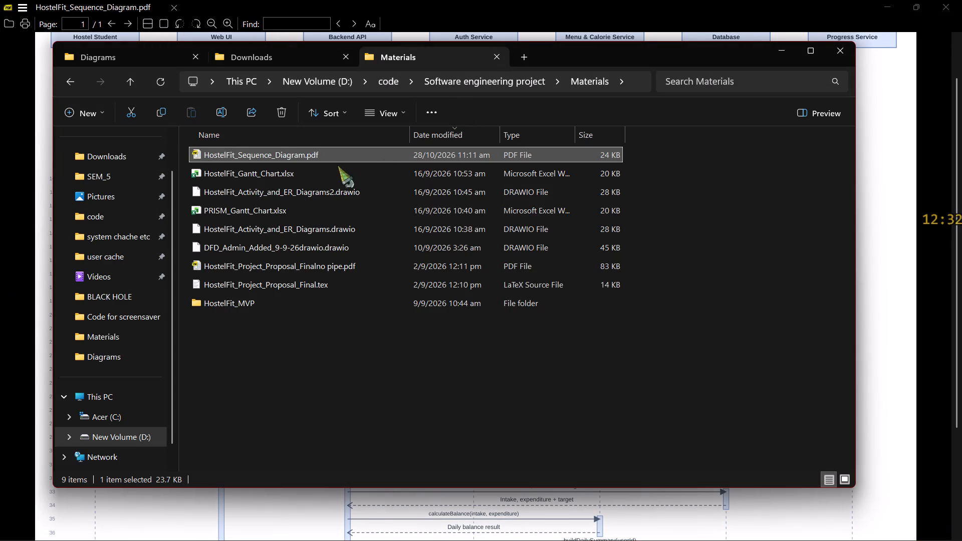
pyautogui.click(269, 57)
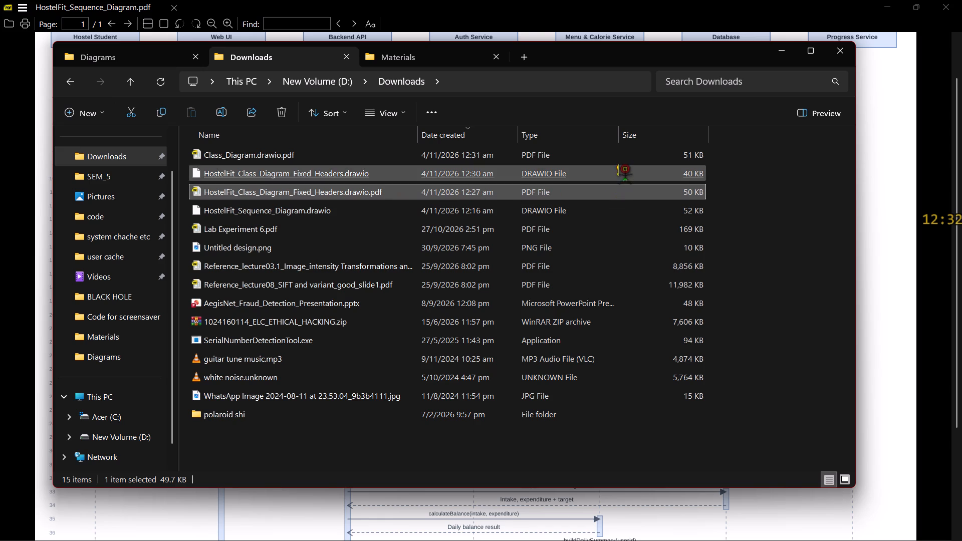
pyautogui.click(628, 155)
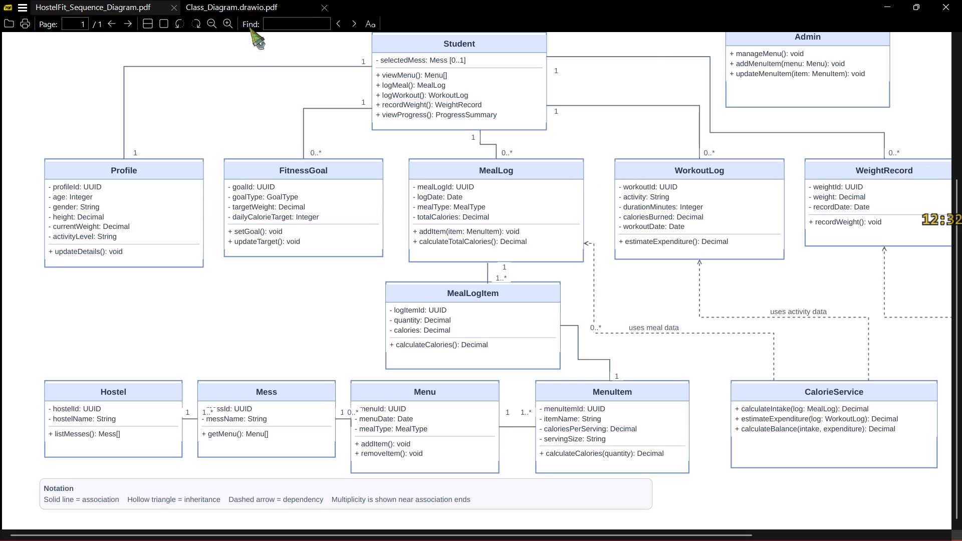
pyautogui.hotkey('alt', 'Tab')
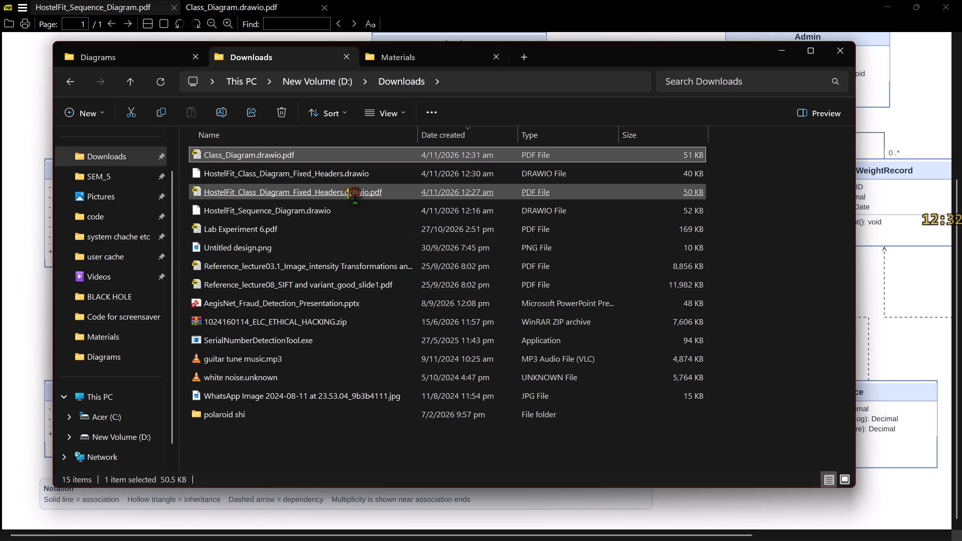
pyautogui.click(358, 184)
pyautogui.click(107, 0)
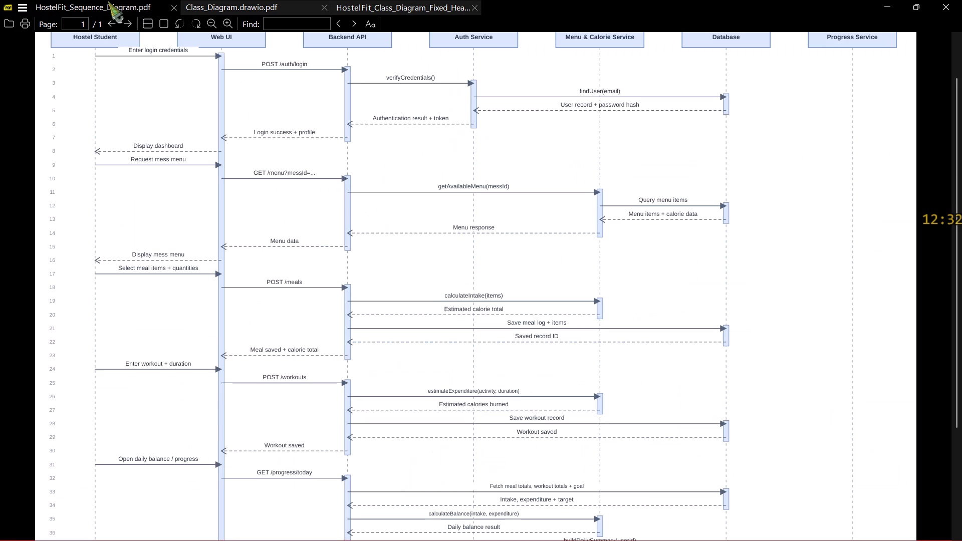
pyautogui.click(245, 0)
pyautogui.click(375, 0)
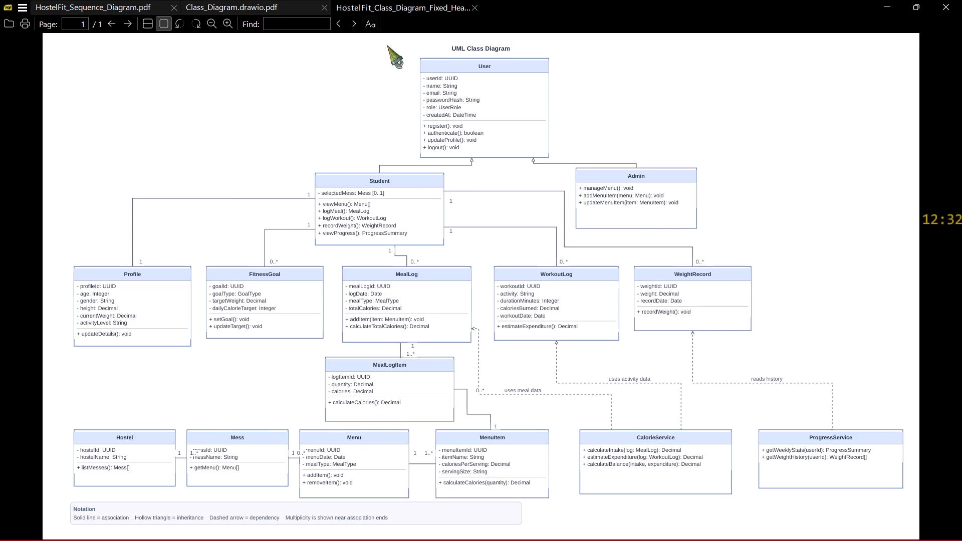
pyautogui.click(284, 0)
pyautogui.keyDown('ctrl'); pyautogui.scroll(-5, 419, 148); pyautogui.keyUp('ctrl')
pyautogui.click(385, 0)
pyautogui.click(248, 0)
pyautogui.press('q')
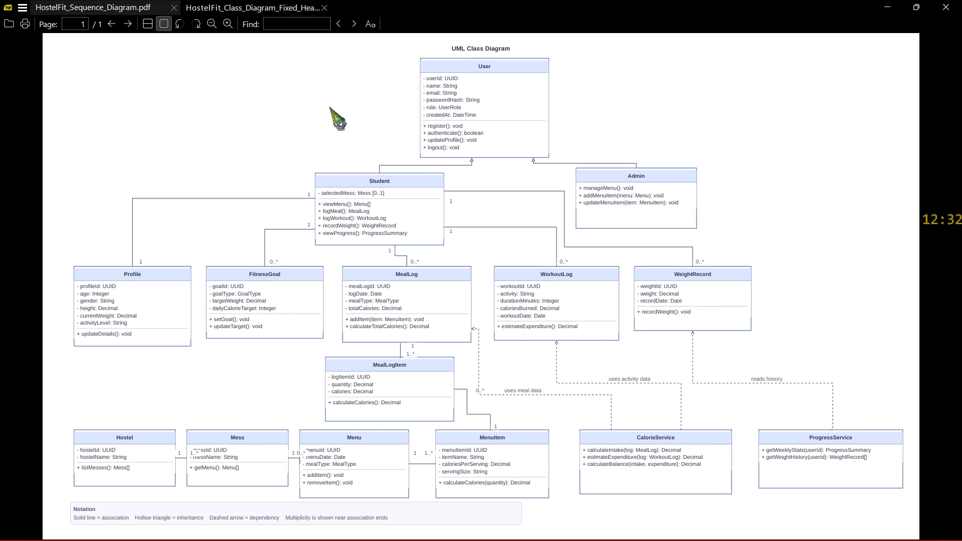
pyautogui.press('q')
pyautogui.click(893, 0)
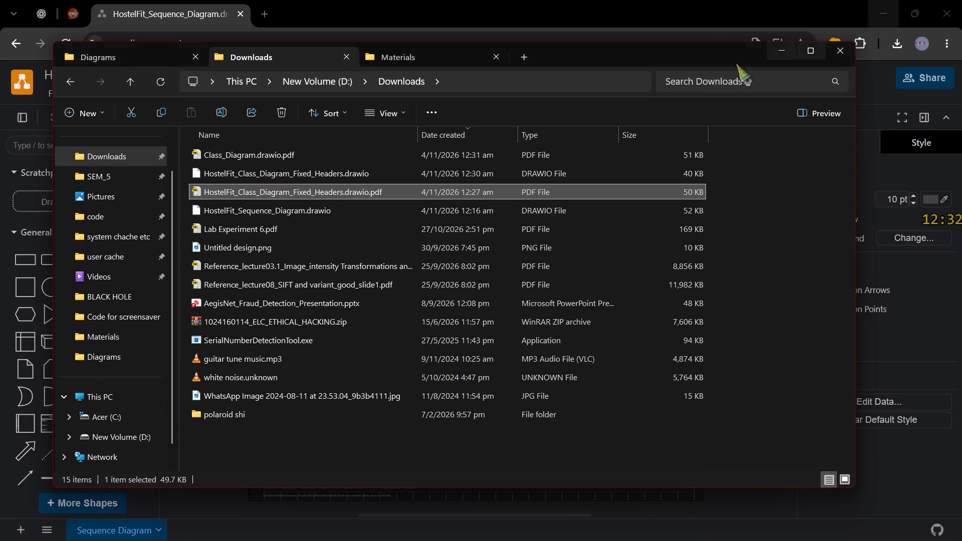
# Permanently delete the superseded HostelFit_Class_Diagram_Fixed_Headers.drawio.pdf from the Downloads folder.
pyautogui.moveTo(721, 196); pyautogui.dragTo(665, 181)
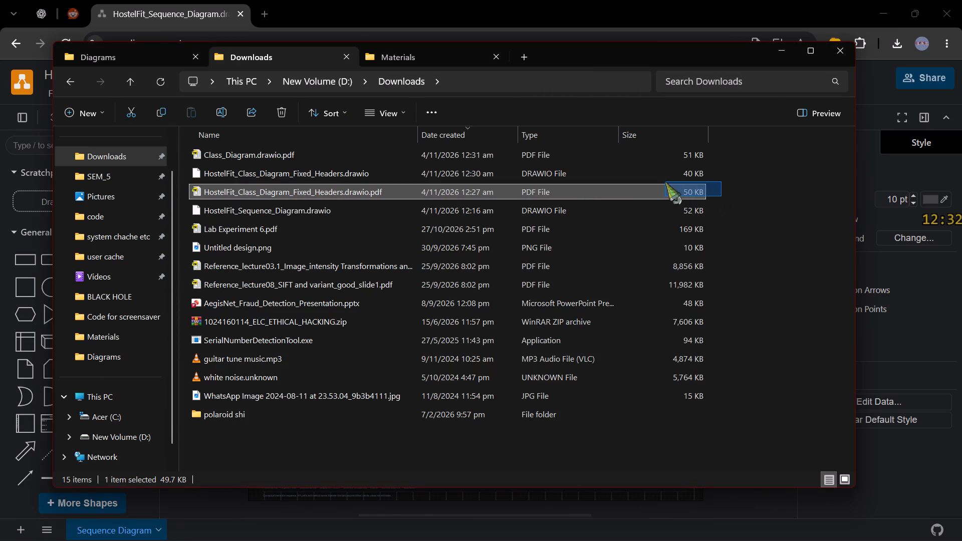
pyautogui.moveTo(665, 181); pyautogui.dragTo(656, 181)
pyautogui.hotkey('shift', 'Delete')
pyautogui.click(532, 316)
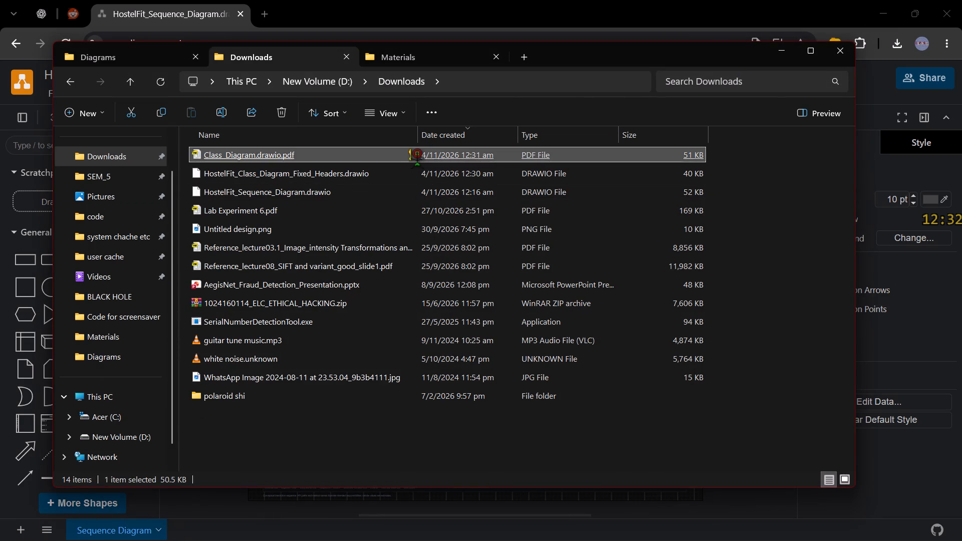
# Rename Class_Diagram.drawio.pdf in the Downloads folder to Class_Diagram.pdf.
pyautogui.press('F2')
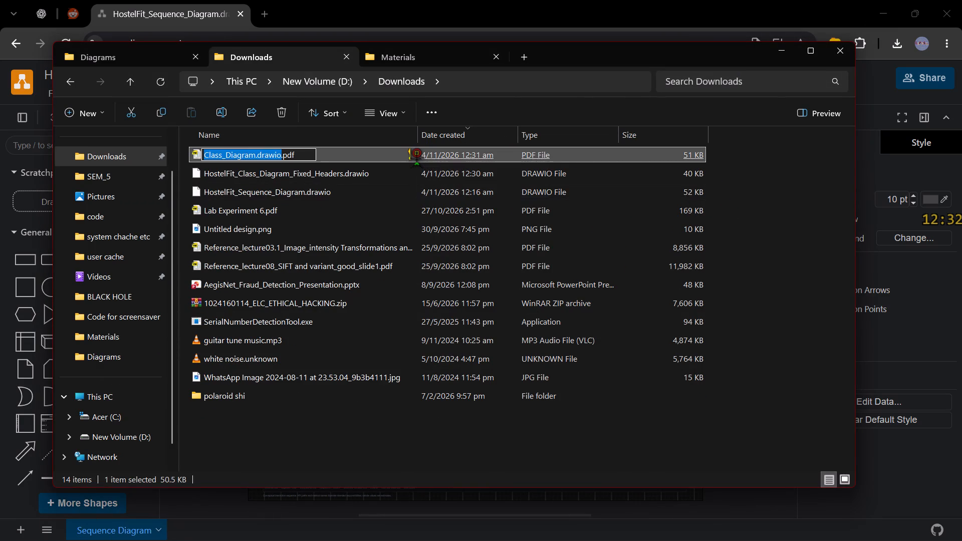
pyautogui.press('Right')
pyautogui.hotkey('ctrl', 'BackSpace')
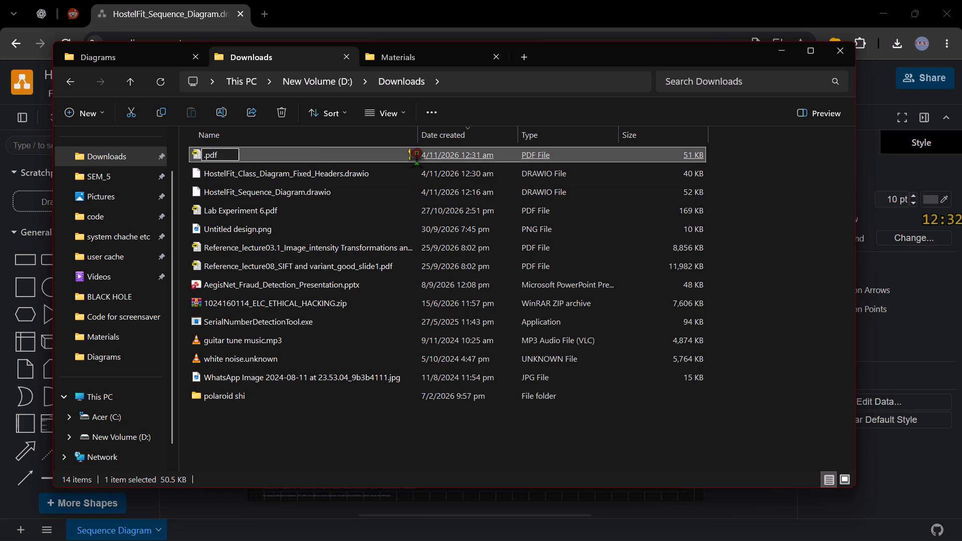
pyautogui.hotkey('ctrl', 'z')
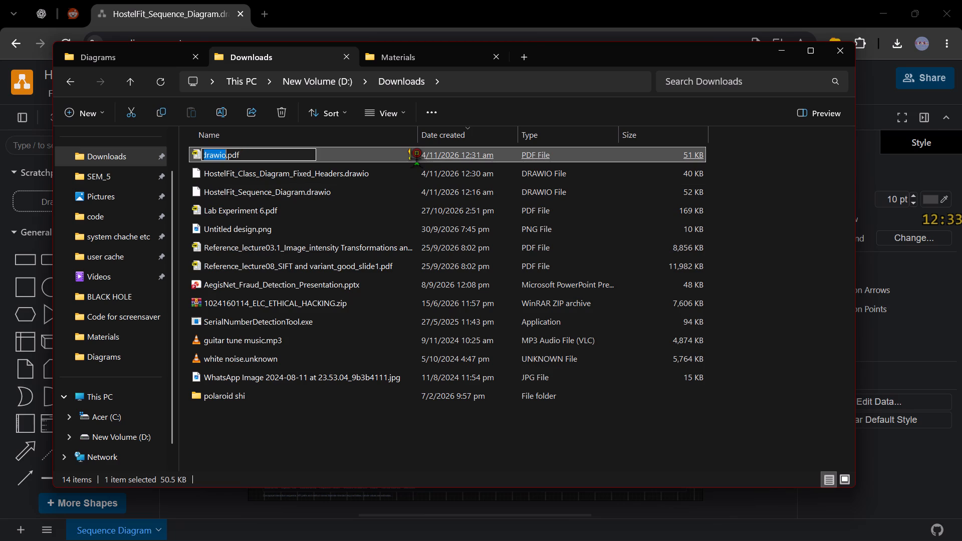
pyautogui.press('Left')
pyautogui.press('Right')
pyautogui.press('Right')
pyautogui.press('Left')
pyautogui.press('Left')
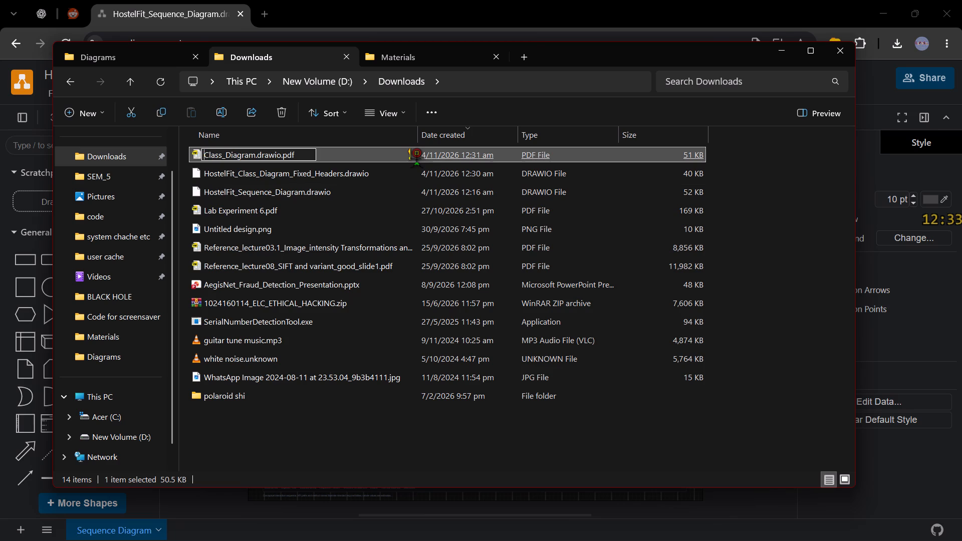
pyautogui.press('Down')
pyautogui.press('Down')
pyautogui.press('Up')
pyautogui.press('Up')
pyautogui.press('Up')
pyautogui.press('Up')
pyautogui.press('Down')
pyautogui.press('Down')
pyautogui.press('Down')
pyautogui.press('Down')
pyautogui.press('Down')
pyautogui.press('Down')
pyautogui.press('Down')
pyautogui.press('Down')
pyautogui.press('Down')
pyautogui.press('Down')
pyautogui.press('Down')
pyautogui.press('Down')
pyautogui.press('Down')
pyautogui.press('Down')
pyautogui.press('Down')
pyautogui.press('Down')
pyautogui.press('Down')
pyautogui.press('Down')
pyautogui.press('Down')
pyautogui.press('Down')
pyautogui.press('Left')
pyautogui.press('Left')
pyautogui.press('Left')
pyautogui.press('Left')
pyautogui.press('BackSpace')
pyautogui.press('BackSpace')
pyautogui.press('BackSpace')
pyautogui.press('BackSpace')
pyautogui.press('BackSpace')
pyautogui.press('BackSpace')
pyautogui.press('BackSpace')
pyautogui.press('Return')
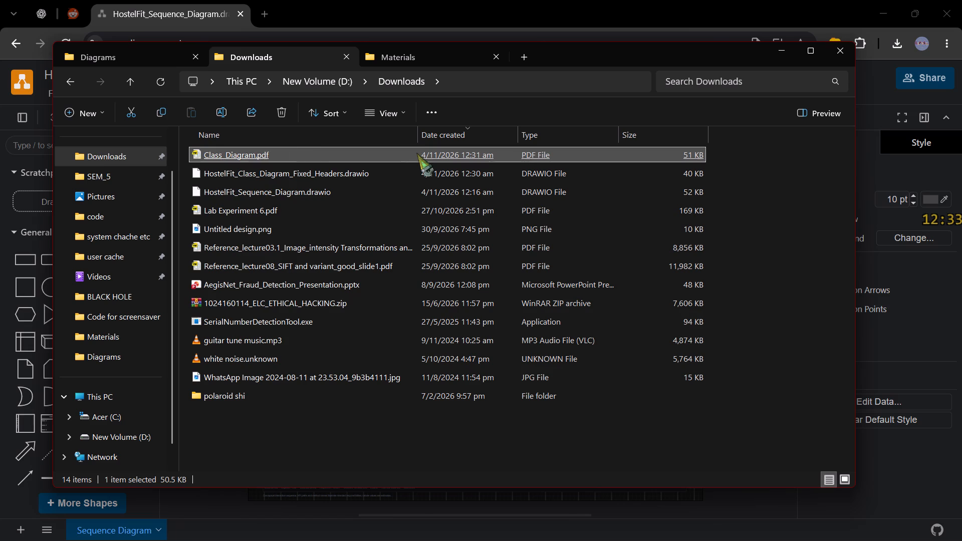
# Move Class_Diagram.pdf from Downloads into the project's docs Diagrams folder, and return to the Downloads folder.
pyautogui.moveTo(727, 155); pyautogui.dragTo(565, 153)
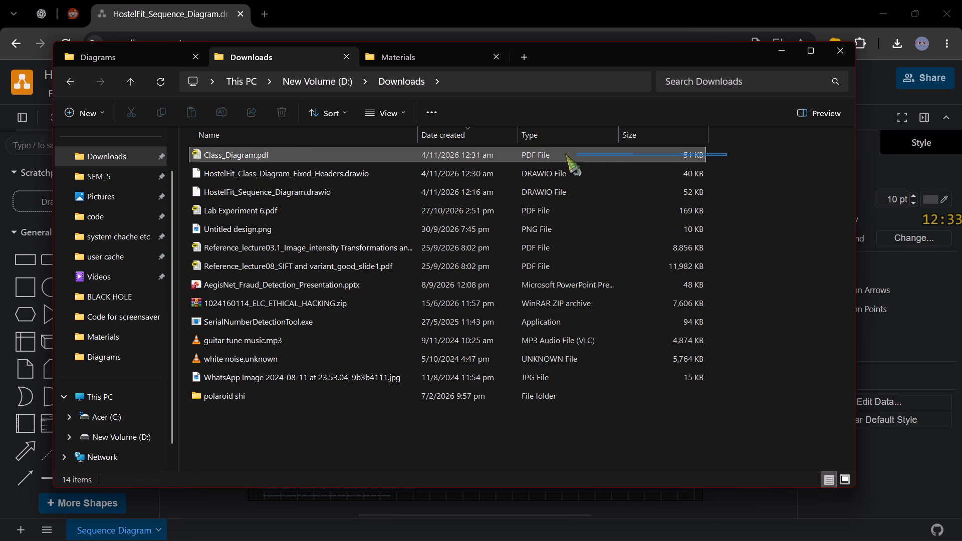
pyautogui.moveTo(565, 153); pyautogui.dragTo(562, 153)
pyautogui.click(132, 109)
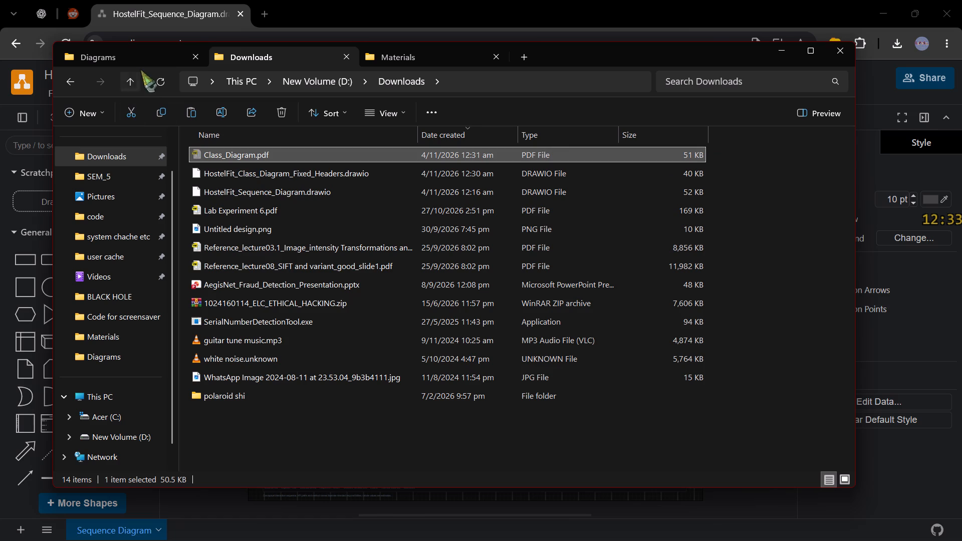
pyautogui.click(143, 58)
pyautogui.tripleClick(302, 337)
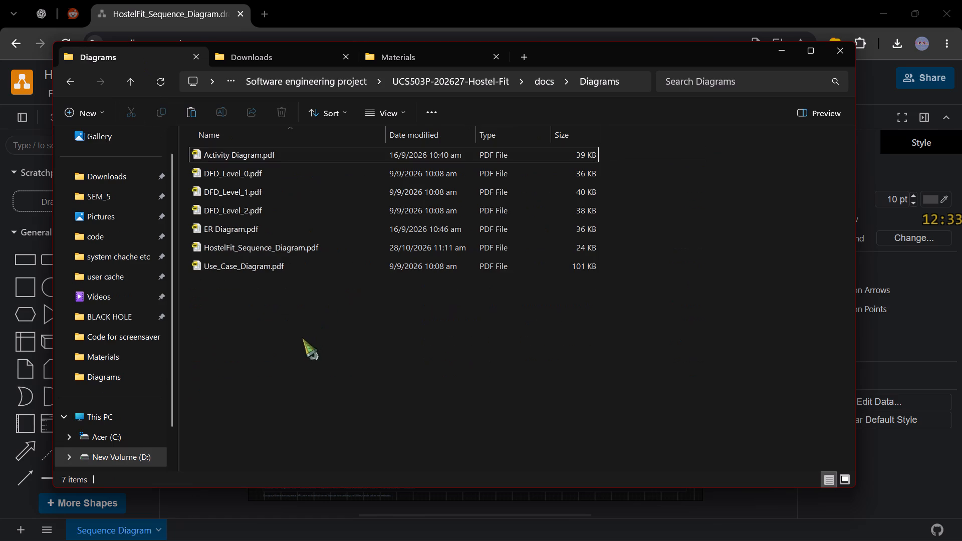
pyautogui.hotkey('ctrl', 'v')
pyautogui.click(302, 337)
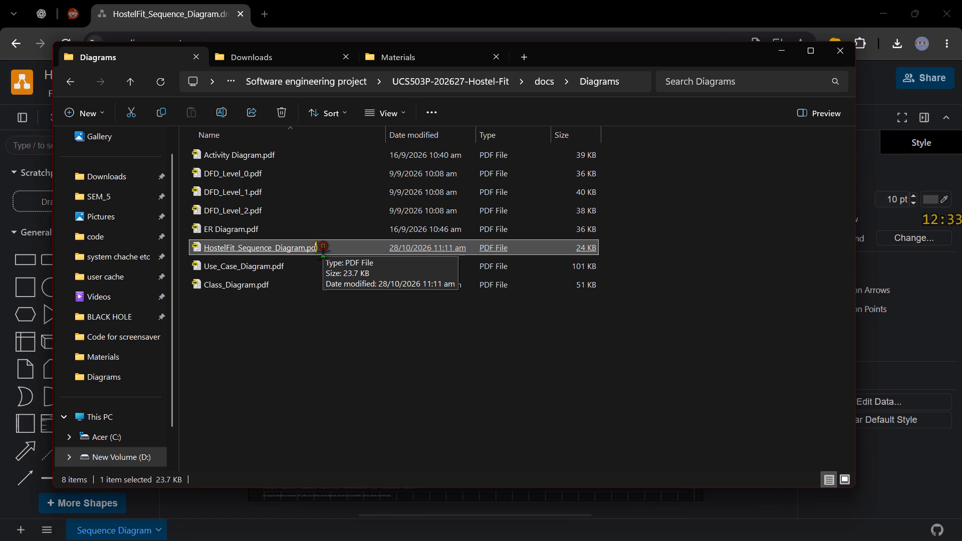
pyautogui.click(291, 50)
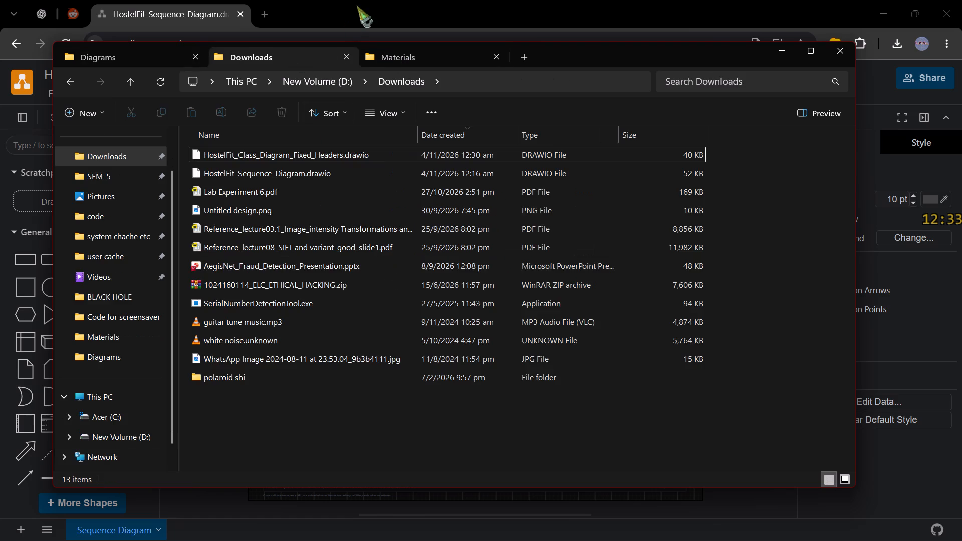
# In the draw.io sequence diagram, attach the POST /auth/login arrowhead to the near edge of the Backend API activation bar and save changes.
pyautogui.click(356, 4)
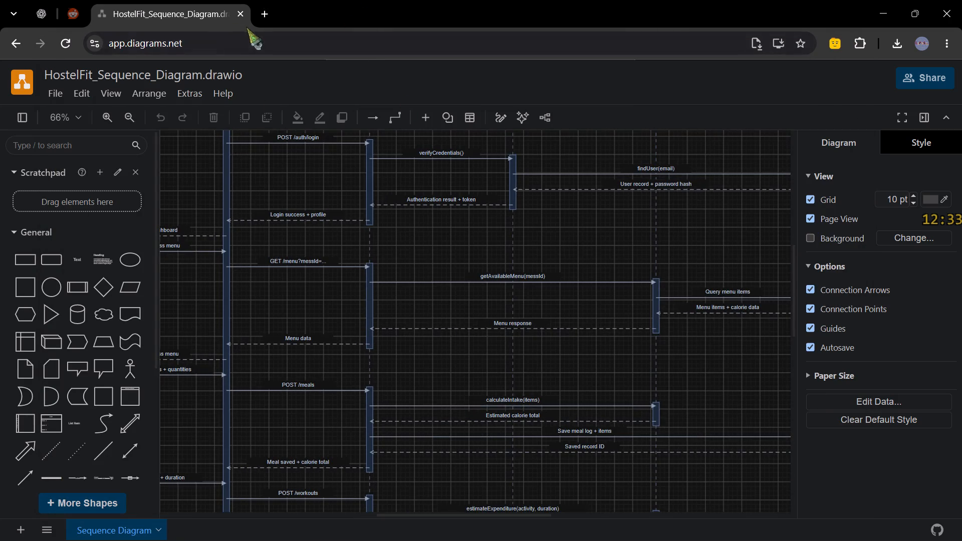
pyautogui.scroll(2, 384, 188)
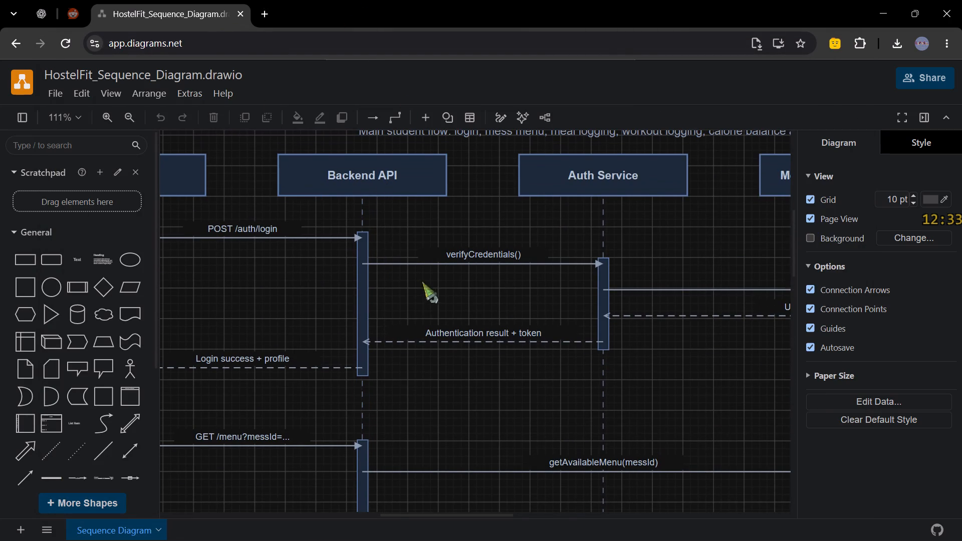
pyautogui.hscroll(1, 357, 264)
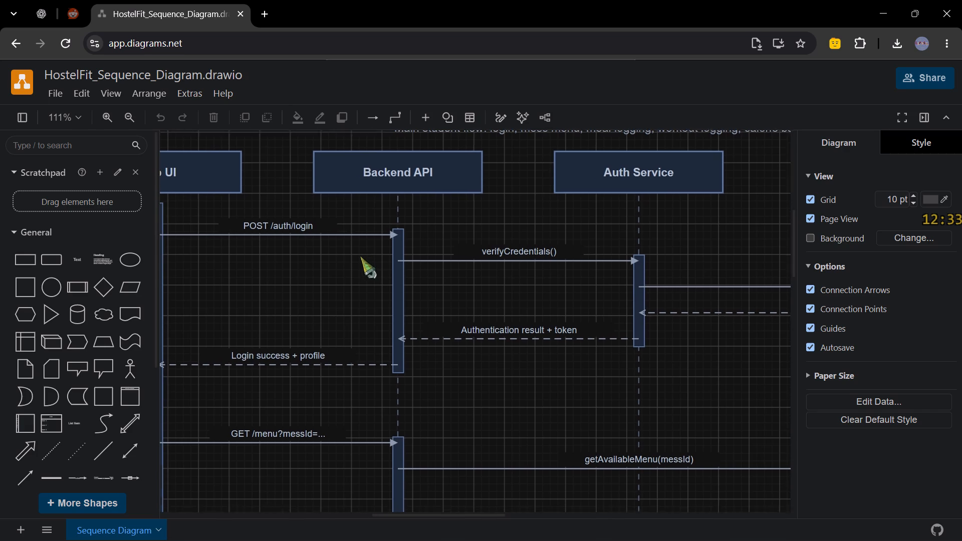
pyautogui.click(390, 239)
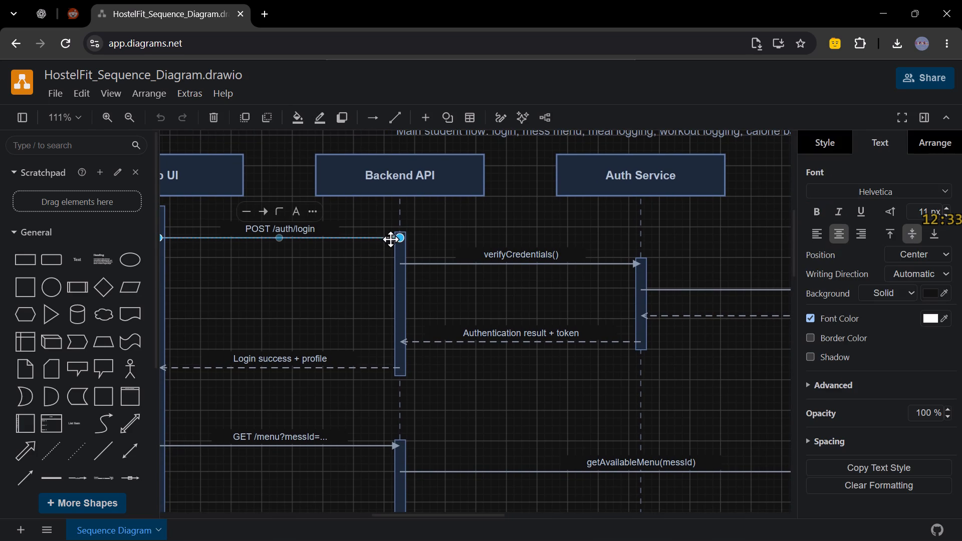
pyautogui.click(398, 239)
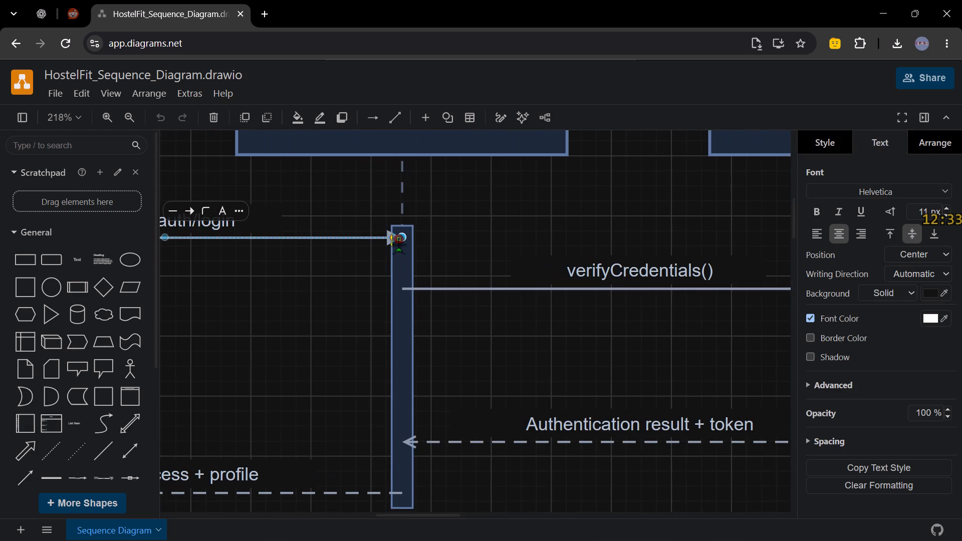
pyautogui.moveTo(401, 238); pyautogui.dragTo(388, 238)
pyautogui.moveTo(388, 236); pyautogui.dragTo(396, 238)
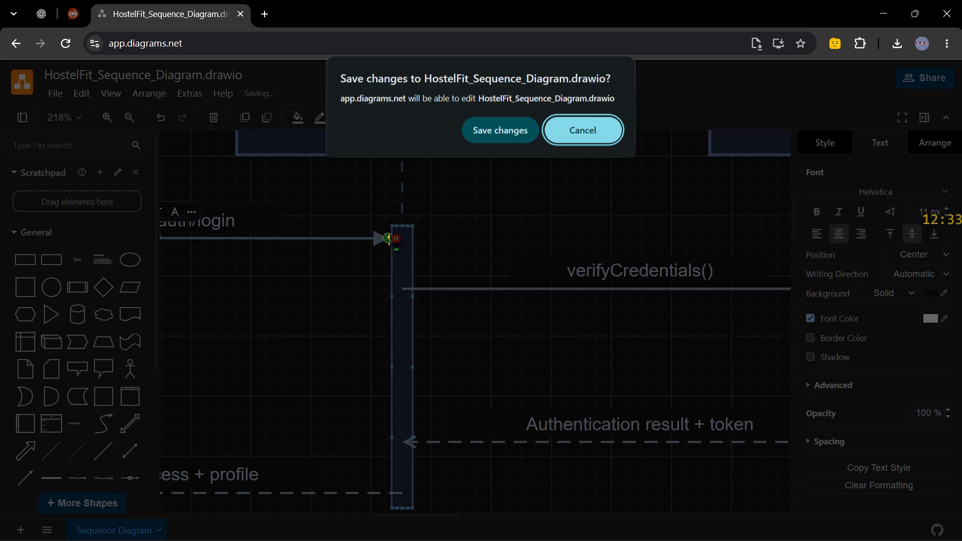
pyautogui.moveTo(396, 238); pyautogui.dragTo(396, 238)
pyautogui.click(503, 129)
pyautogui.click(388, 239)
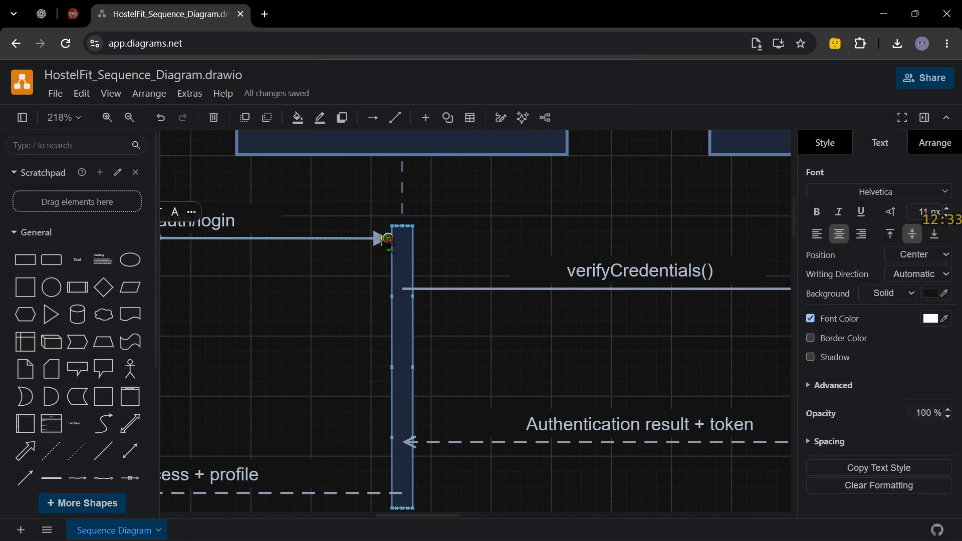
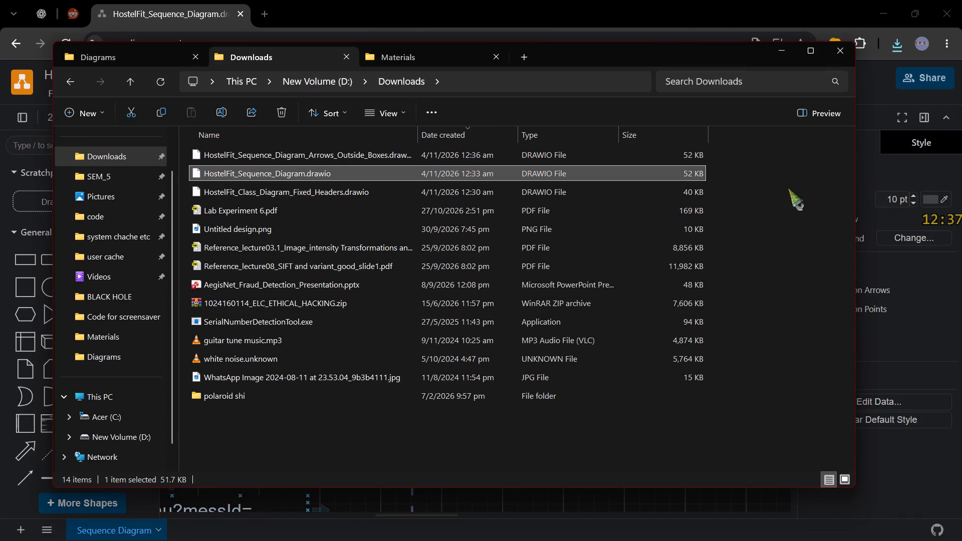
pyautogui.moveTo(742, 174); pyautogui.dragTo(666, 174)
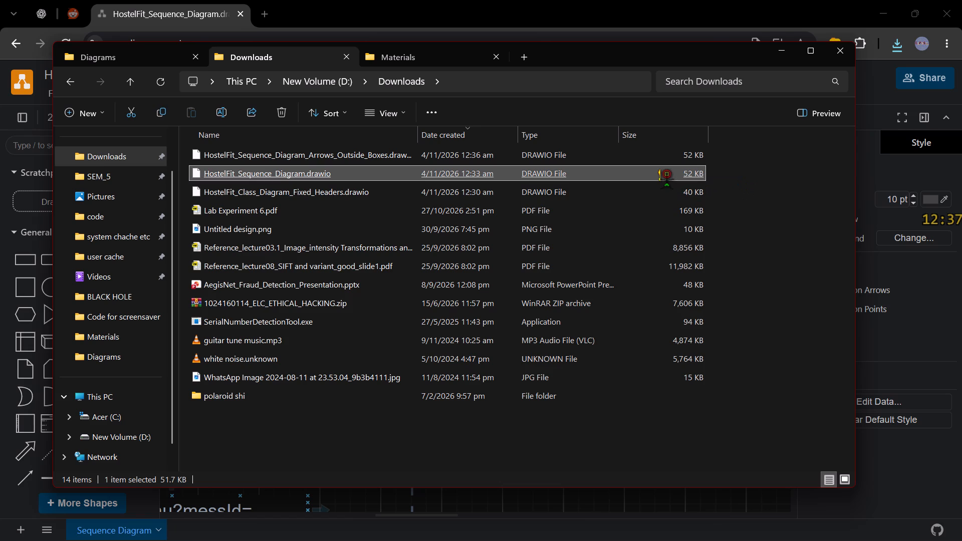
pyautogui.hotkey('shift', 'Delete')
pyautogui.click(532, 316)
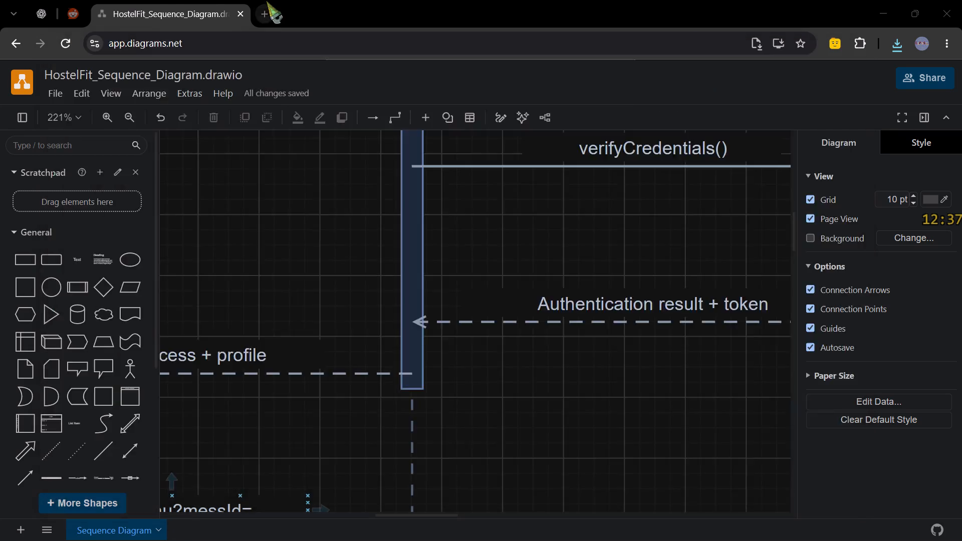
# Back in the browser's diagram editor, open HostelFit_Sequence_Diagram_Arrows_Outside_Boxes.drawio from the Downloads folder on the device.
pyautogui.click(266, 0)
pyautogui.click(408, 16)
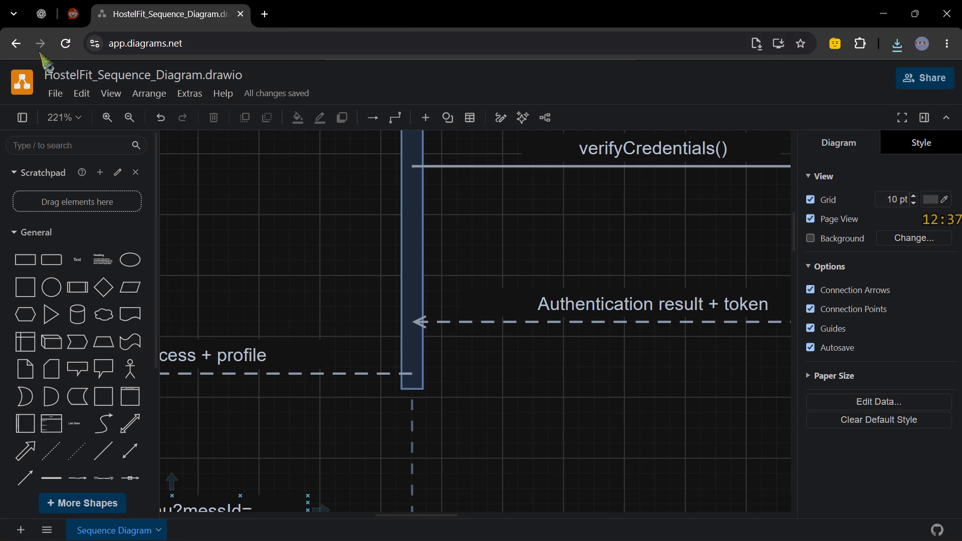
pyautogui.click(56, 100)
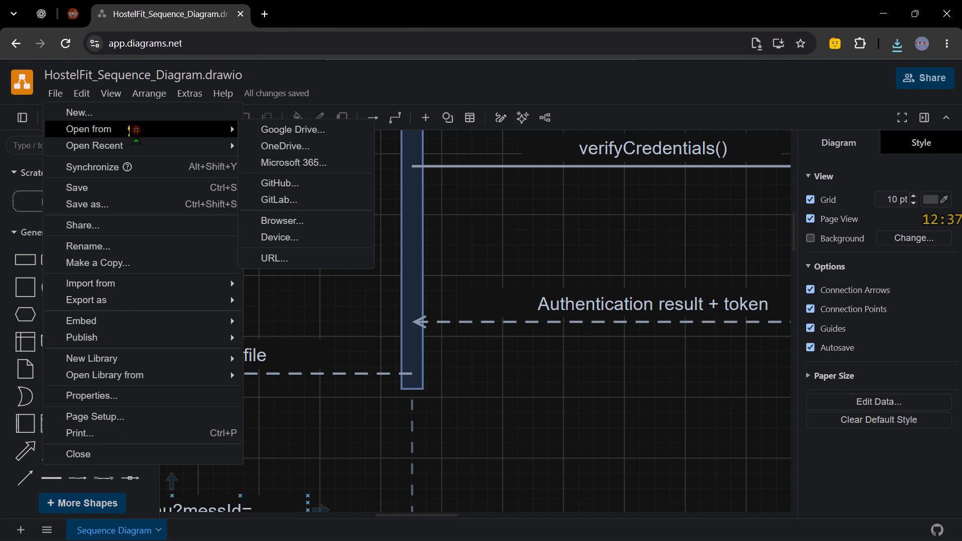
pyautogui.click(307, 230)
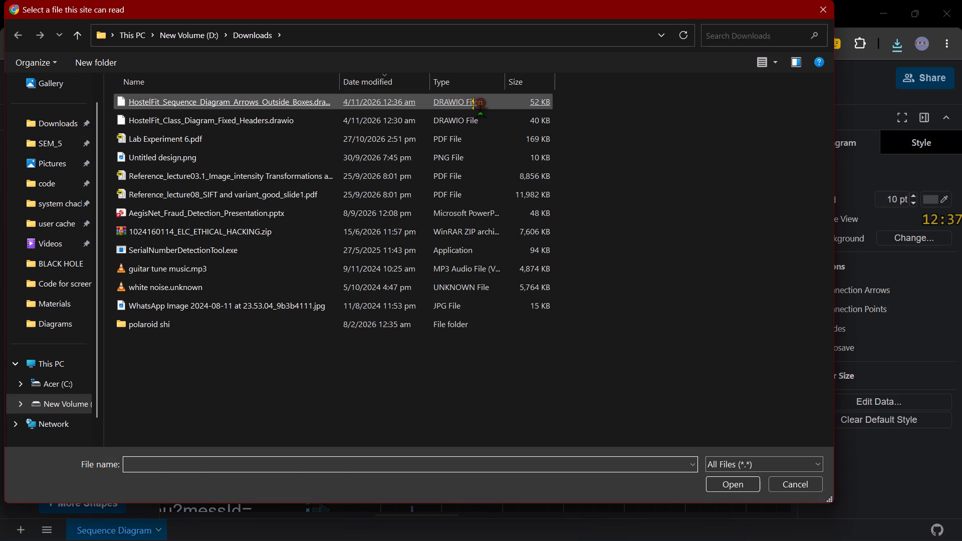
pyautogui.click(480, 102)
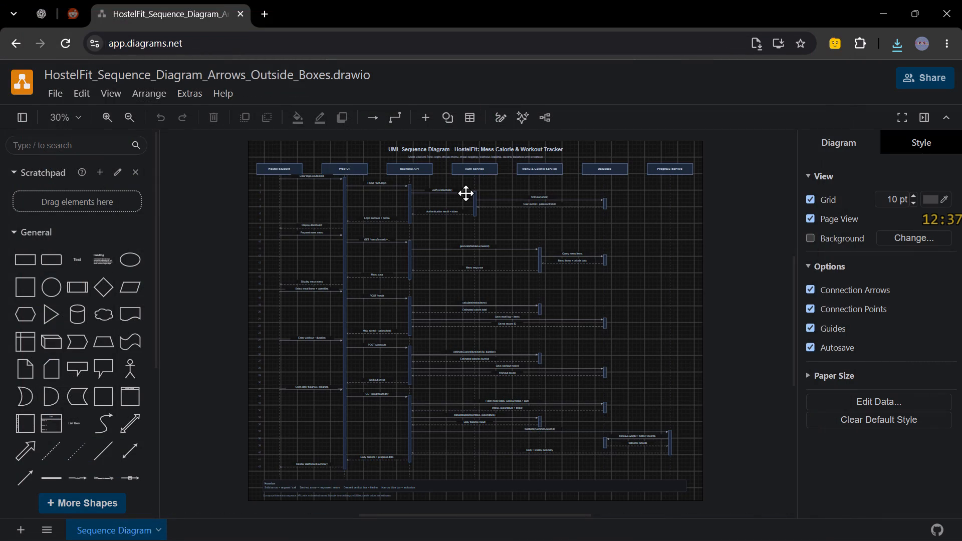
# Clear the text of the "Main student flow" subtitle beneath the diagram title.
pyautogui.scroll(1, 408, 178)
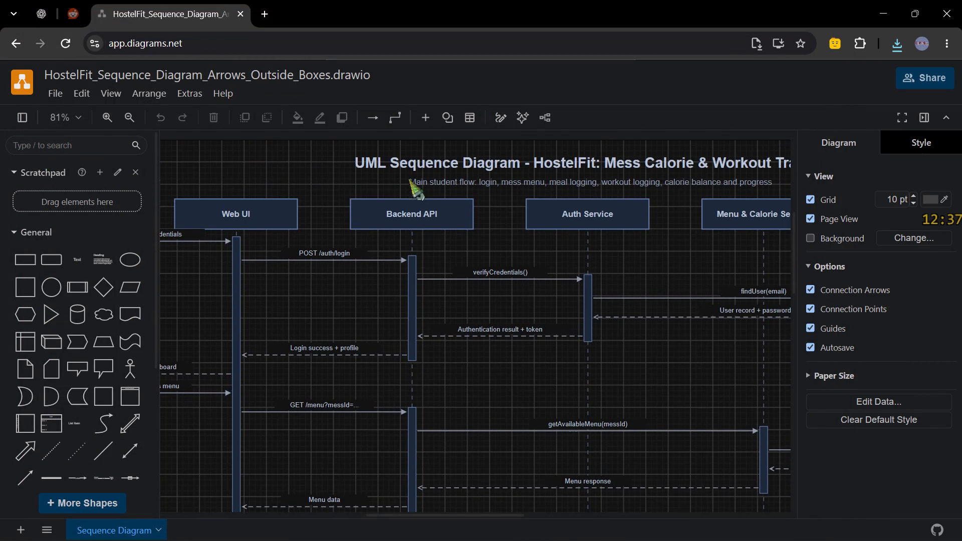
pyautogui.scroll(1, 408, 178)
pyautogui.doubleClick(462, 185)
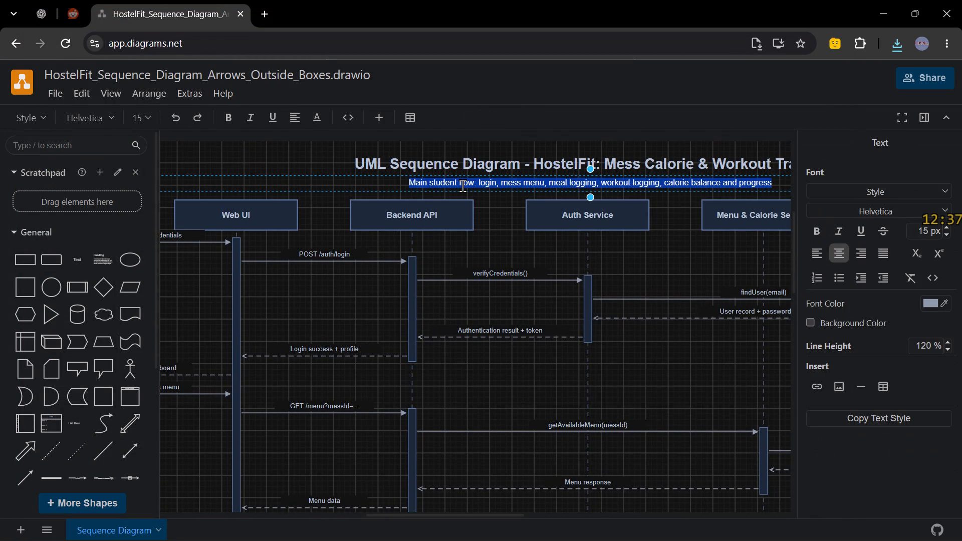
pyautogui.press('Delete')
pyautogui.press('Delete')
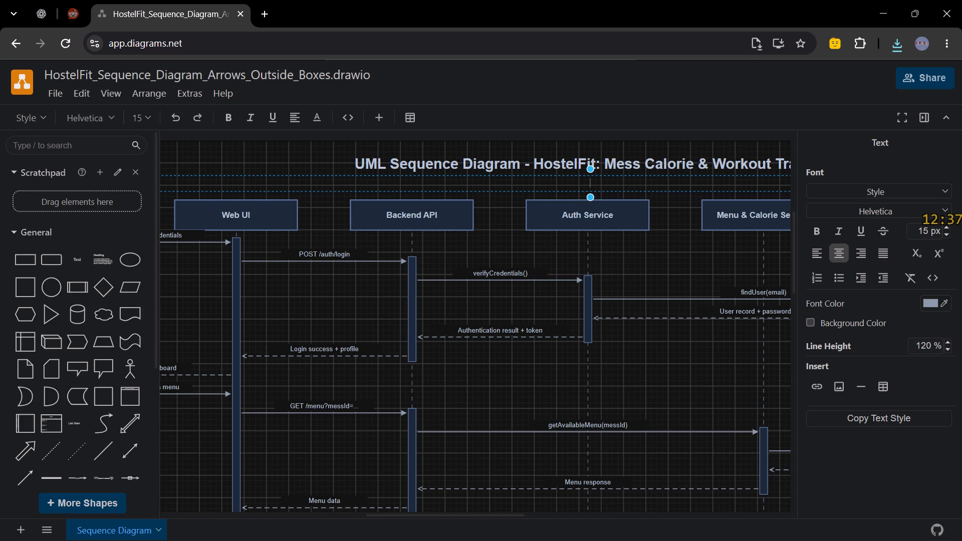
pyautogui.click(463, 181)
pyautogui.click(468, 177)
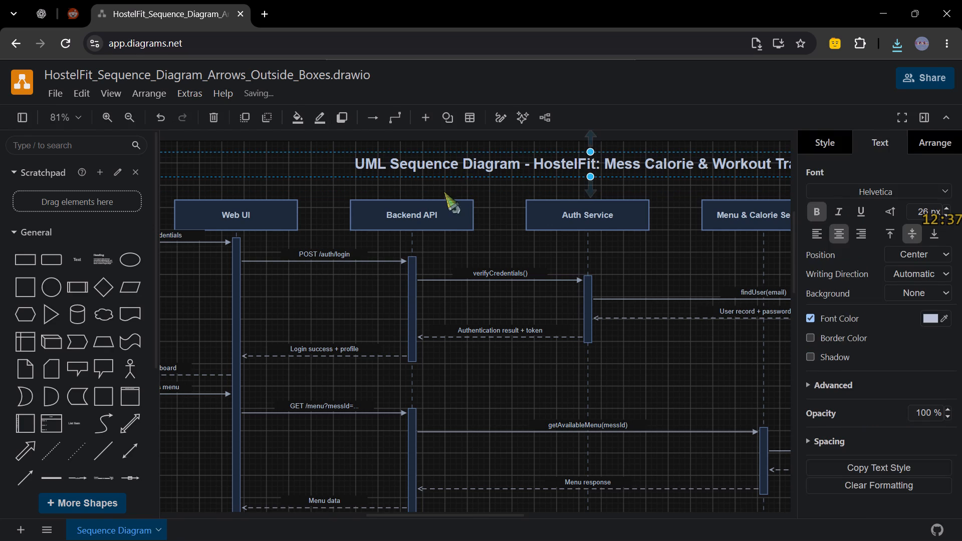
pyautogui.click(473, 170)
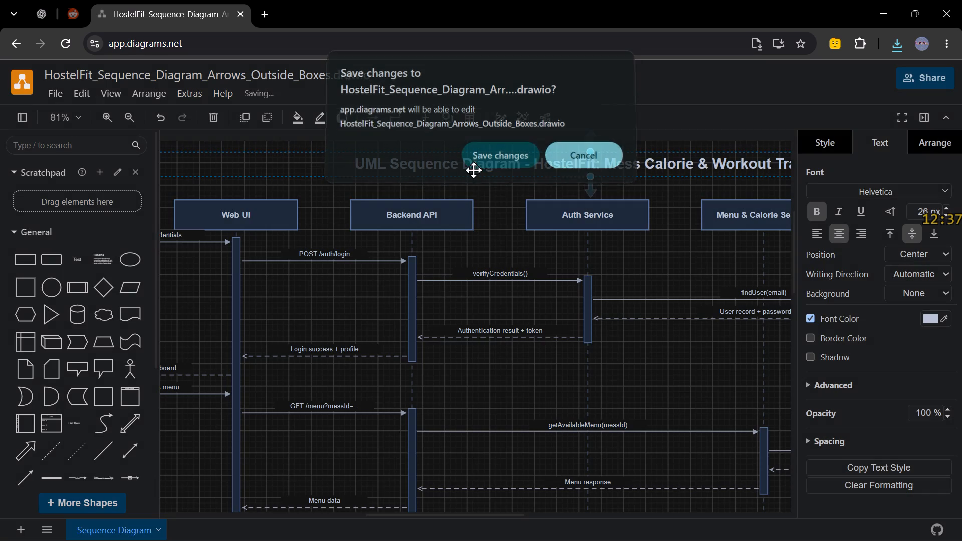
# Allow the site to save changes to the opened sequence diagram file.
pyautogui.click(502, 234)
# Undo the clearing of the subtitle text and delete the whole subtitle text box beneath the title instead.
pyautogui.hotkey('ctrl', 'z')
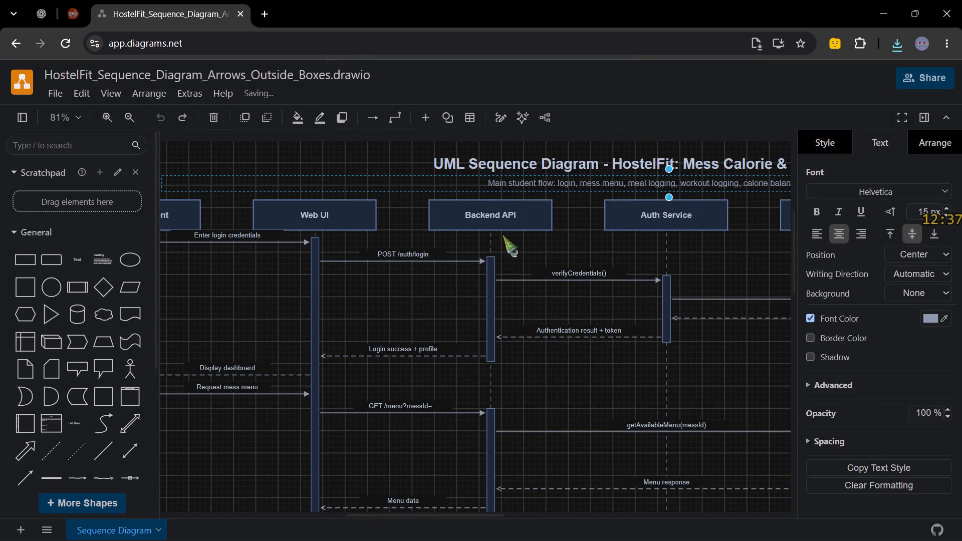
pyautogui.click(404, 158)
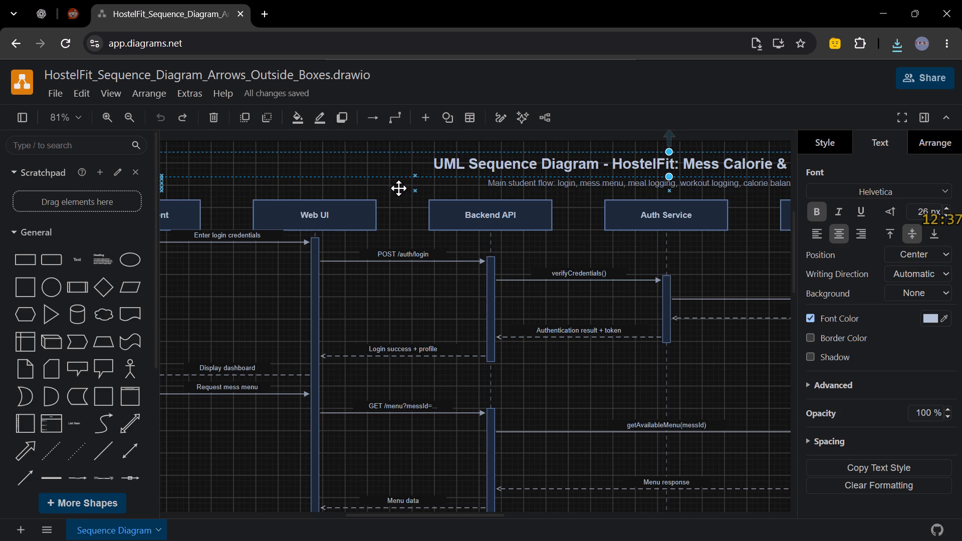
pyautogui.click(395, 183)
pyautogui.press('Delete')
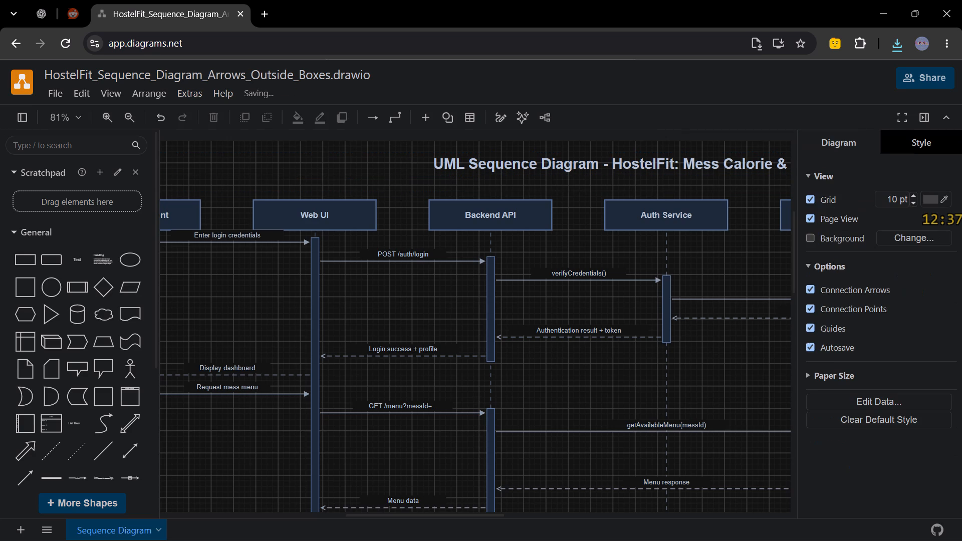
# Shorten the diagram title to "UML Sequence Diagram" by removing everything after those words.
pyautogui.doubleClick(646, 160)
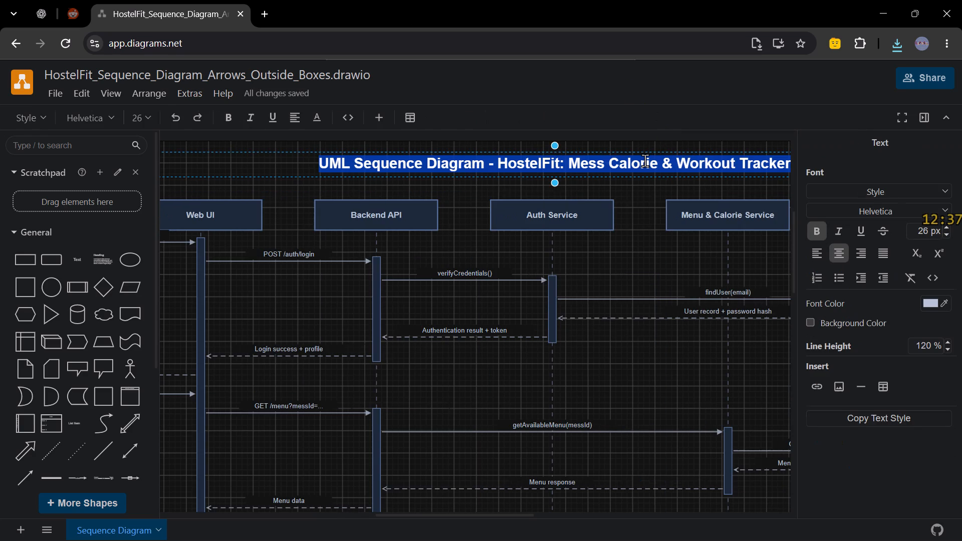
pyautogui.click(512, 164)
pyautogui.click(484, 157)
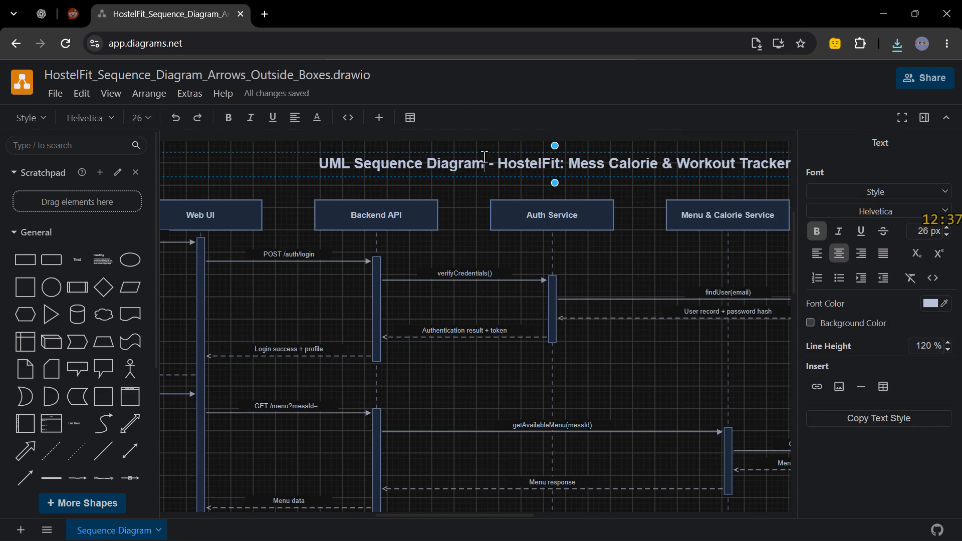
pyautogui.click(486, 163)
pyautogui.hotkey('ctrl', 'Delete')
pyautogui.hotkey('ctrl', 'Delete')
pyautogui.hotkey('ctrl', 'Delete')
pyautogui.hotkey('ctrl', 'Delete')
pyautogui.hotkey('ctrl', 'Delete')
pyautogui.hotkey('ctrl', 'Delete')
pyautogui.hotkey('ctrl', 'Delete')
pyautogui.hotkey('ctrl', 'Delete')
pyautogui.hotkey('ctrl', 'Delete')
pyautogui.hotkey('ctrl', 'Delete')
pyautogui.hotkey('ctrl', 'Delete')
pyautogui.hotkey('ctrl', 'Delete')
pyautogui.hotkey('ctrl', 'Delete')
pyautogui.hotkey('ctrl', 'Delete')
pyautogui.hotkey('ctrl', 'Delete')
pyautogui.hotkey('ctrl', 'Delete')
pyautogui.hotkey('ctrl', 'Delete')
pyautogui.hotkey('ctrl', 'Delete')
pyautogui.hotkey('ctrl', 'Delete')
pyautogui.hotkey('ctrl', 'Delete')
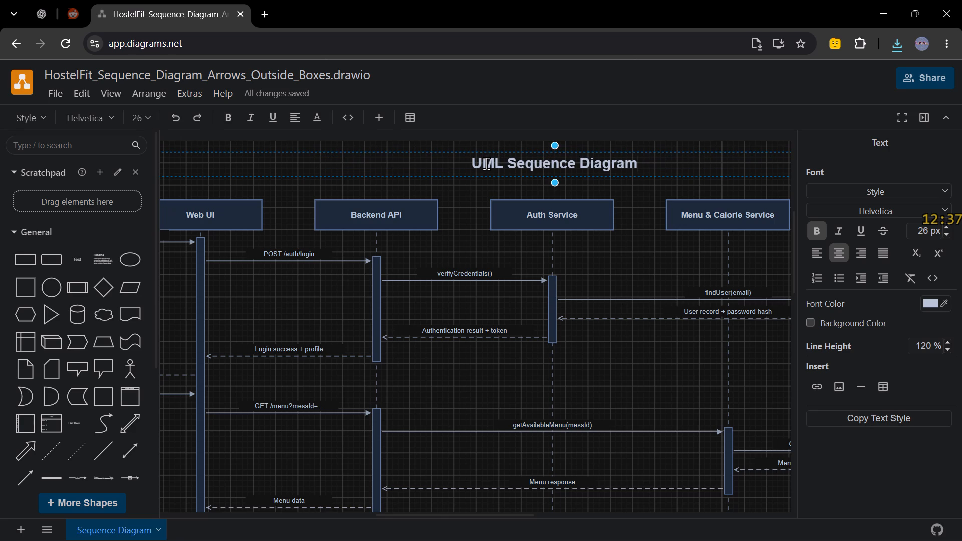
pyautogui.click(625, 251)
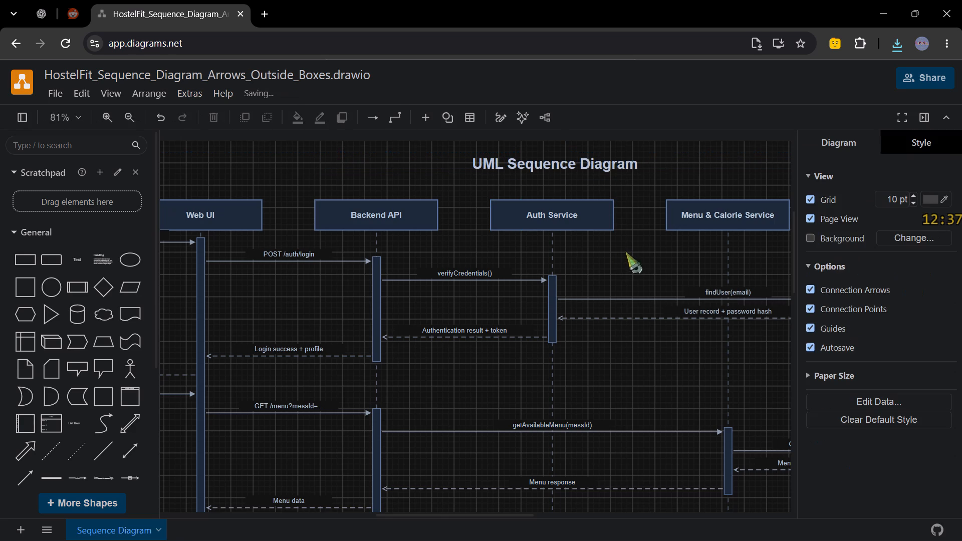
# Examine the whole sequence diagram, checking the message arrows, activation bars and the notation area at the bottom.
pyautogui.scroll(-1, 625, 250)
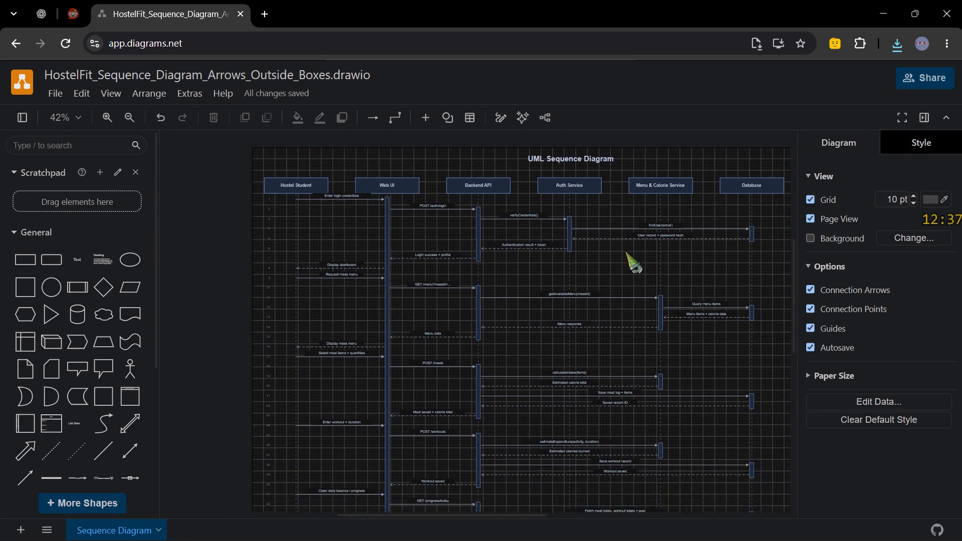
pyautogui.scroll(-3, 625, 250)
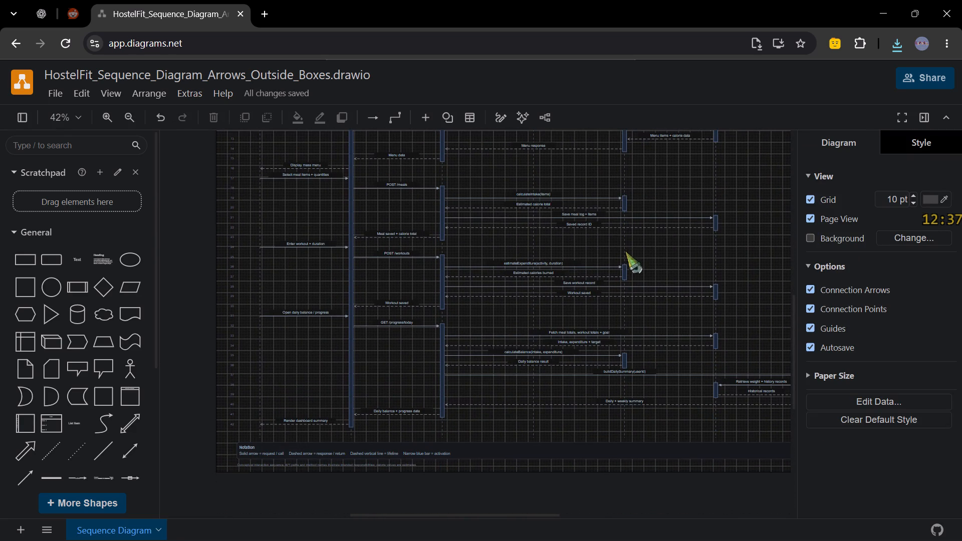
pyautogui.hscroll(-1, 560, 461)
pyautogui.hscroll(-1, 531, 353)
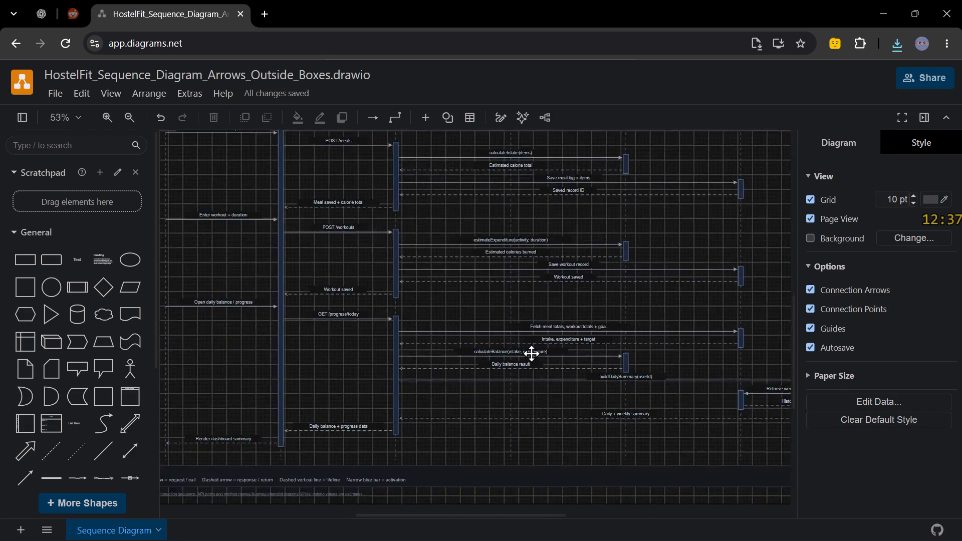
pyautogui.click(547, 272)
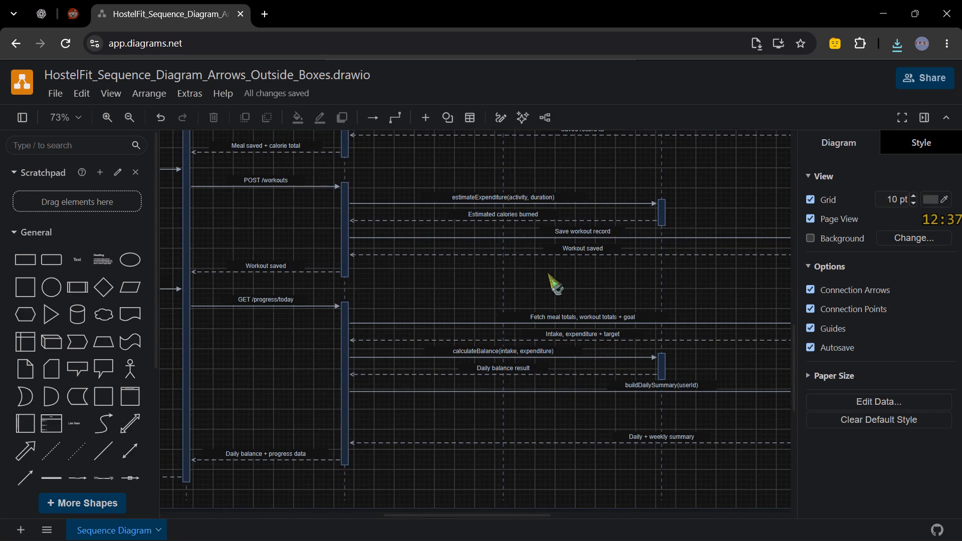
pyautogui.scroll(4, 547, 272)
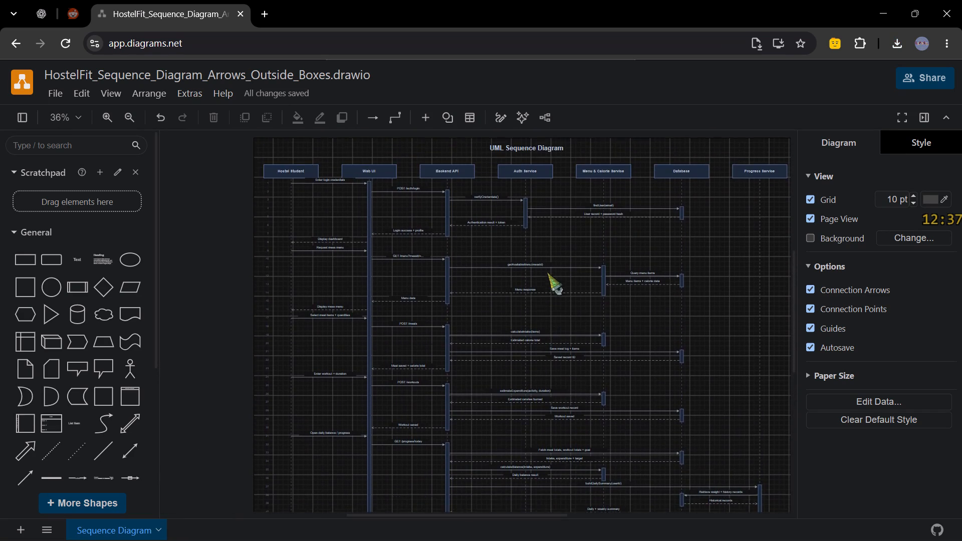
pyautogui.scroll(1, 547, 272)
pyautogui.scroll(-2, 547, 272)
pyautogui.click(739, 308)
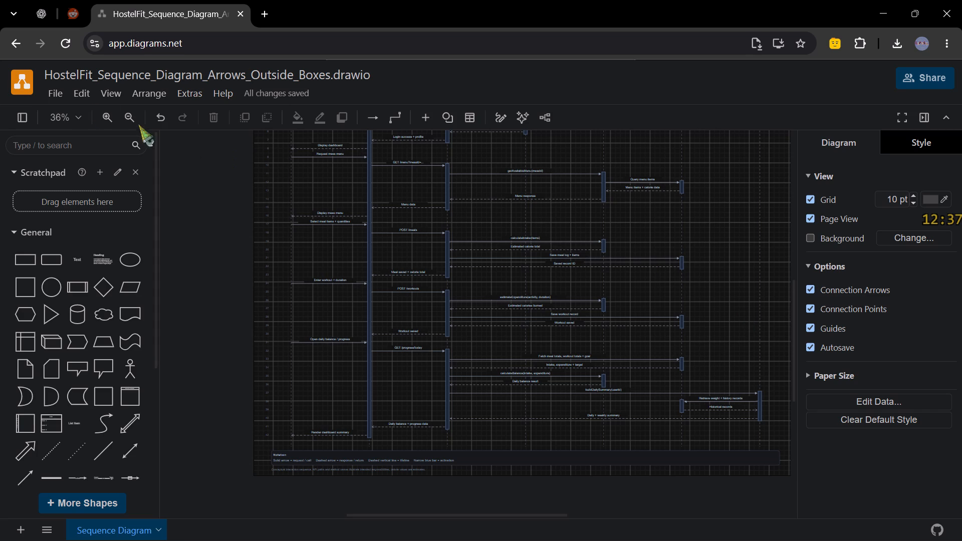
# Save the edited diagram over HostelFit_Sequence_Diagram_Arrows_Outside_Boxes.drawio in the Downloads folder.
pyautogui.click(60, 85)
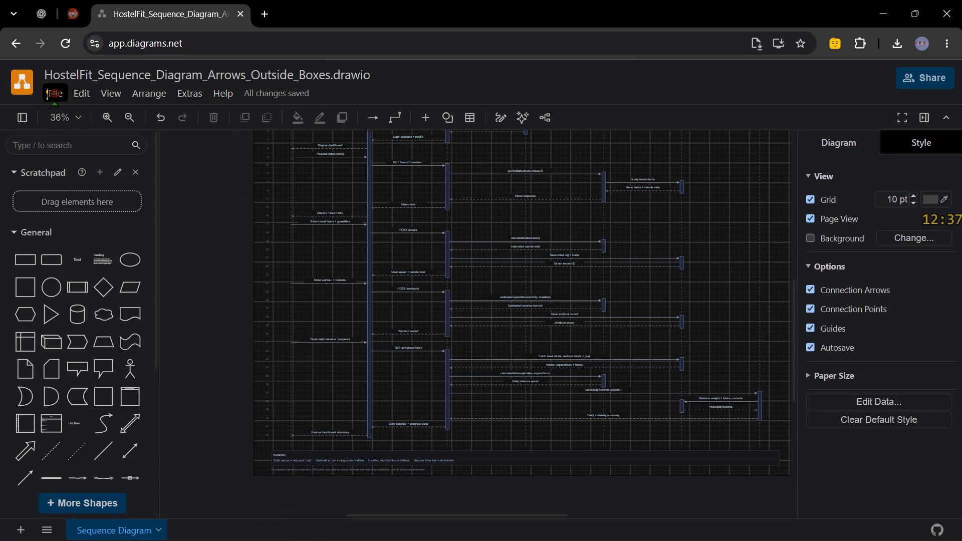
pyautogui.click(54, 93)
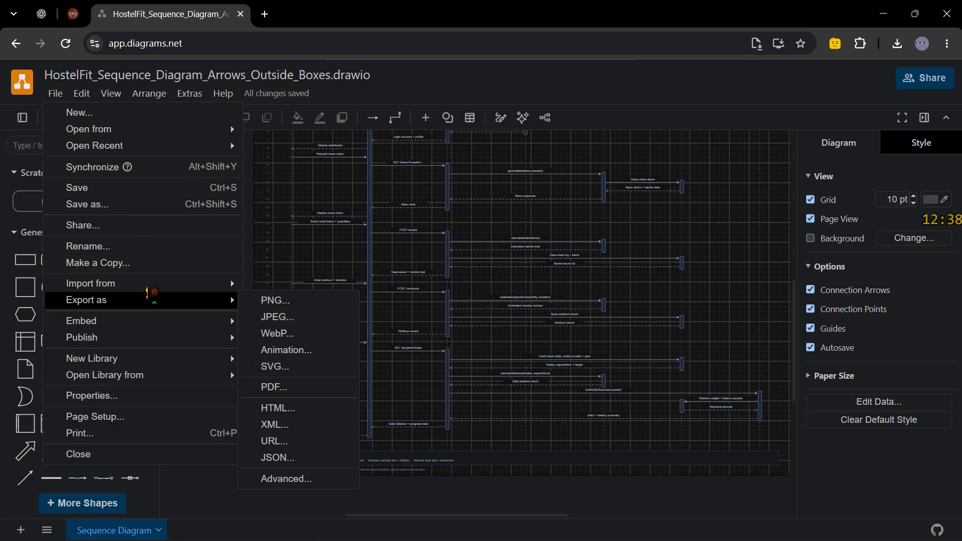
pyautogui.click(146, 201)
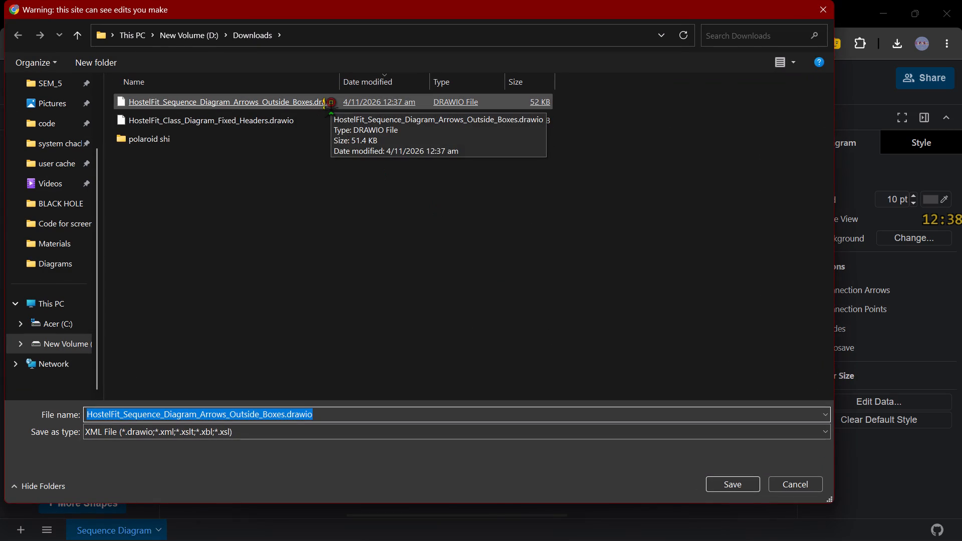
pyautogui.click(331, 102)
pyautogui.click(550, 279)
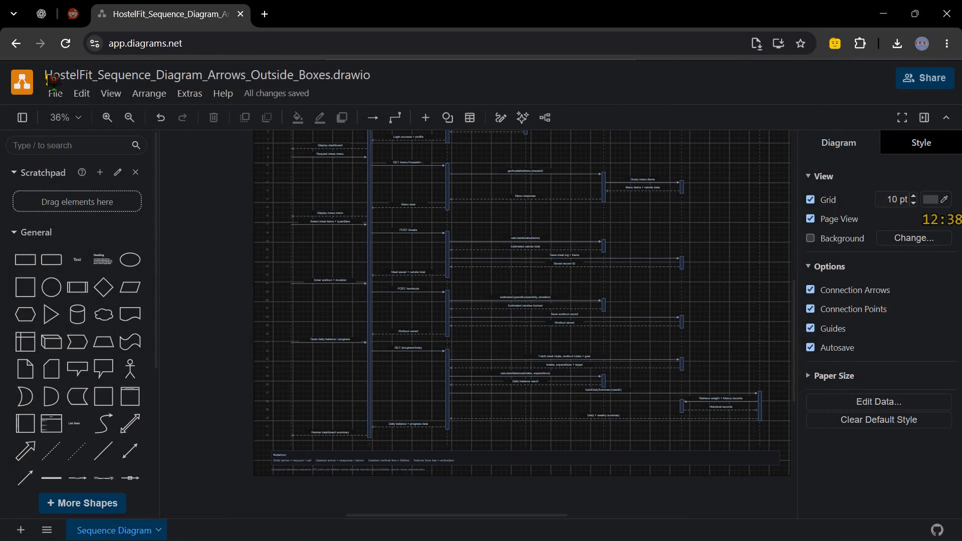
# Save the diagram again as HostelFit_Sequence_Diagram_Arrows_Outside_Boxes.drawio in the Downloads folder, replacing the existing file.
pyautogui.click(59, 95)
pyautogui.click(135, 205)
pyautogui.click(735, 483)
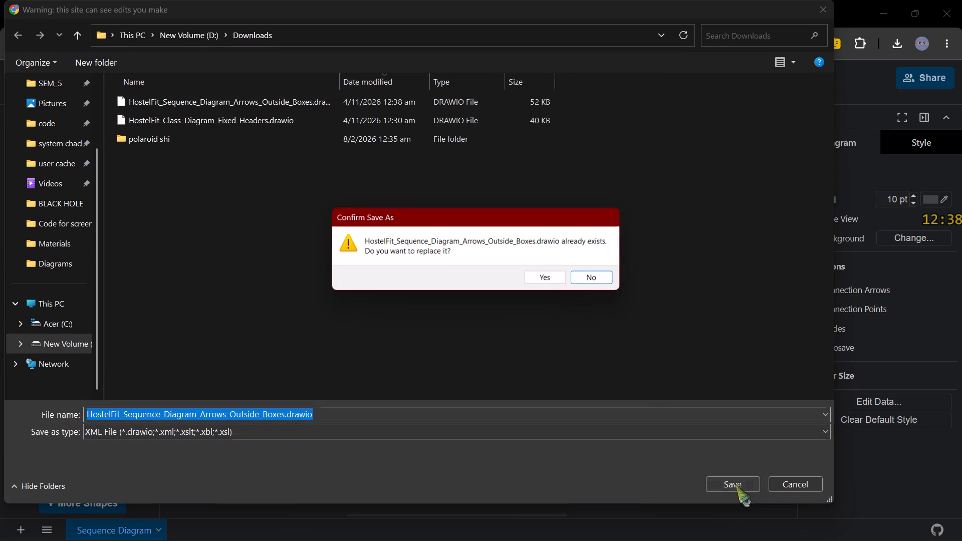
pyautogui.click(545, 275)
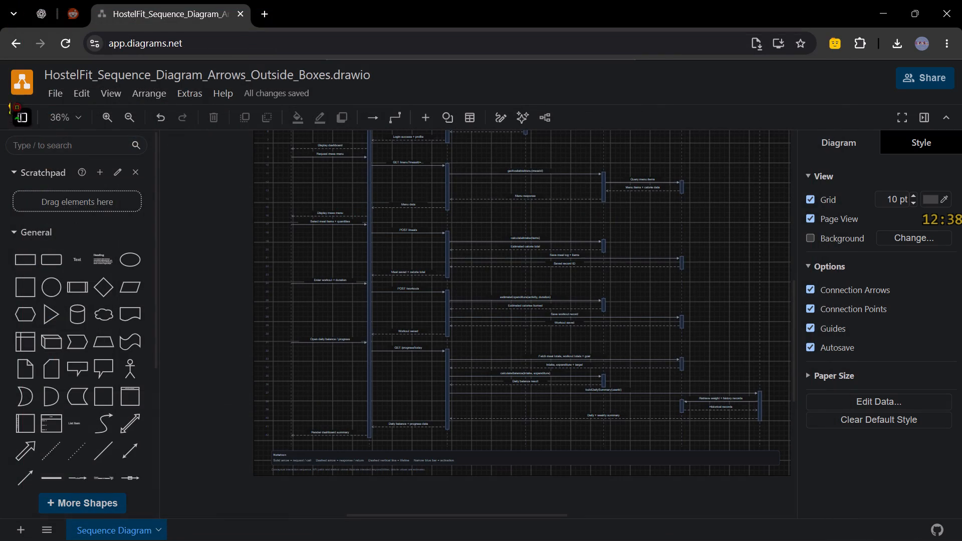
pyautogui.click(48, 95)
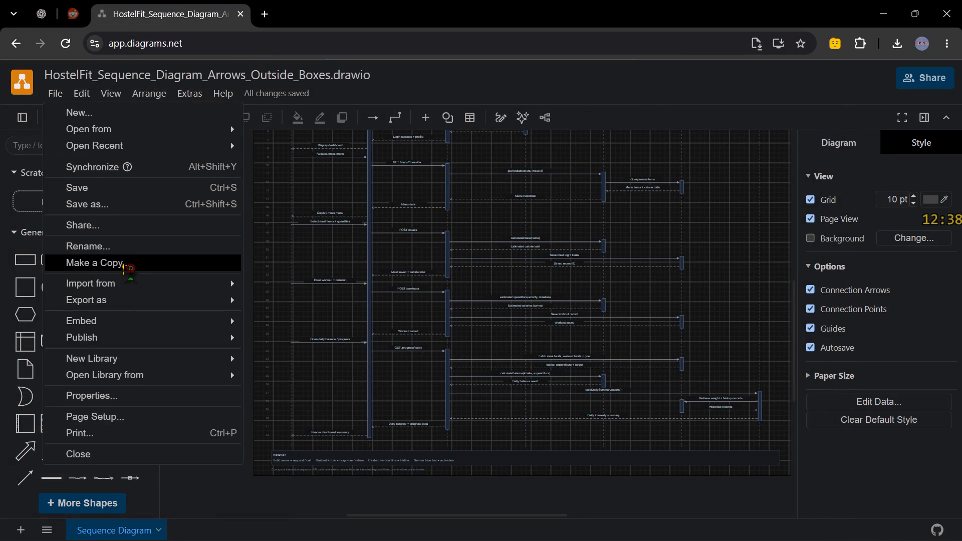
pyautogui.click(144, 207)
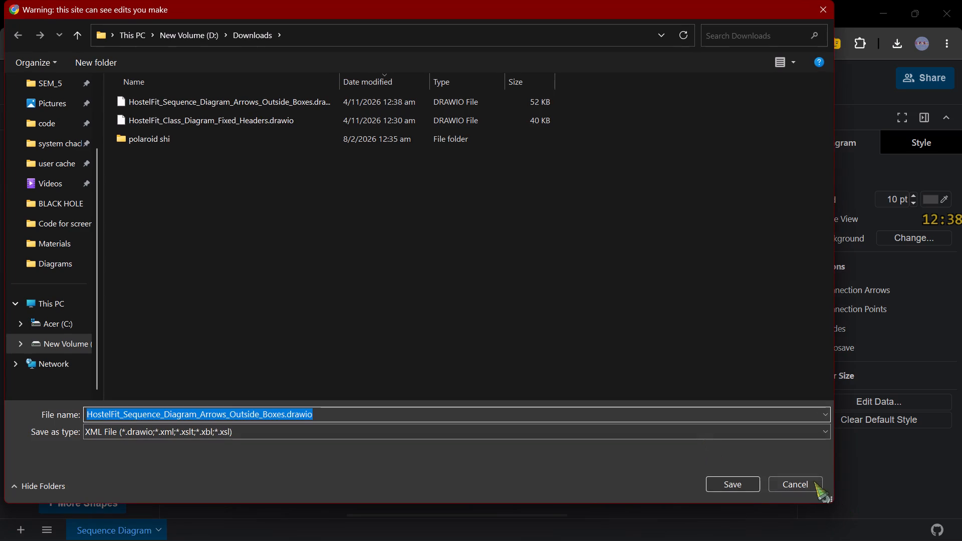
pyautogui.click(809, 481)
# Export the diagram as a PDF to the device with the shortened file name Sequence_Diagram.pdf.
pyautogui.click(66, 92)
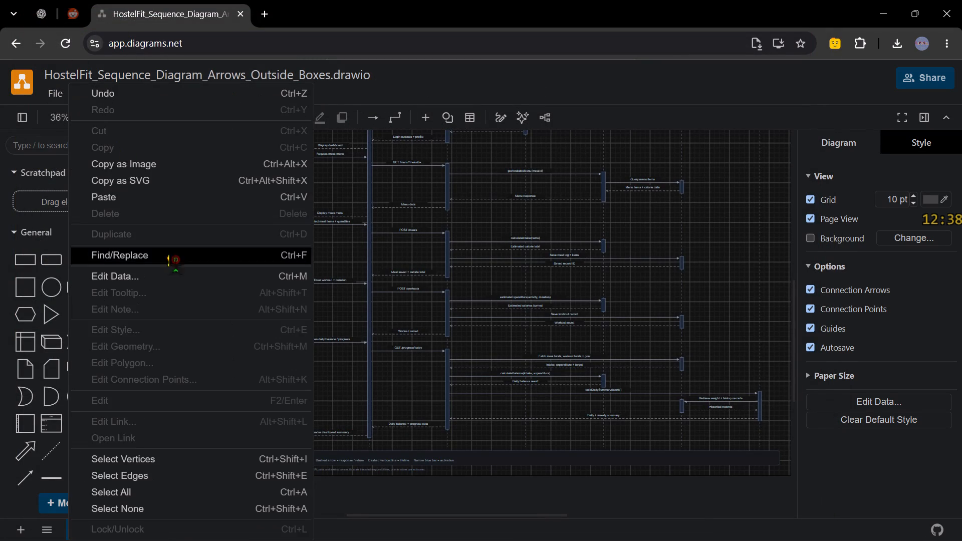
pyautogui.click(61, 92)
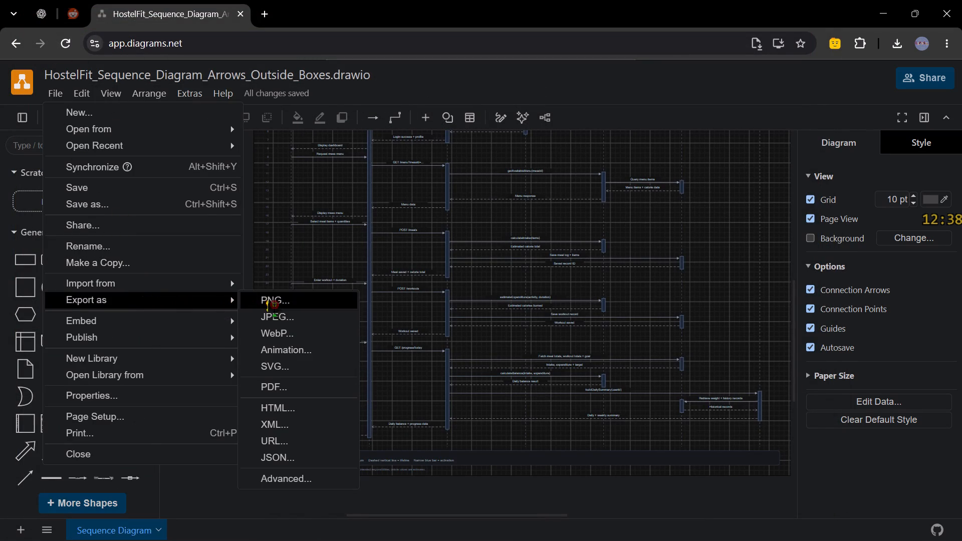
pyautogui.click(304, 382)
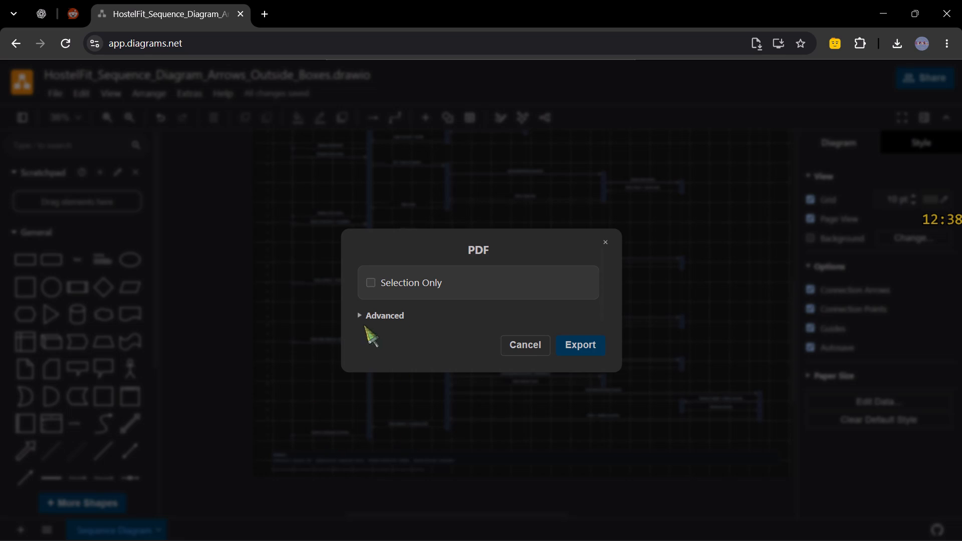
pyautogui.click(585, 347)
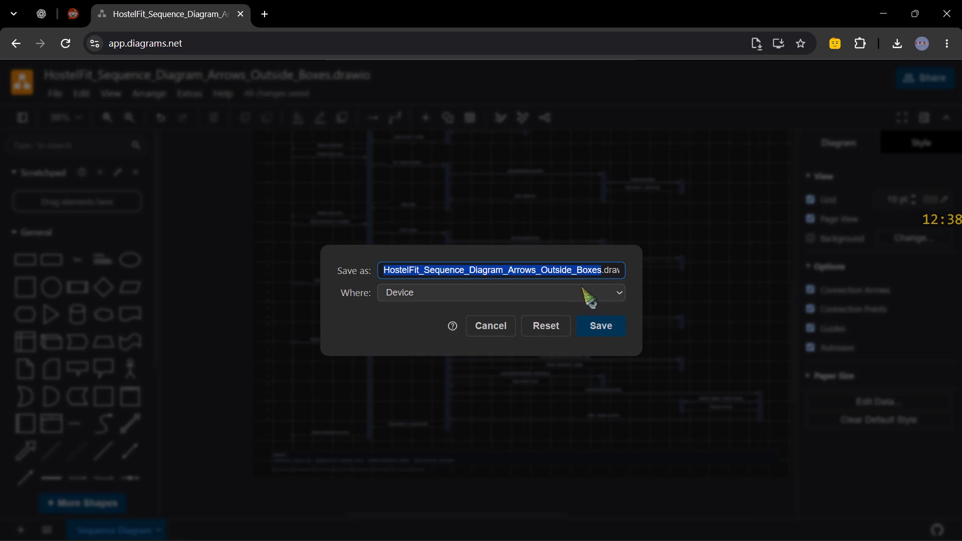
pyautogui.click(423, 273)
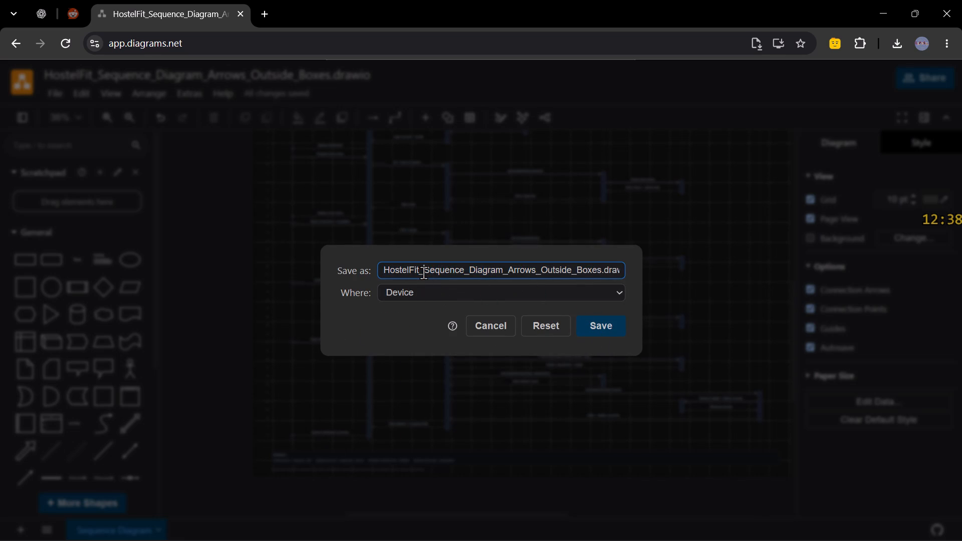
pyautogui.moveTo(423, 273); pyautogui.dragTo(334, 273)
pyautogui.click(419, 276)
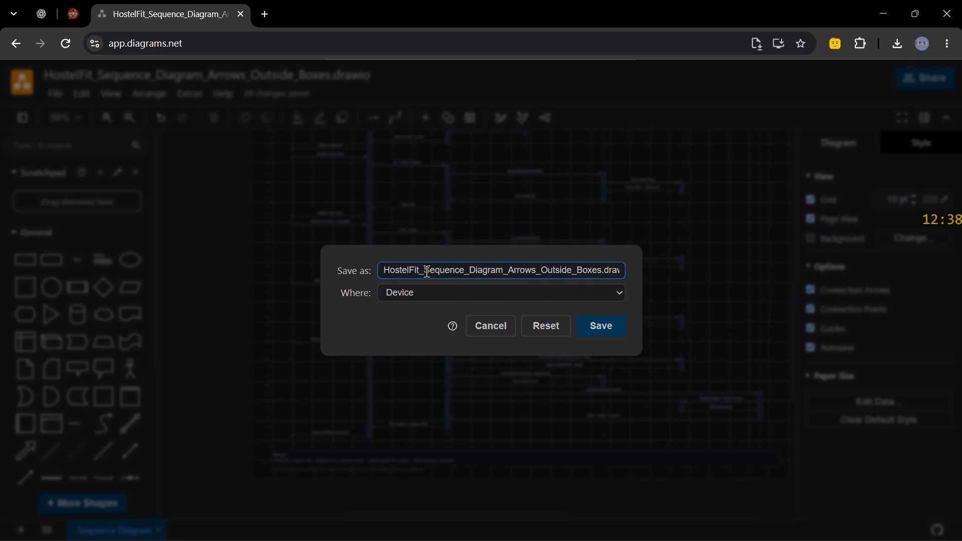
pyautogui.click(423, 269)
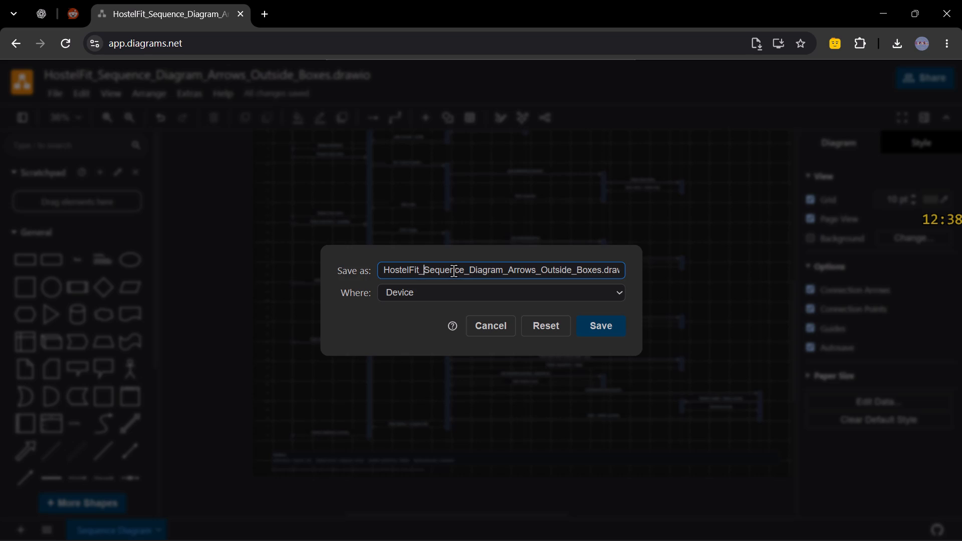
pyautogui.hotkey('ctrl', 'BackSpace')
pyautogui.click(465, 274)
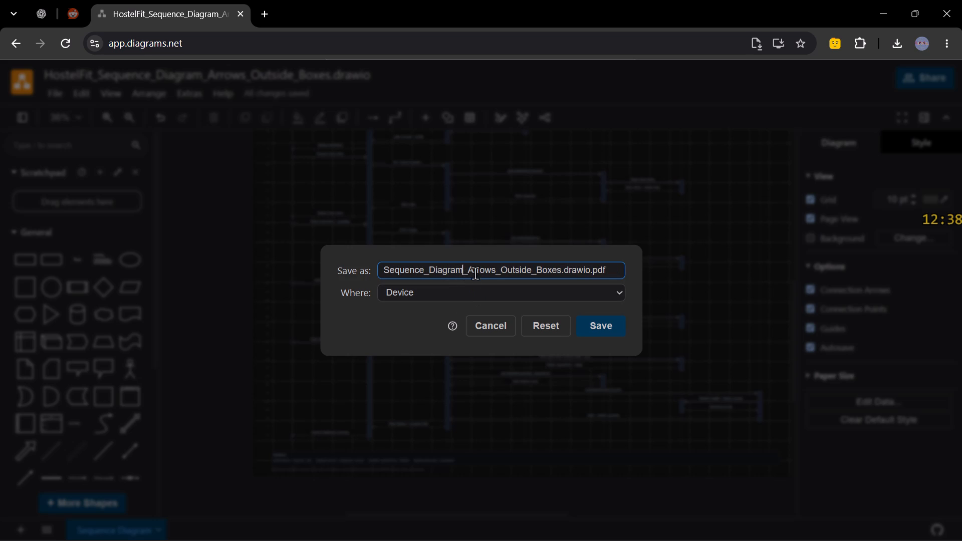
pyautogui.hotkey('ctrl', 'Delete')
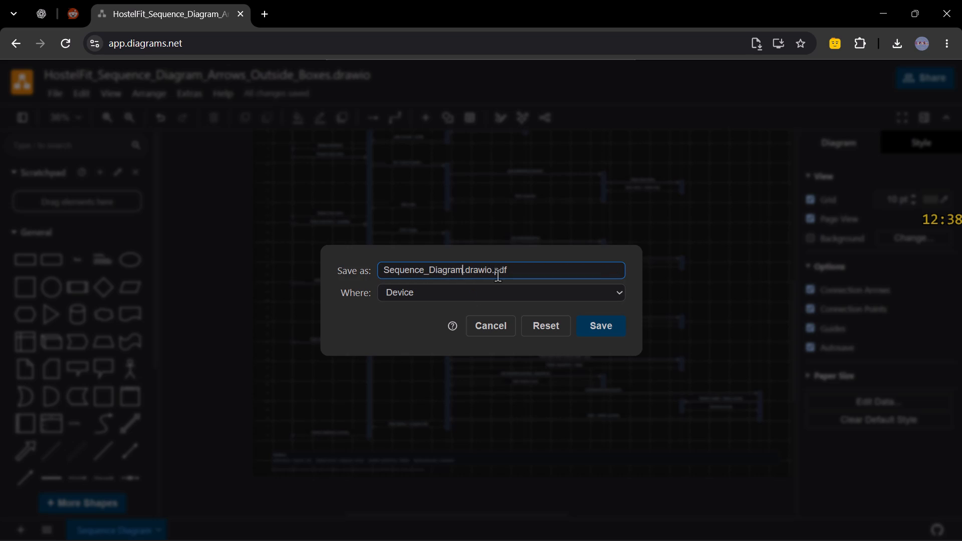
pyautogui.hotkey('ctrl', 'Delete')
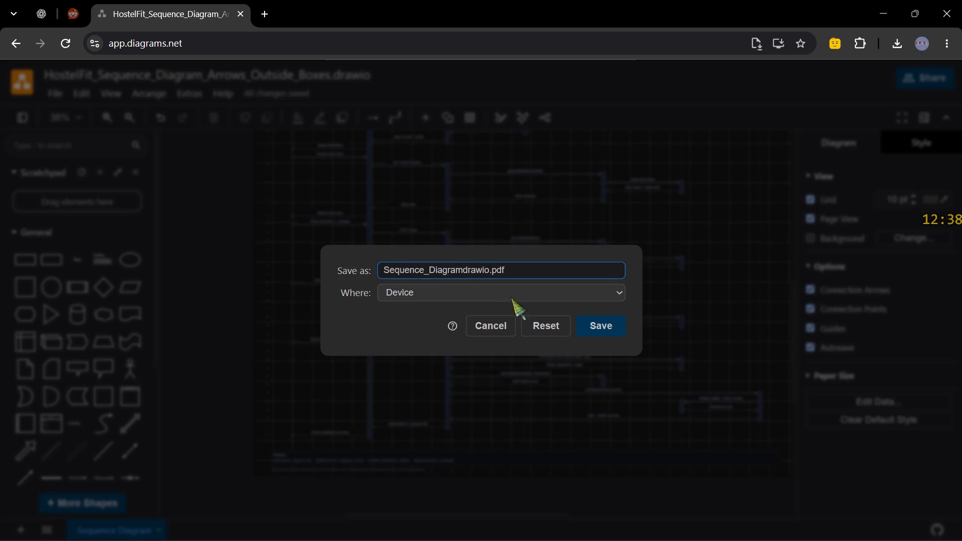
pyautogui.hotkey('ctrl', 'Delete')
pyautogui.click(591, 322)
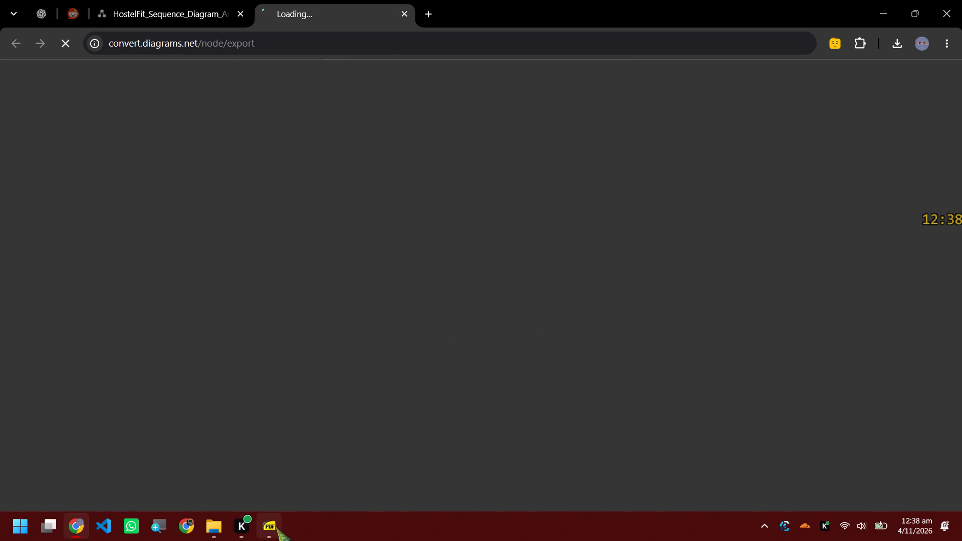
# Switch to SumatraPDF and examine HostelFit_Sequence_Diagram.pdf, checking the messages, activation bars and the notation and footnote at the page's end.
pyautogui.click(275, 525)
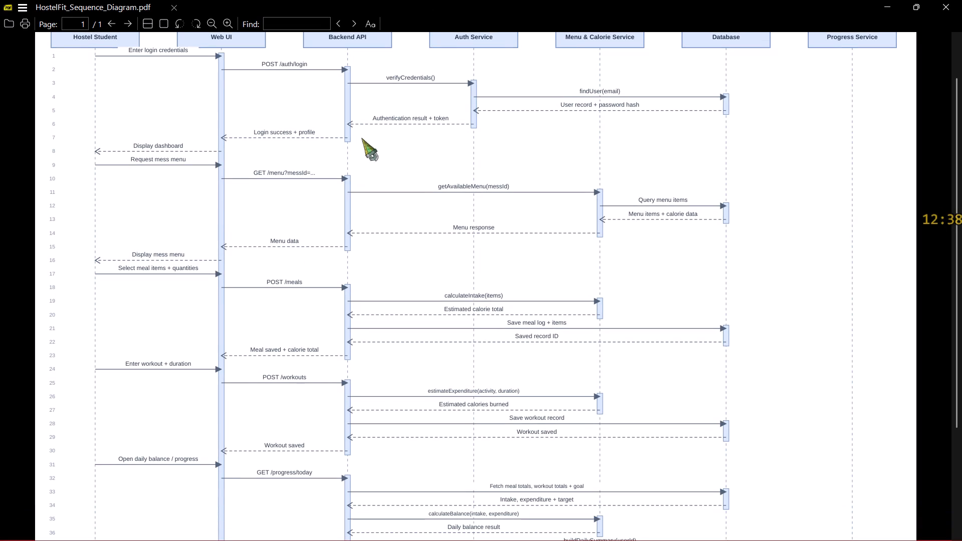
pyautogui.scroll(1, 515, 168)
pyautogui.scroll(-1, 515, 168)
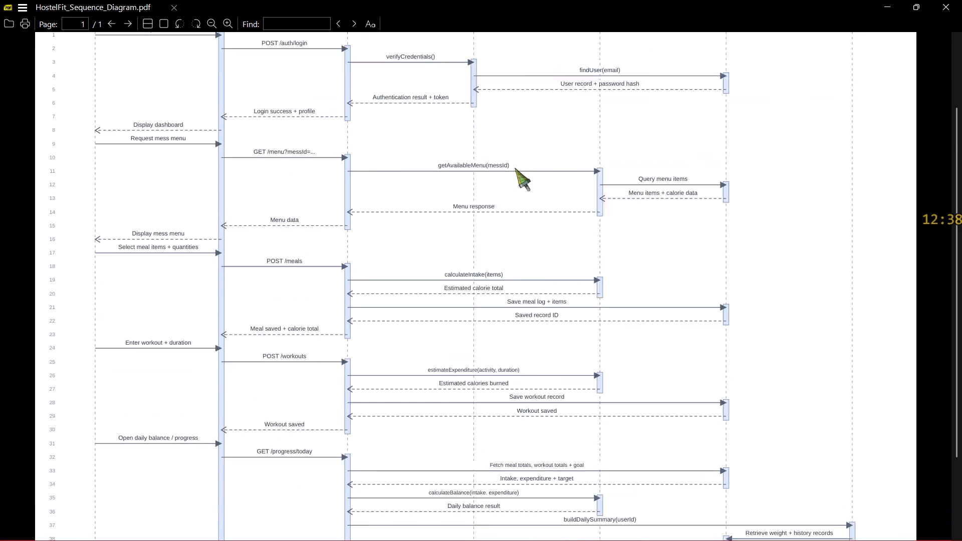
pyautogui.scroll(-2, 515, 168)
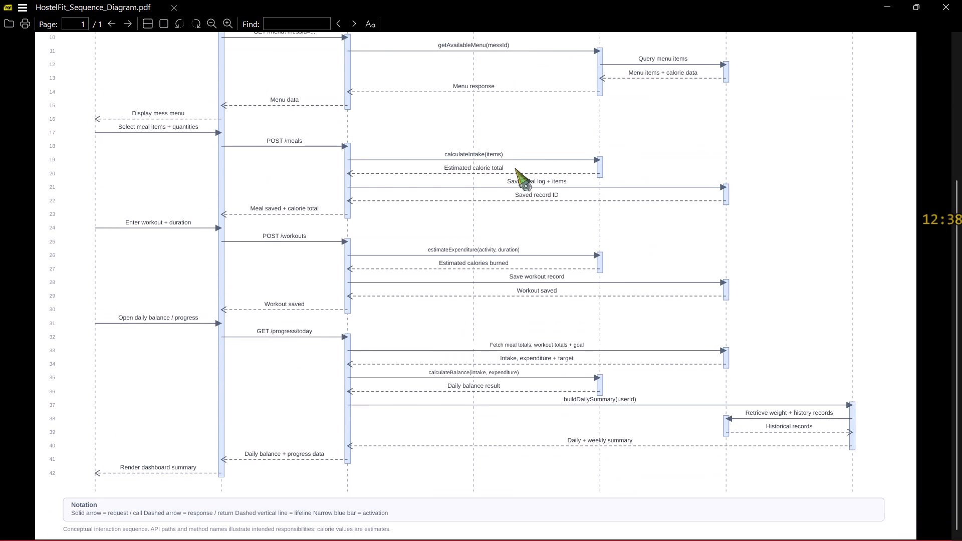
pyautogui.scroll(-1, 515, 168)
pyautogui.scroll(-1, 283, 469)
pyautogui.keyDown('ctrl'); pyautogui.scroll(11, 287, 534); pyautogui.keyUp('ctrl')
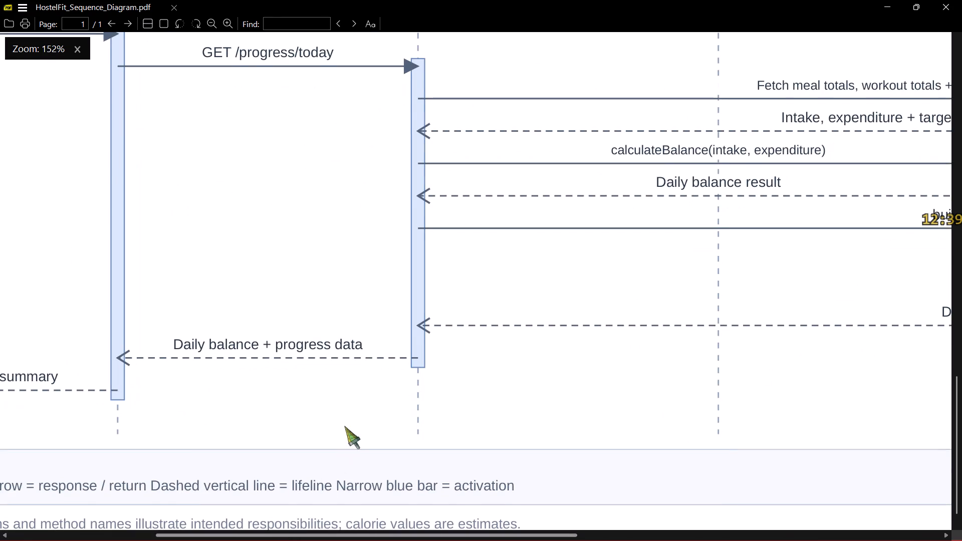
pyautogui.scroll(-1, 344, 426)
pyautogui.hscroll(2, 344, 426)
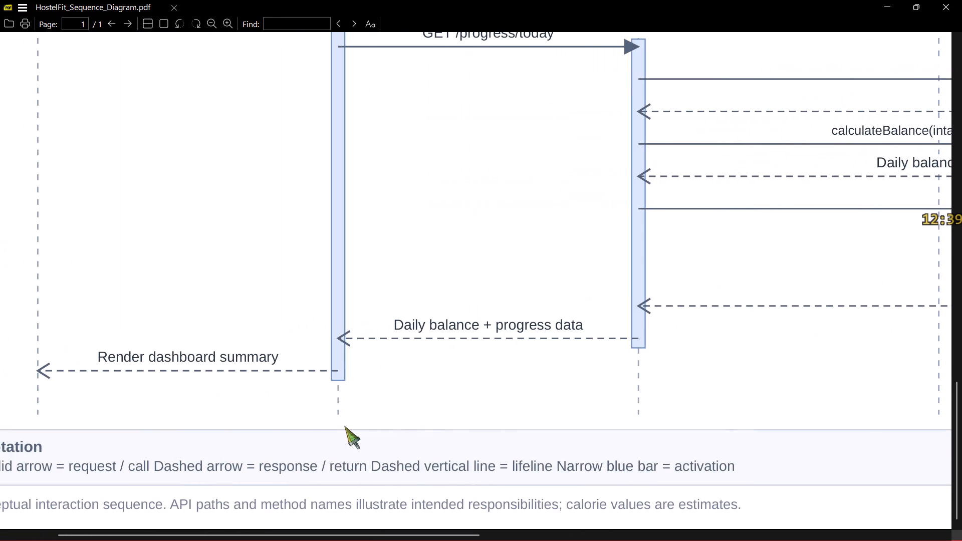
pyautogui.hscroll(1, 344, 426)
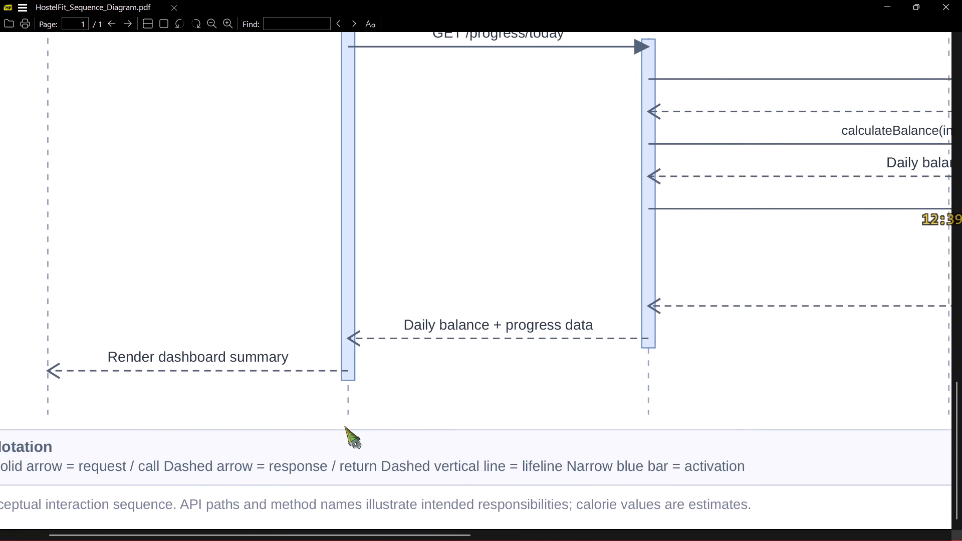
pyautogui.hscroll(1, 344, 426)
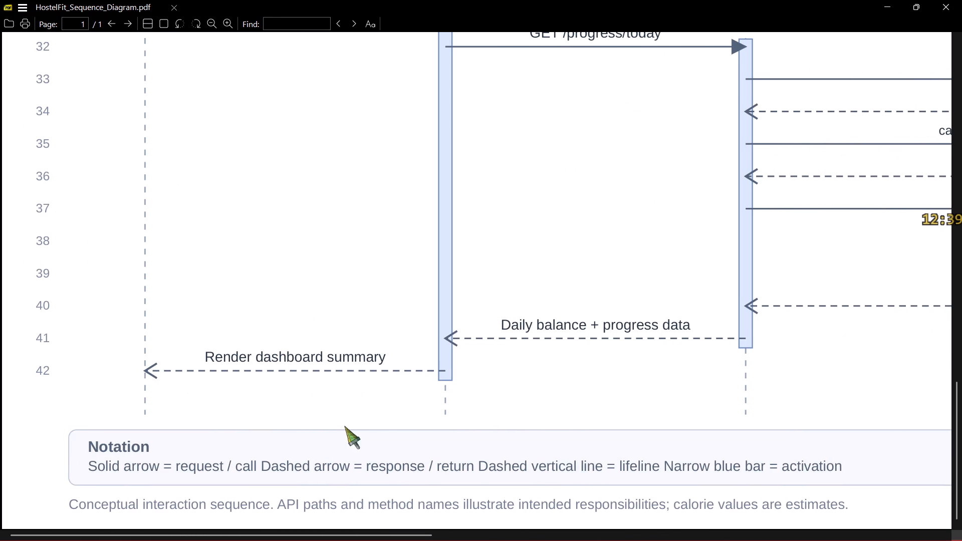
pyautogui.keyDown('ctrl'); pyautogui.scroll(-14, 344, 426); pyautogui.keyUp('ctrl')
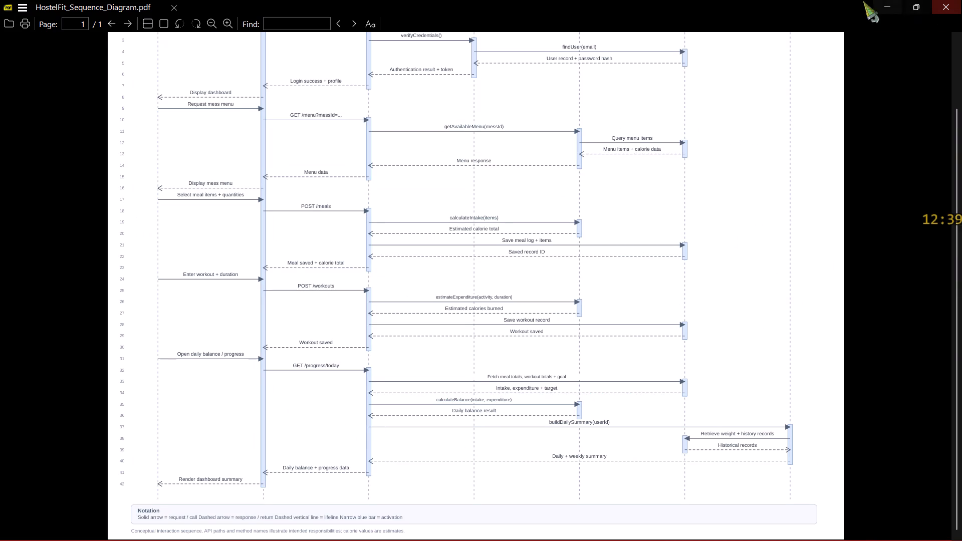
pyautogui.click(889, 0)
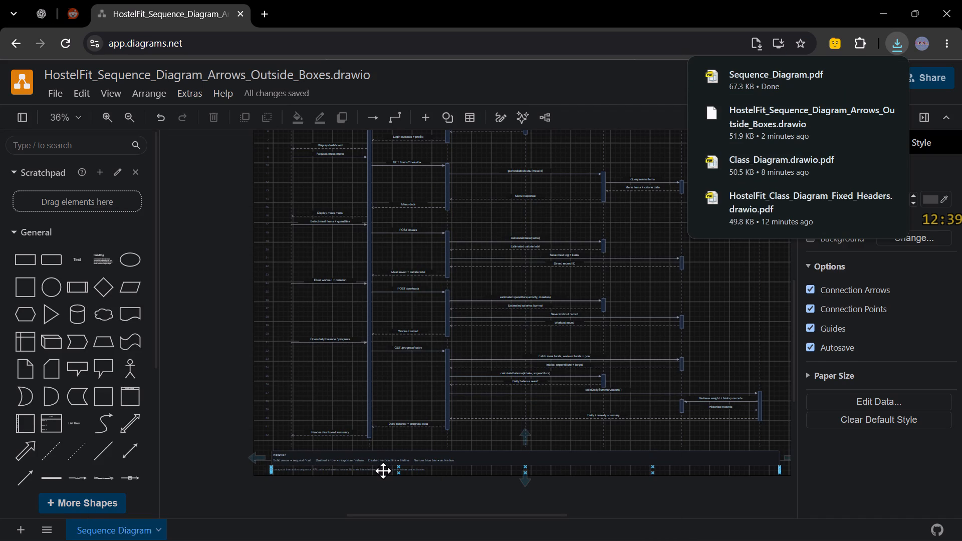
# Back in the diagrams.net diagram, delete the "Conceptual interaction sequence" footnote text beneath the notation box.
pyautogui.click(383, 470)
pyautogui.press('Delete')
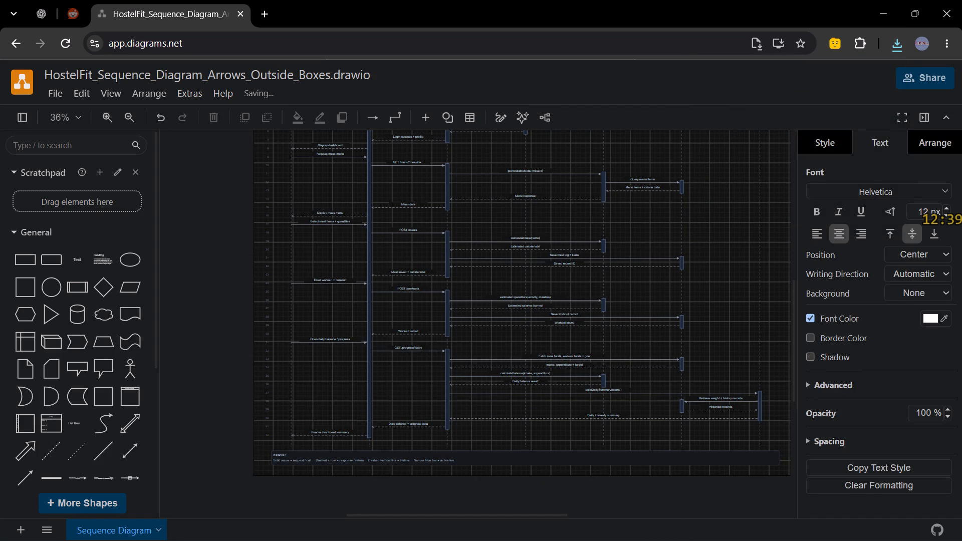
# Save the diagram without the footnote over HostelFit_Sequence_Diagram_Arrows_Outside_Boxes.drawio in the Downloads folder.
pyautogui.click(64, 97)
pyautogui.click(55, 89)
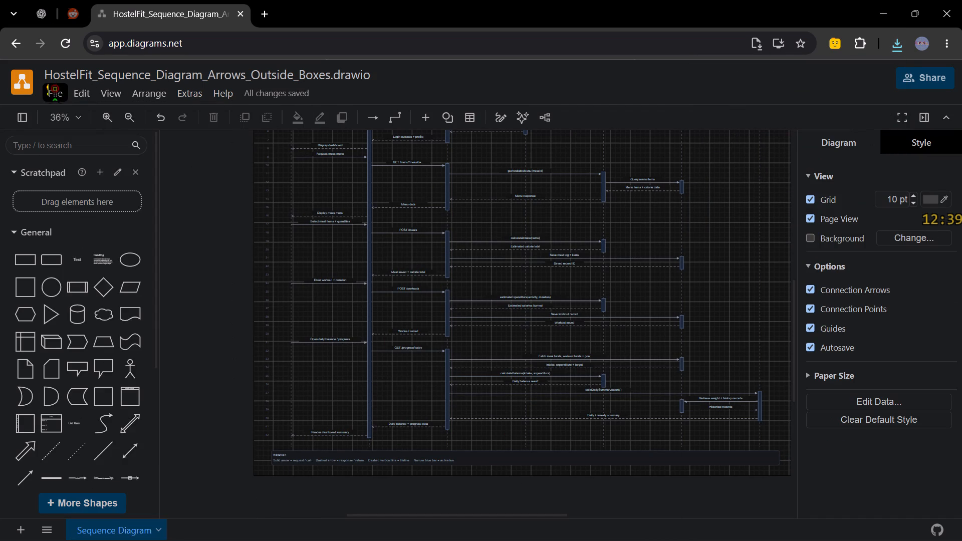
pyautogui.click(55, 88)
pyautogui.click(116, 205)
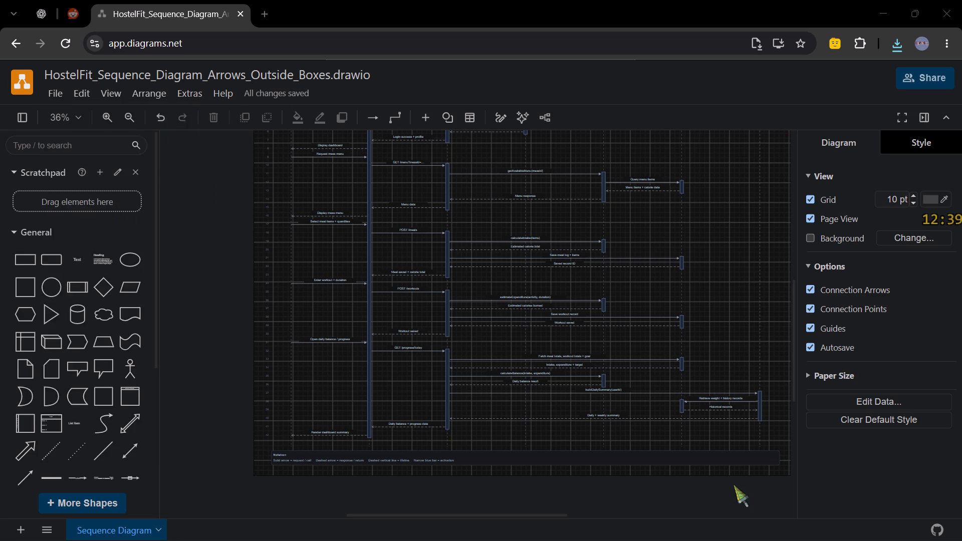
pyautogui.click(528, 105)
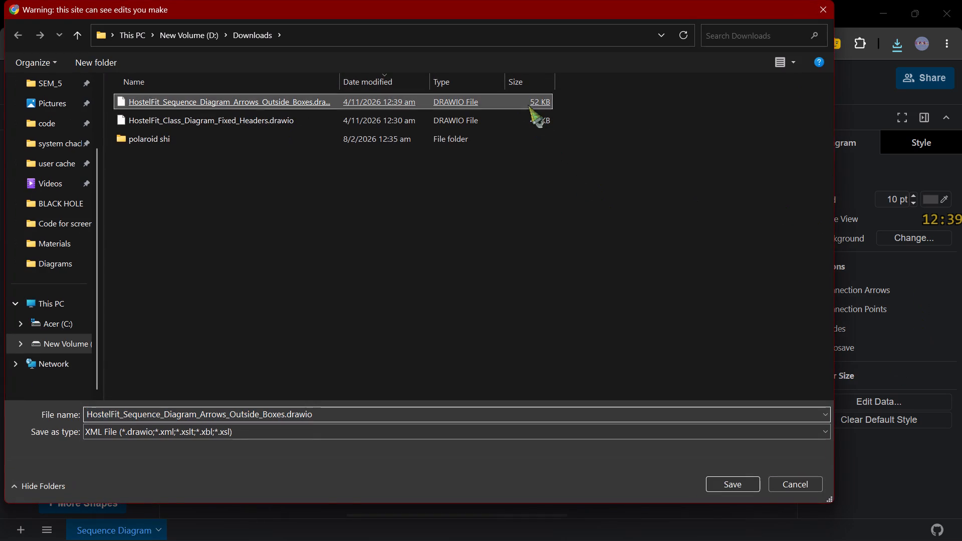
pyautogui.click(551, 277)
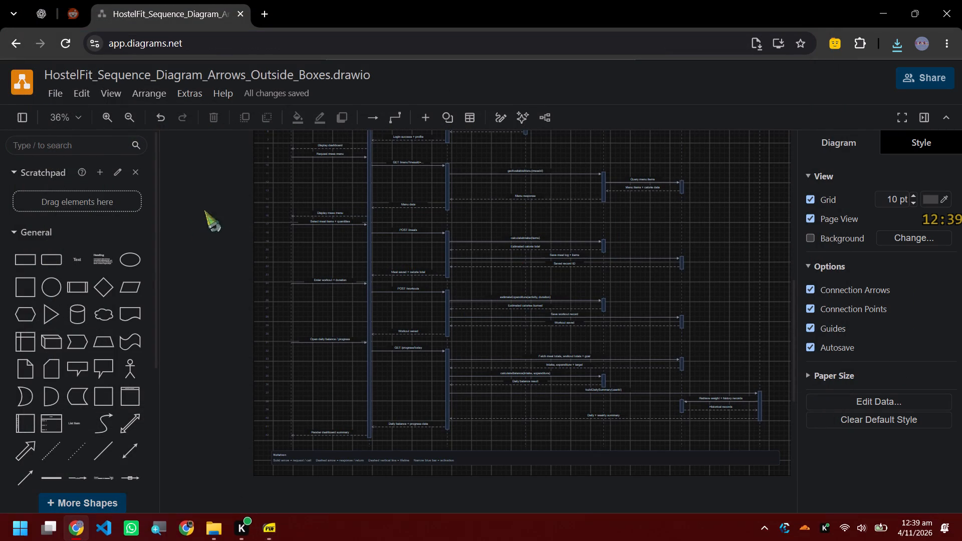
# Save the diagram once more over HostelFit_Sequence_Diagram_Arrows_Outside_Boxes.drawio in the Downloads folder.
pyautogui.click(60, 88)
pyautogui.click(121, 206)
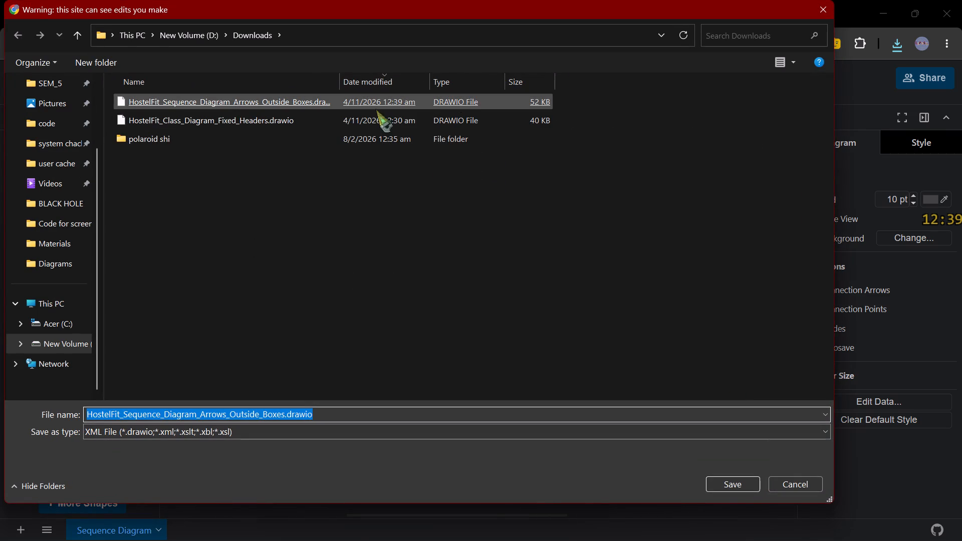
pyautogui.click(375, 108)
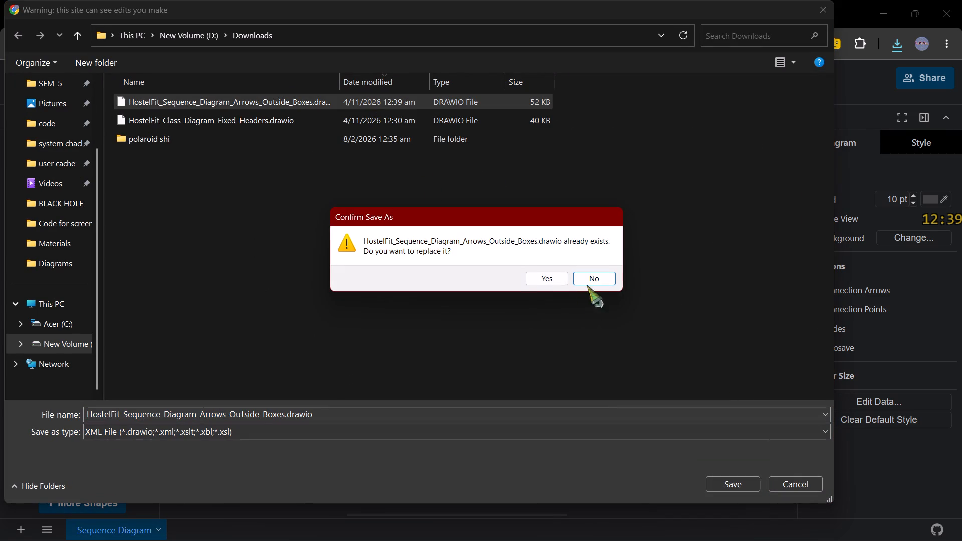
pyautogui.click(551, 276)
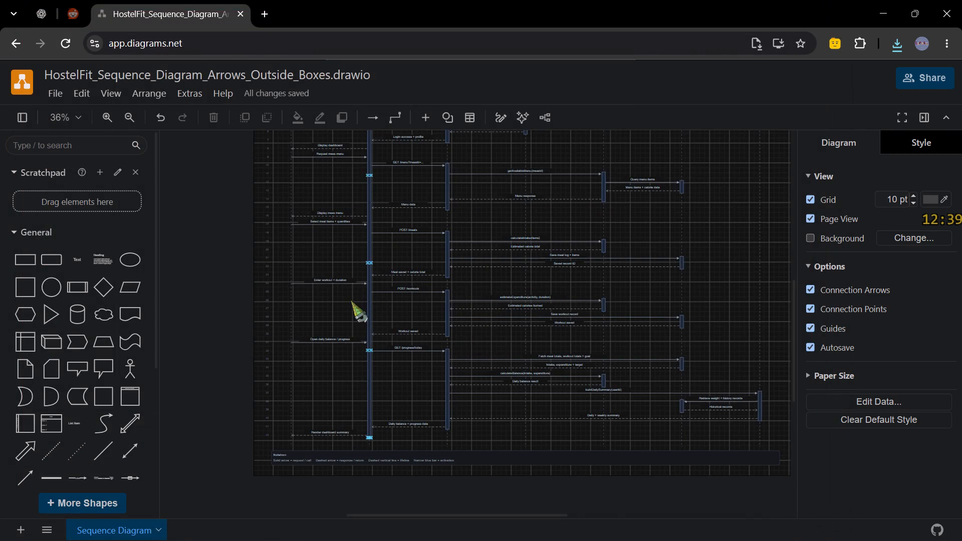
# Export the whole sequence diagram as a PDF saved to the device under the name Sequence_Diagram.pdf.
pyautogui.click(56, 89)
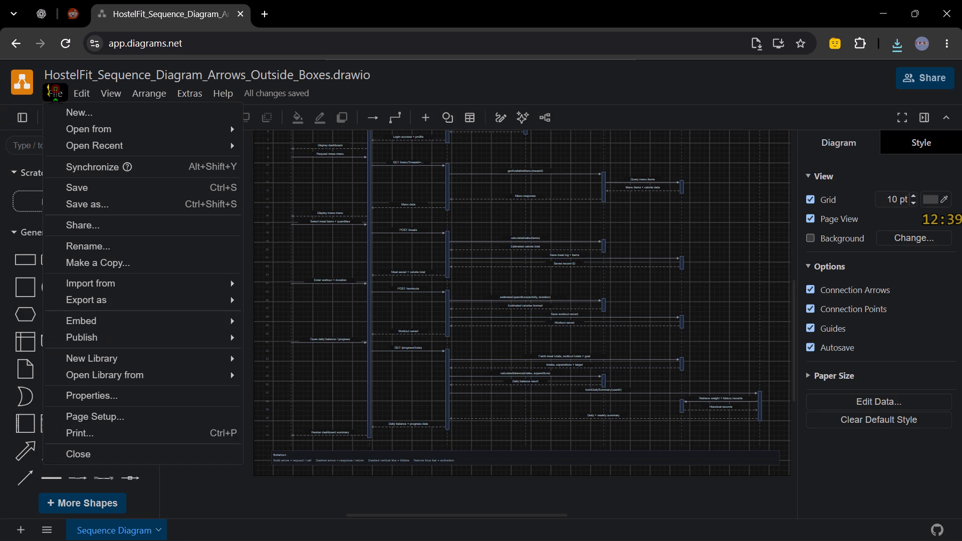
pyautogui.click(133, 295)
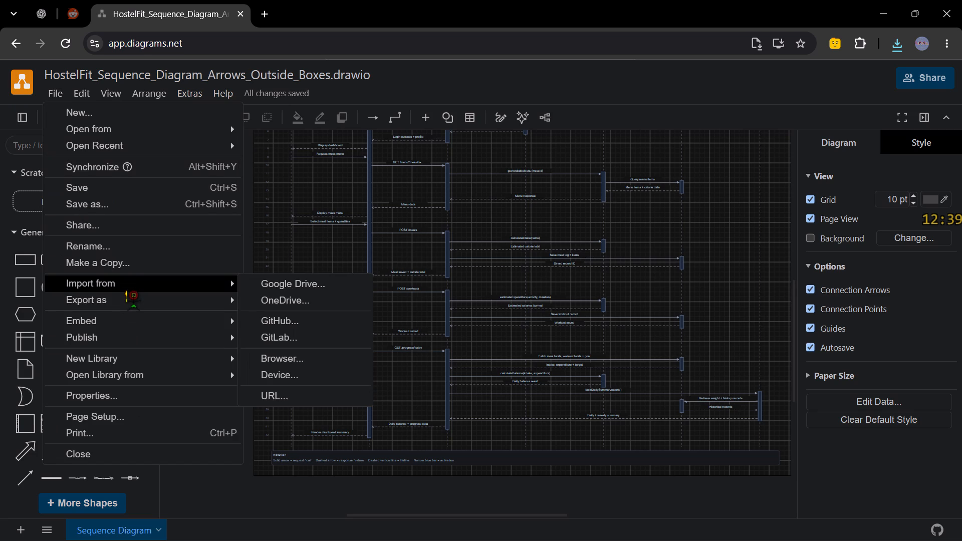
pyautogui.click(305, 385)
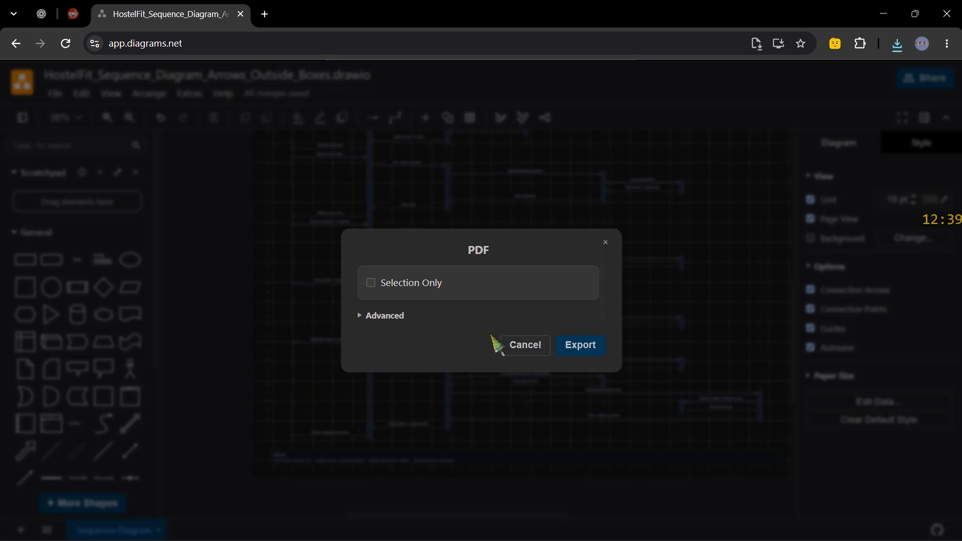
pyautogui.click(592, 352)
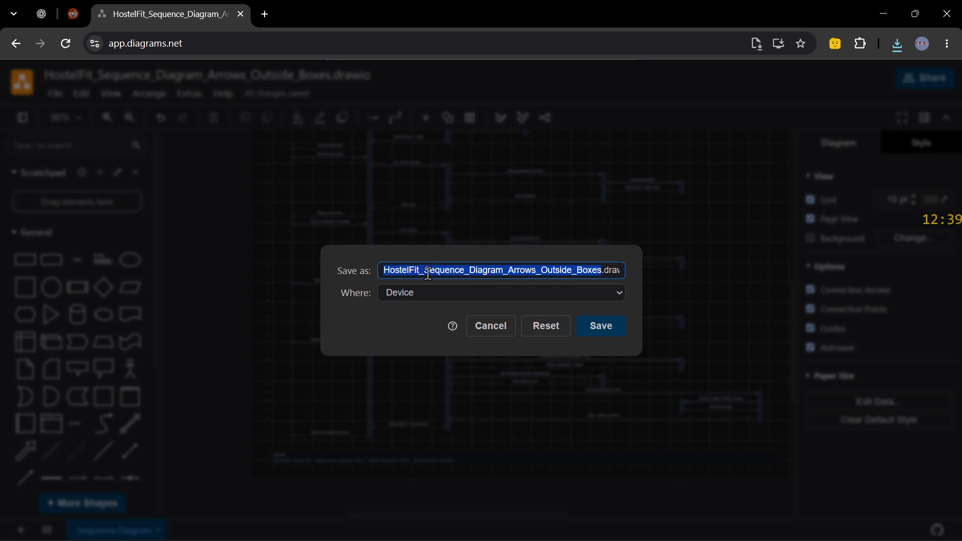
pyautogui.click(425, 270)
pyautogui.hotkey('ctrl', 'BackSpace')
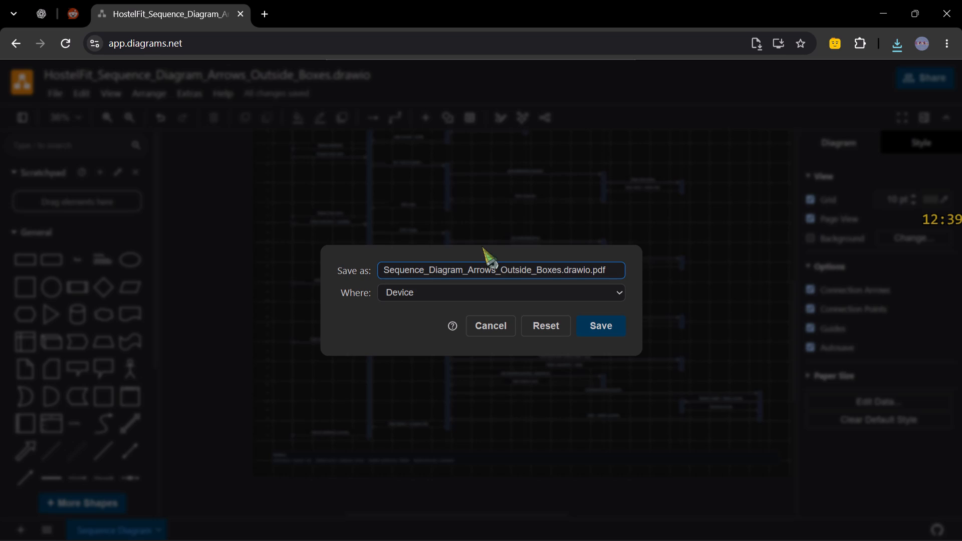
pyautogui.hotkey('ctrl', 'Right')
pyautogui.press('Left')
pyautogui.press('Left')
pyautogui.press('Left')
pyautogui.press('Left')
pyautogui.press('Left')
pyautogui.press('Left')
pyautogui.press('Left')
pyautogui.press('Left')
pyautogui.press('Left')
pyautogui.press('Left')
pyautogui.press('Left')
pyautogui.press('Left')
pyautogui.press('Left')
pyautogui.press('Left')
pyautogui.press('Left')
pyautogui.press('Left')
pyautogui.press('Left')
pyautogui.press('Left')
pyautogui.press('Left')
pyautogui.press('Left')
pyautogui.hotkey('ctrl', 'Delete')
pyautogui.hotkey('ctrl', 'Delete')
pyautogui.hotkey('ctrl', 'Delete')
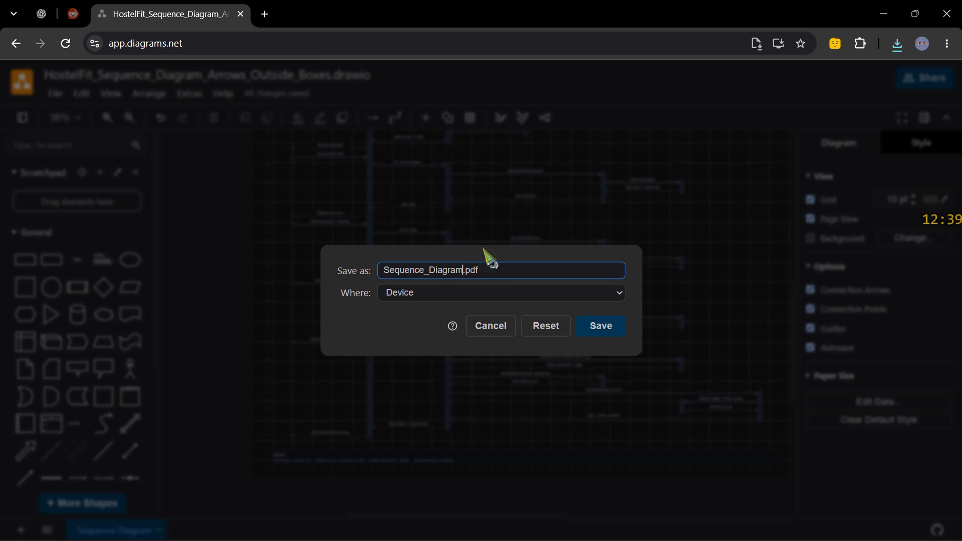
pyautogui.press('Return')
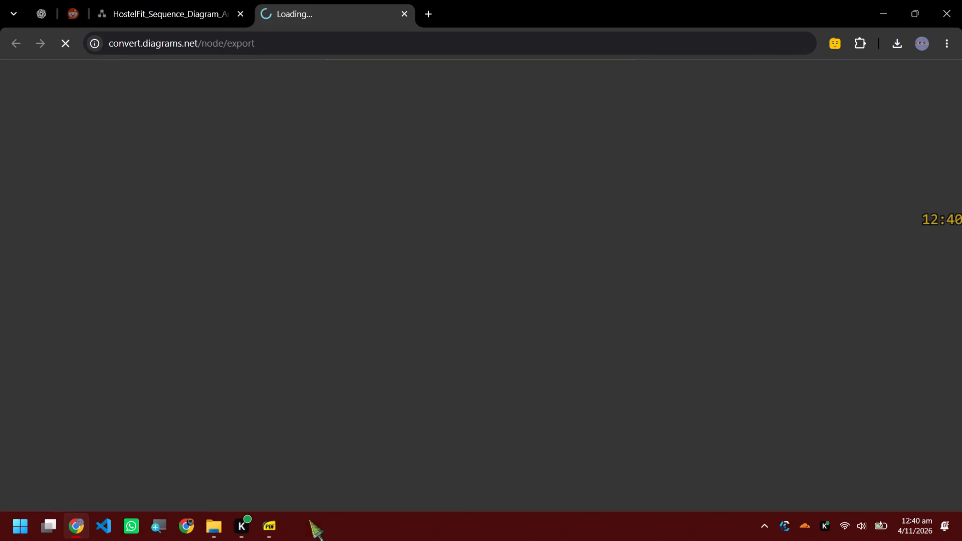
# Open Sequence_Diagram.pdf from the Downloads folder in SumatraPDF to check the title and page end.
pyautogui.click(268, 520)
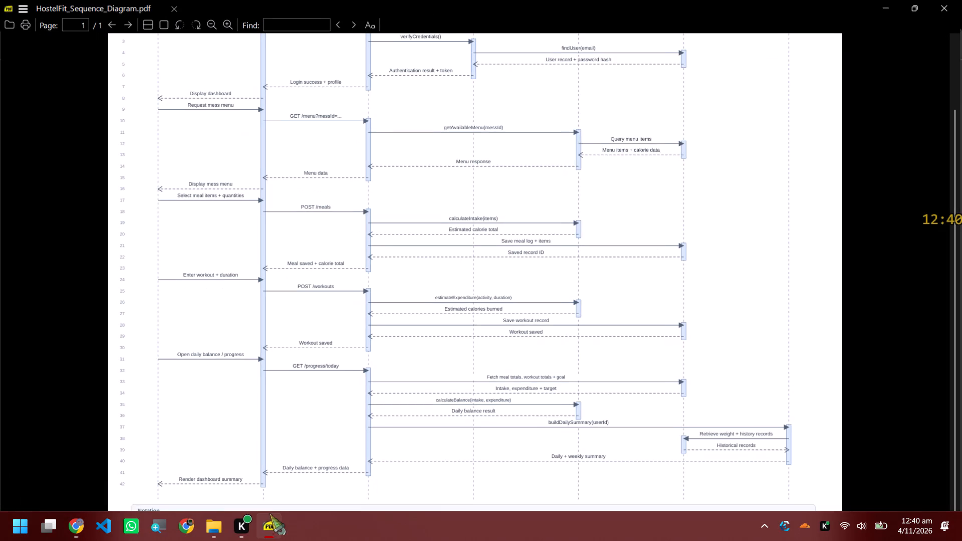
pyautogui.click(223, 529)
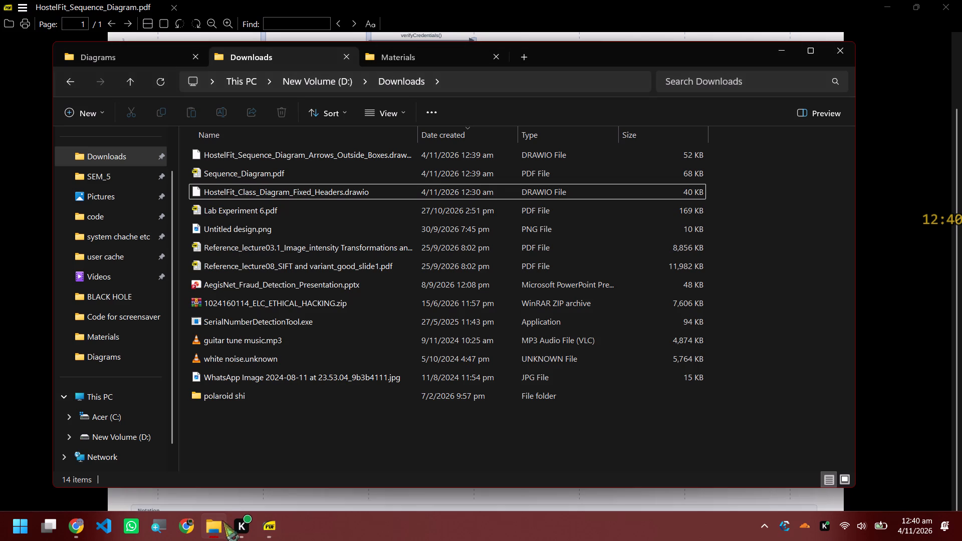
pyautogui.click(328, 176)
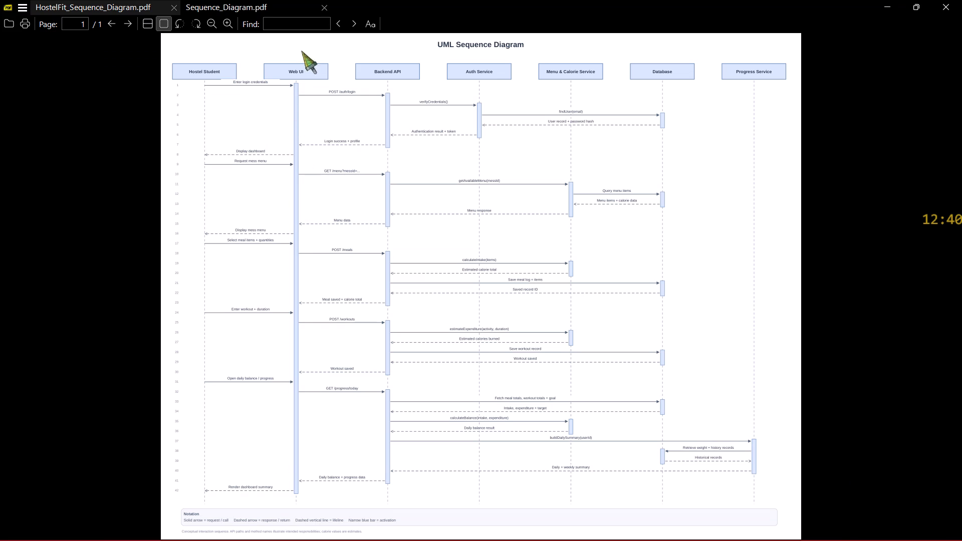
# Return to the Downloads folder, refresh it and open the newest export, Sequence_Diagram (1).pdf, in SumatraPDF.
pyautogui.click(213, 530)
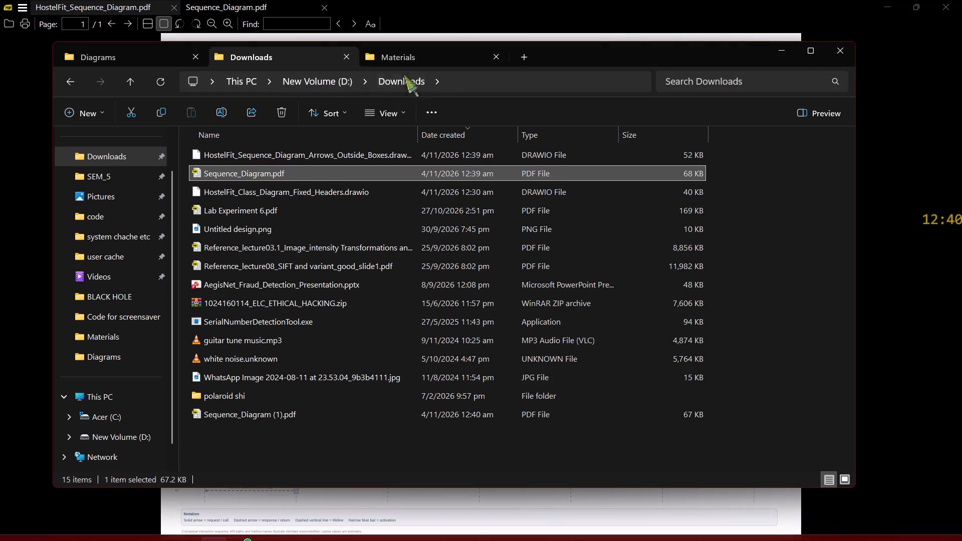
pyautogui.click(79, 522)
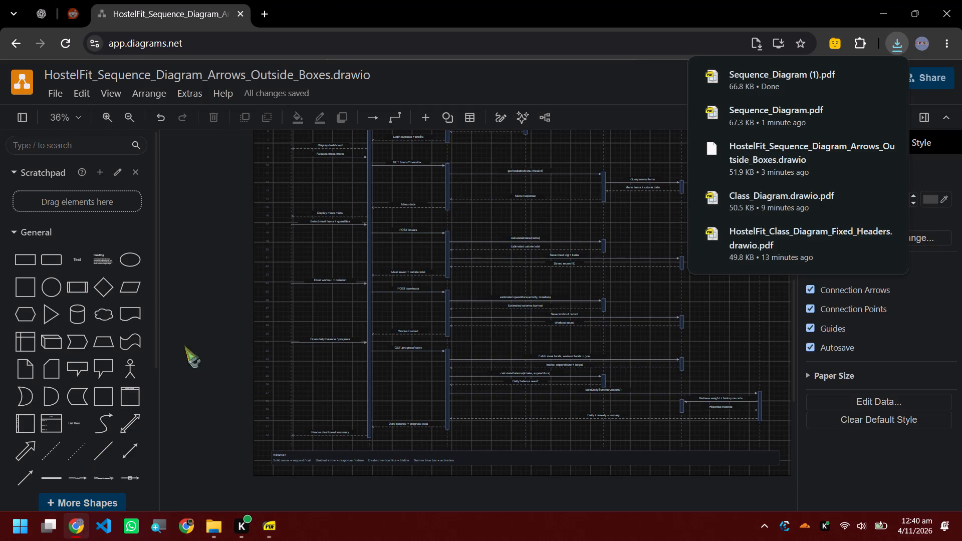
pyautogui.click(219, 523)
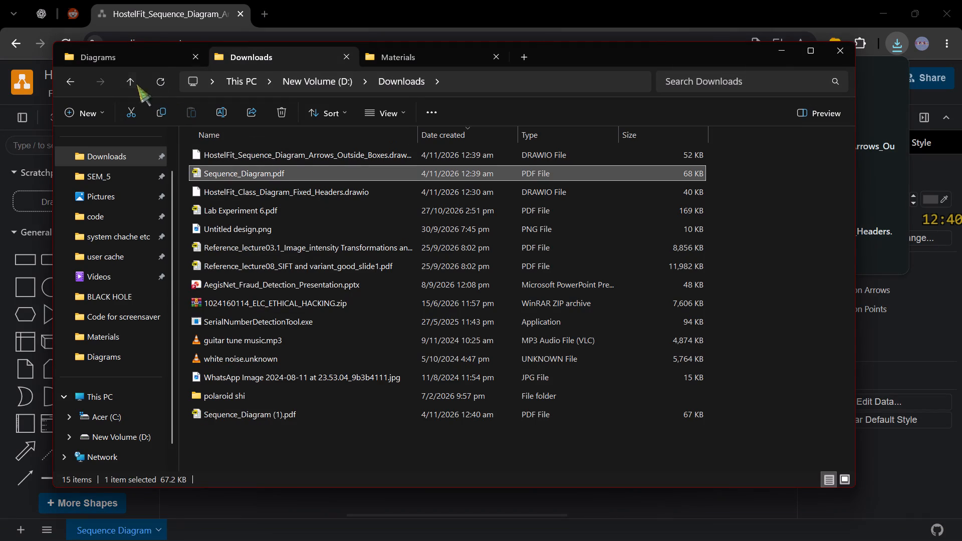
pyautogui.click(151, 81)
pyautogui.click(256, 161)
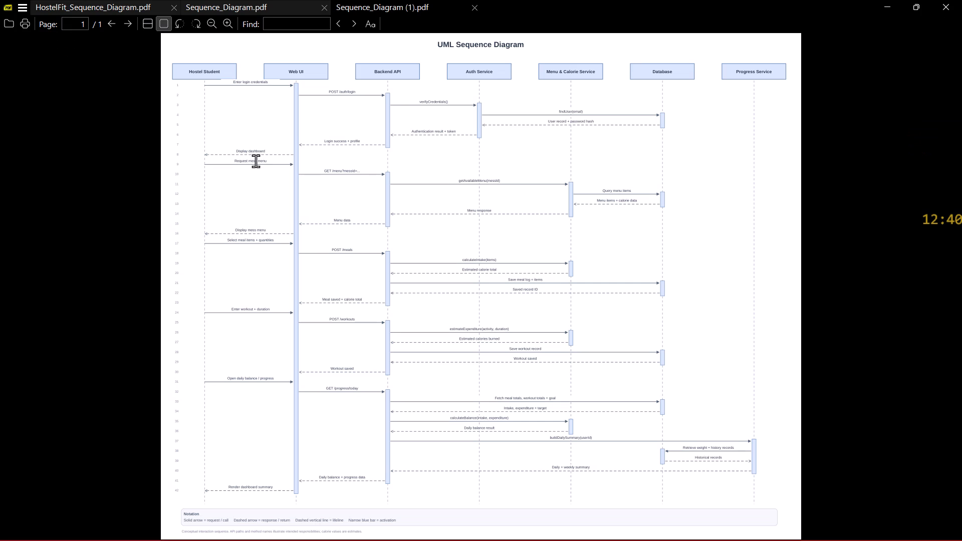
# Compare Sequence_Diagram.pdf with Sequence_Diagram (1).pdf and close the older Sequence_Diagram.pdf.
pyautogui.click(371, 0)
pyautogui.click(297, 0)
pyautogui.click(390, 0)
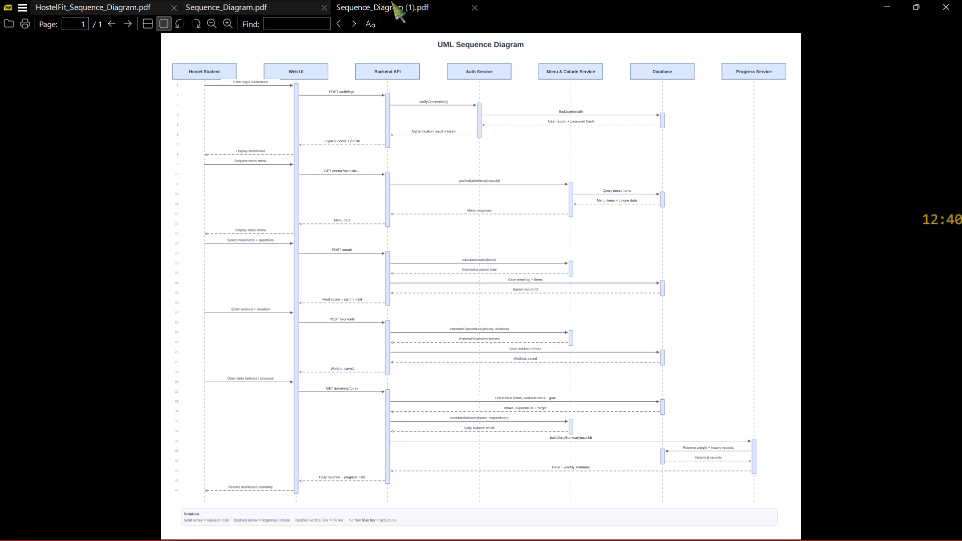
pyautogui.click(299, 0)
pyautogui.click(323, 12)
pyautogui.click(327, 9)
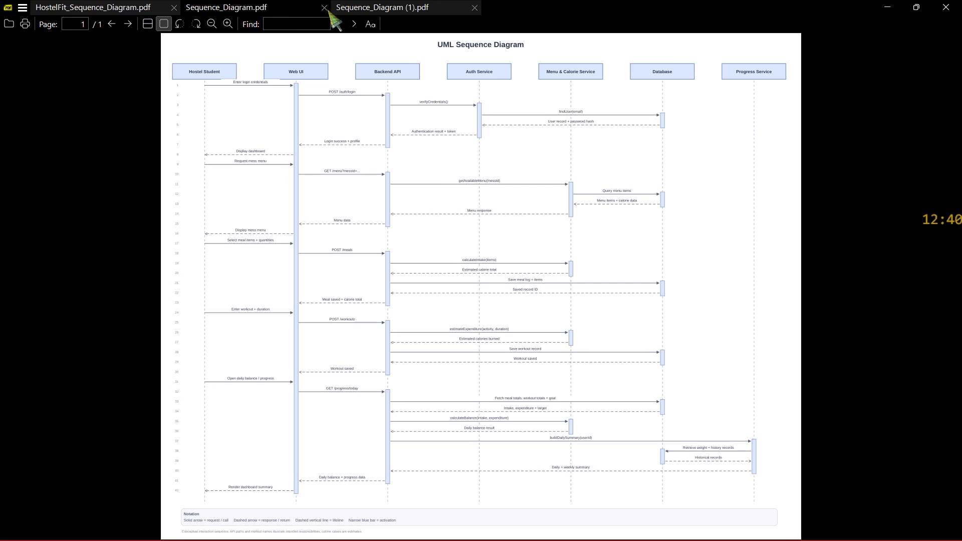
pyautogui.click(327, 7)
pyautogui.click(328, 7)
pyautogui.click(322, 9)
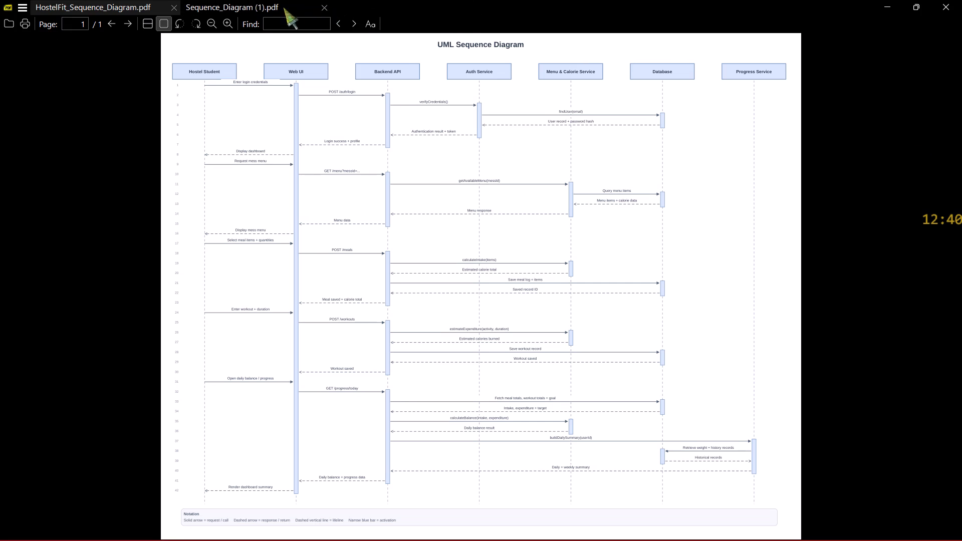
# Compare HostelFit_Sequence_Diagram.pdf with Sequence_Diagram (1).pdf, examining the title, arrow ends at the activation bars, message labels and footnote.
pyautogui.click(127, 0)
pyautogui.click(197, 0)
pyautogui.click(79, 0)
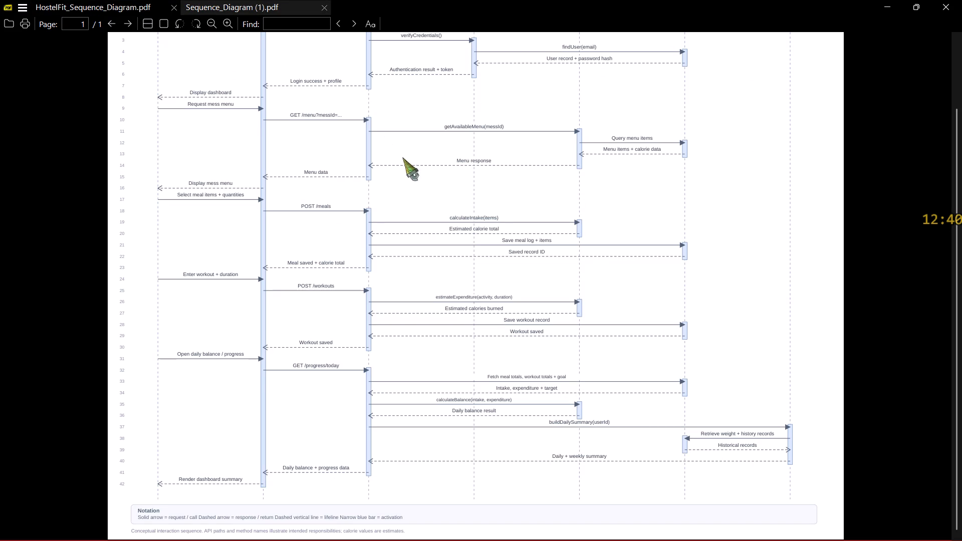
pyautogui.click(163, 27)
pyautogui.click(236, 0)
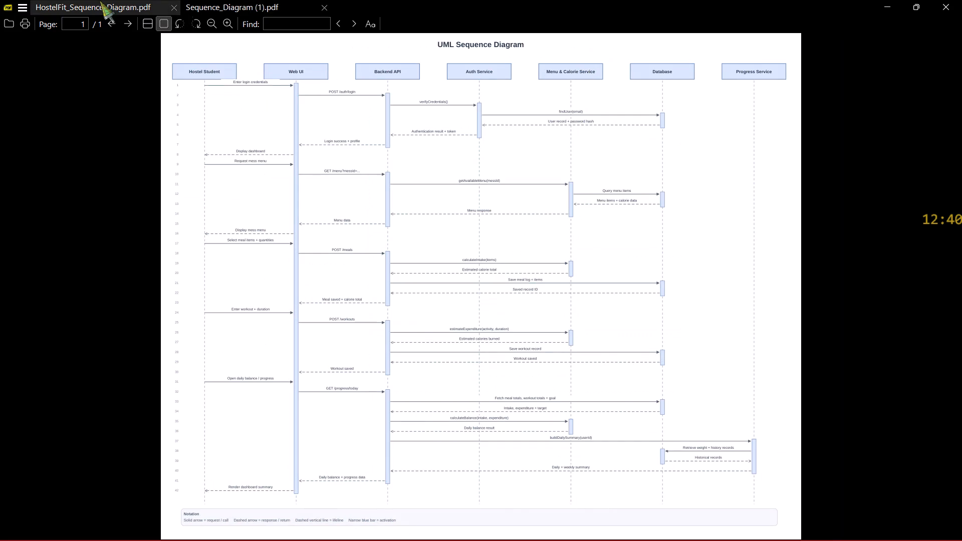
pyautogui.click(99, 0)
pyautogui.click(142, 0)
pyautogui.click(210, 0)
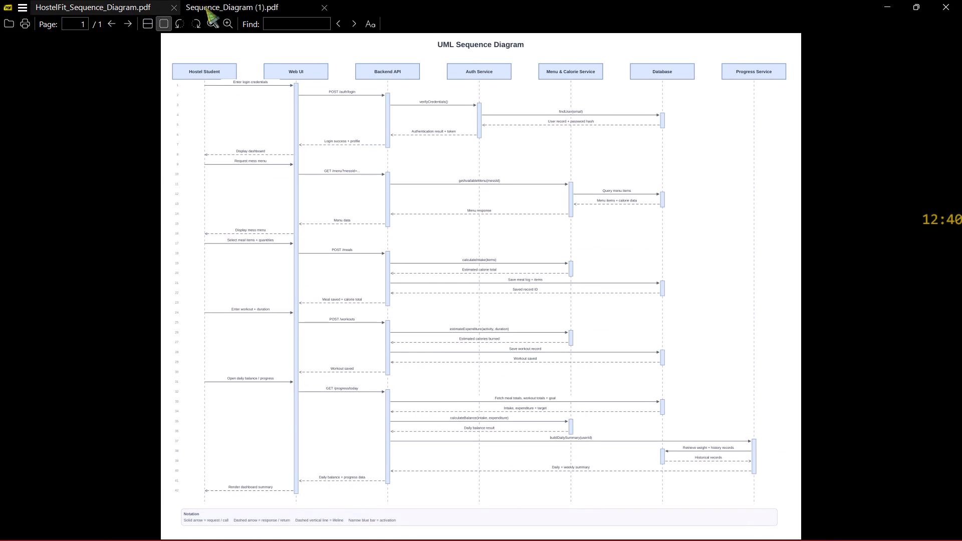
pyautogui.click(204, 4)
pyautogui.click(109, 0)
pyautogui.click(232, 0)
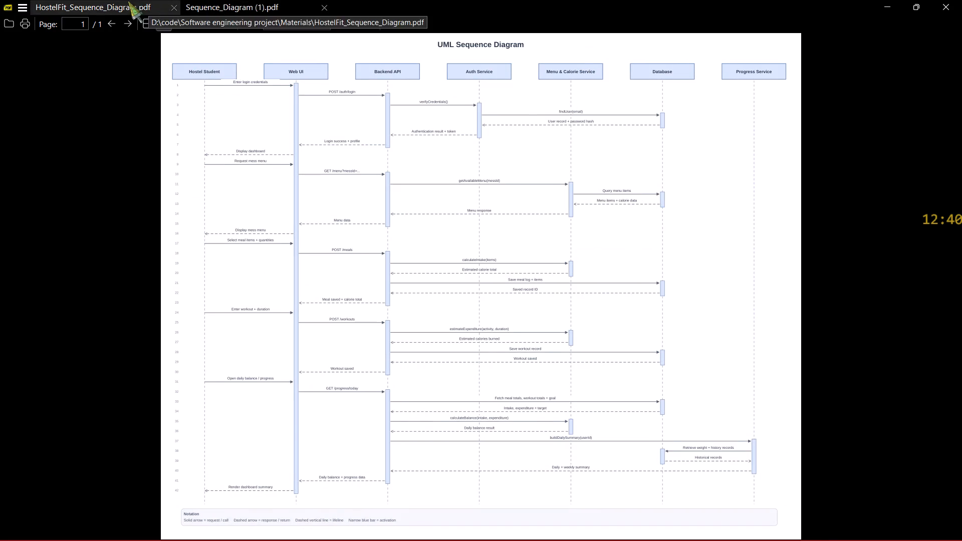
pyautogui.click(127, 0)
pyautogui.click(248, 0)
pyautogui.click(163, 0)
pyautogui.click(249, 0)
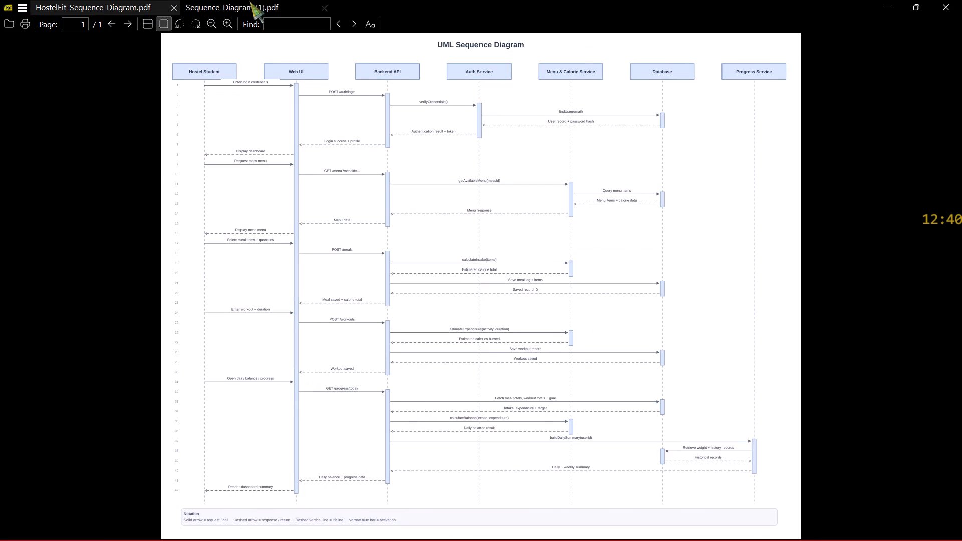
pyautogui.click(140, 0)
pyautogui.click(236, 0)
pyautogui.click(126, 0)
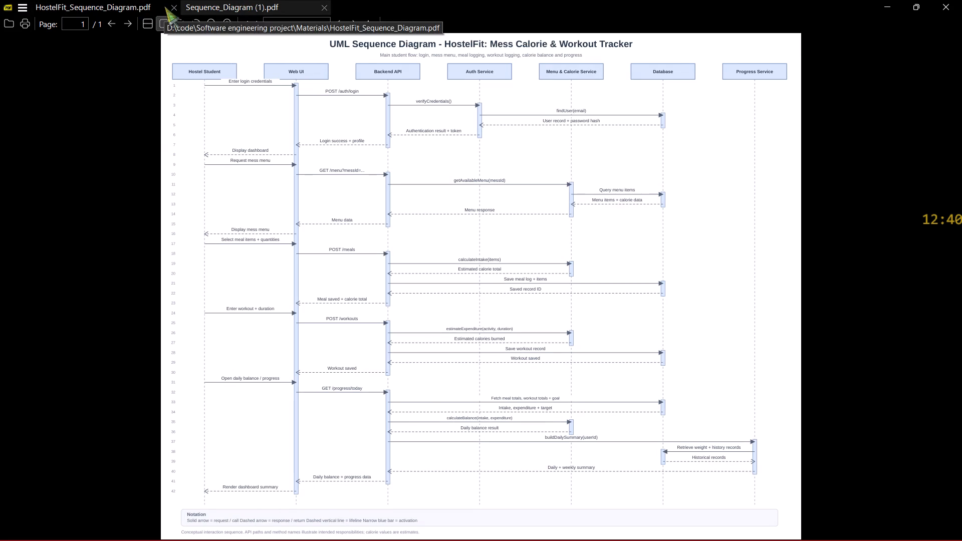
pyautogui.click(237, 0)
pyautogui.click(157, 0)
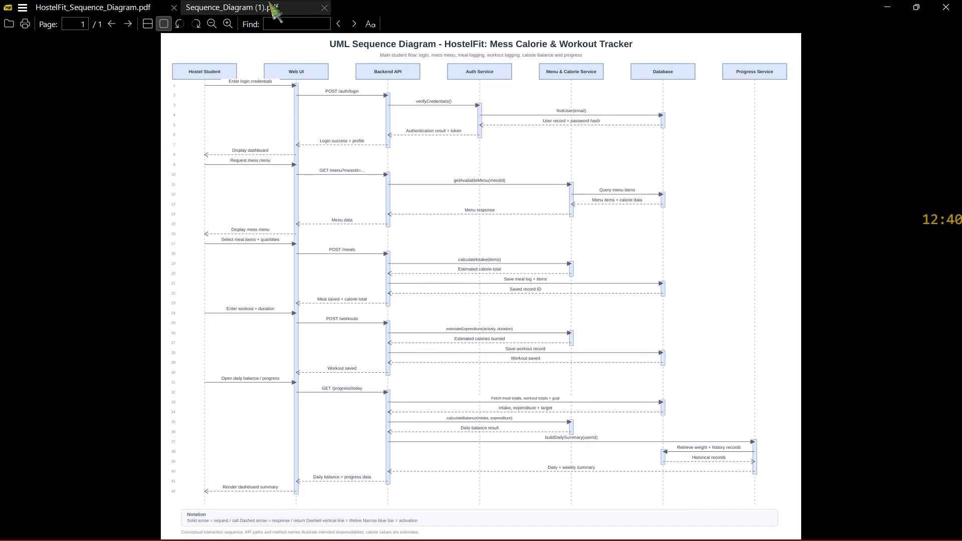
pyautogui.click(268, 0)
pyautogui.click(126, 0)
pyautogui.click(248, 3)
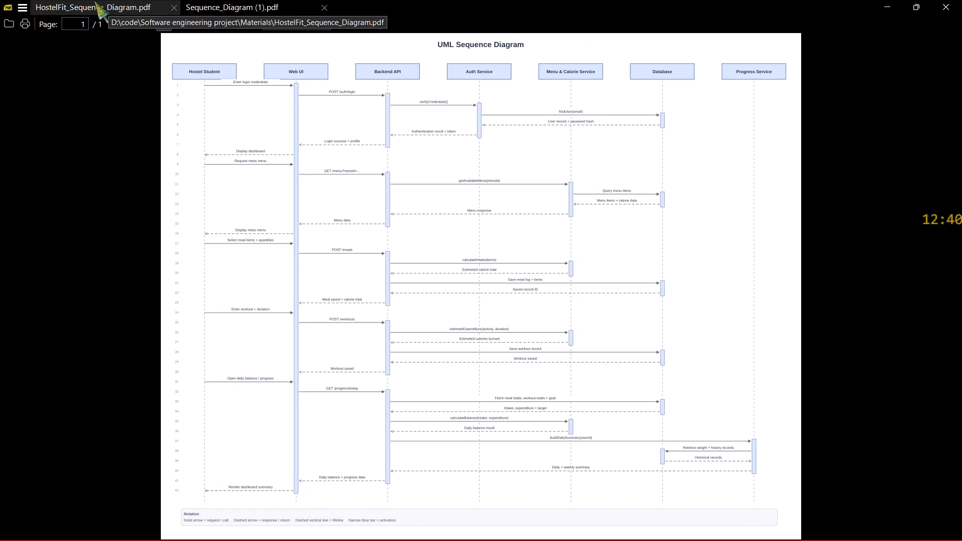
pyautogui.click(95, 0)
pyautogui.click(296, 0)
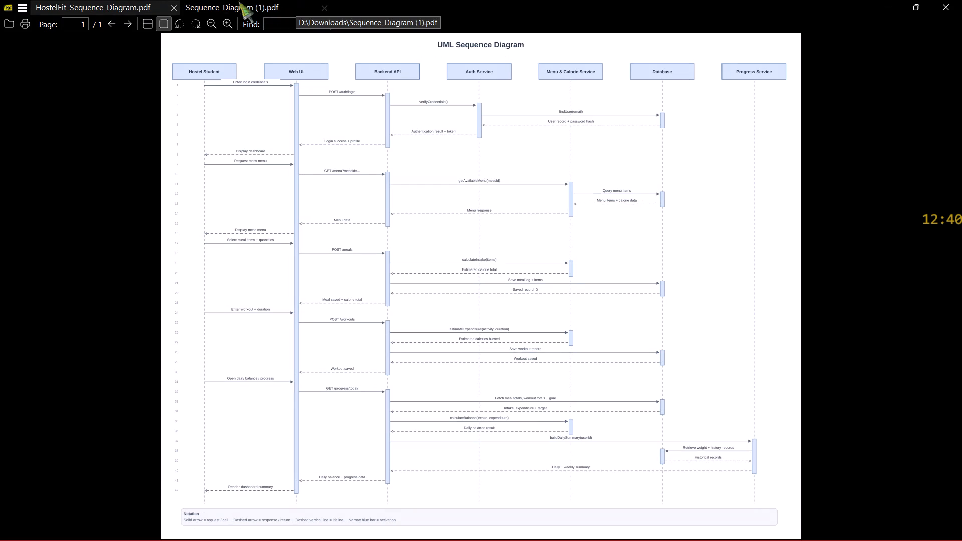
pyautogui.click(180, 0)
pyautogui.click(135, 0)
pyautogui.click(243, 0)
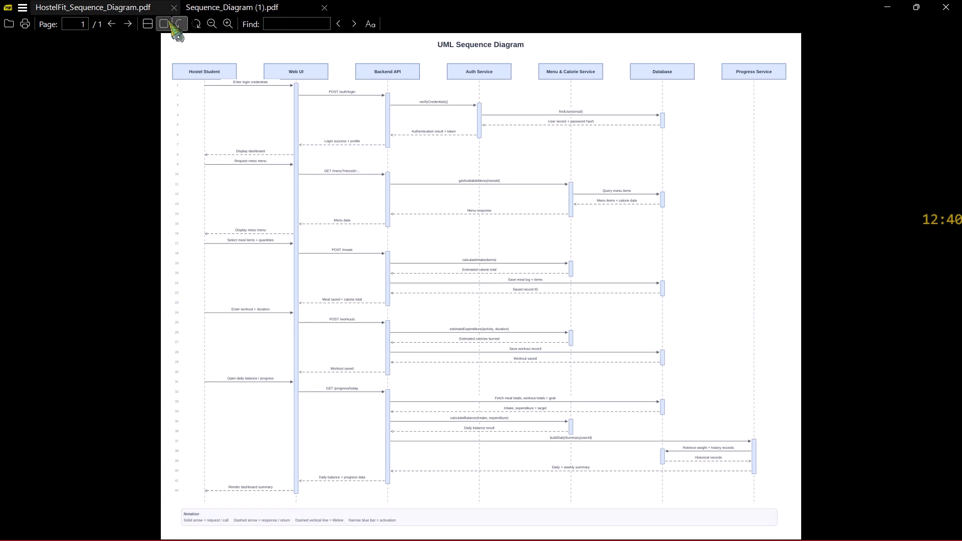
# Close HostelFit_Sequence_Diagram.pdf and the SumatraPDF window.
pyautogui.click(177, 7)
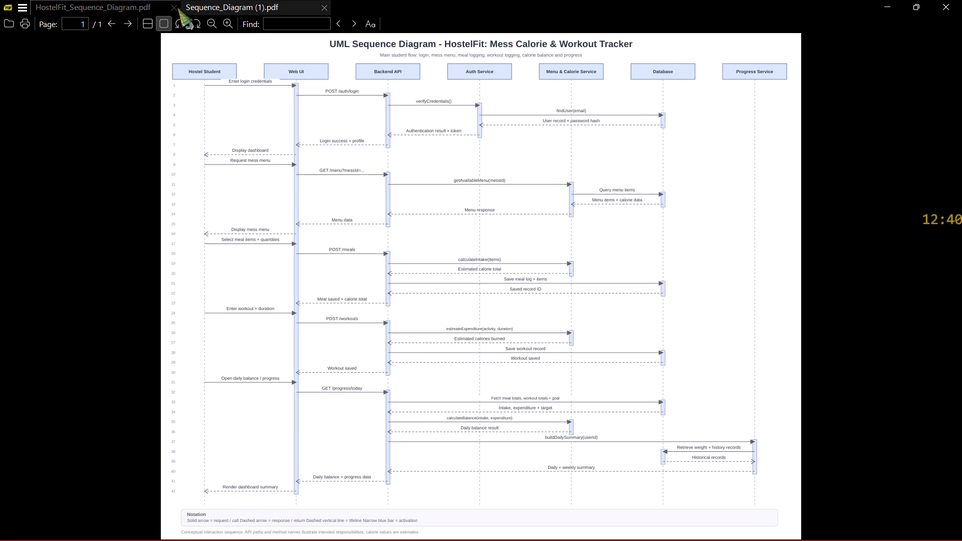
pyautogui.click(173, 9)
pyautogui.click(961, 0)
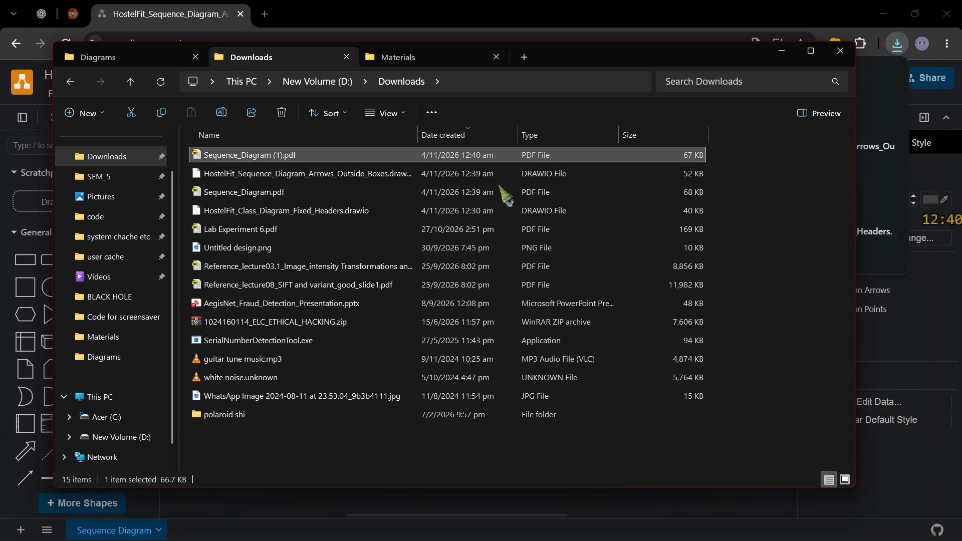
# Switch back to the sequence diagram in the browser and set the font size of all its elements to 17 px.
pyautogui.click(431, 0)
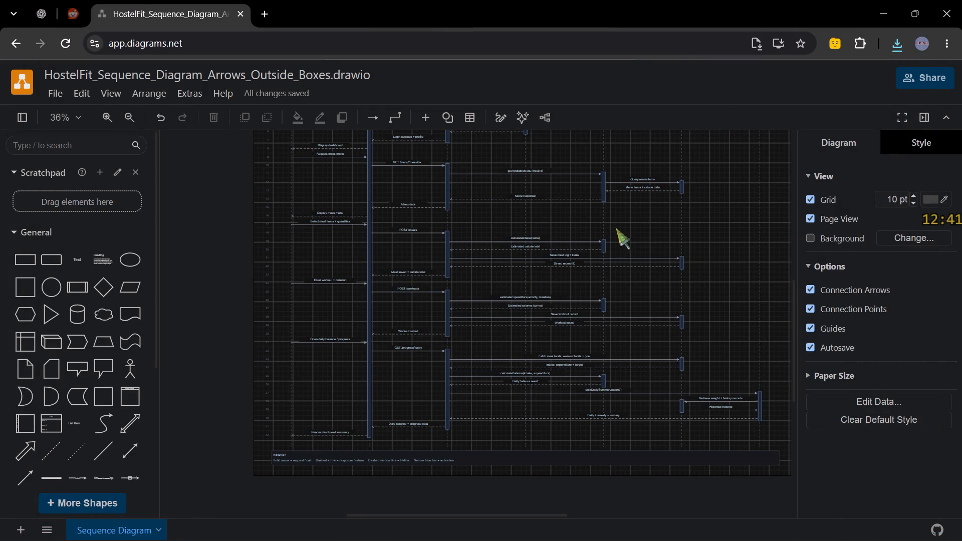
pyautogui.click(601, 219)
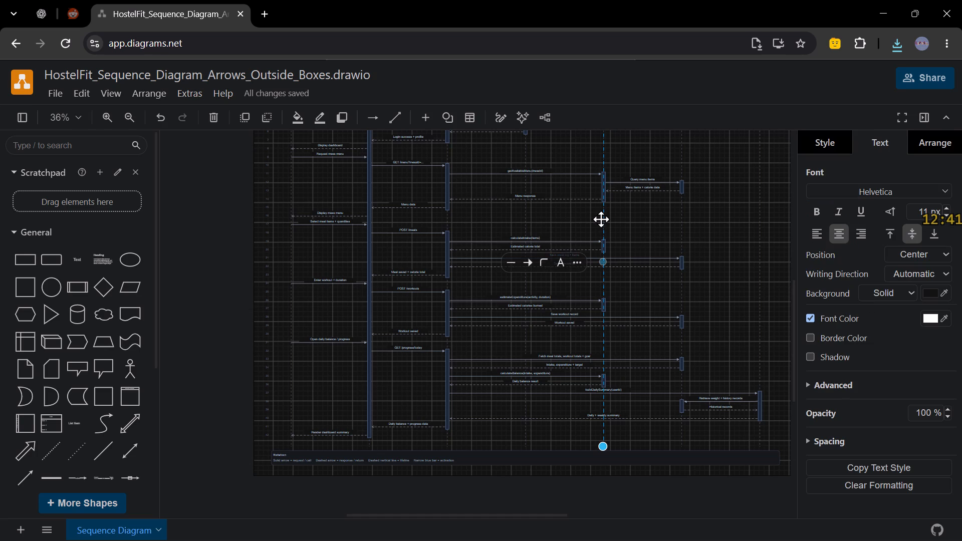
pyautogui.hscroll(-2, 659, 226)
pyautogui.scroll(1, 667, 228)
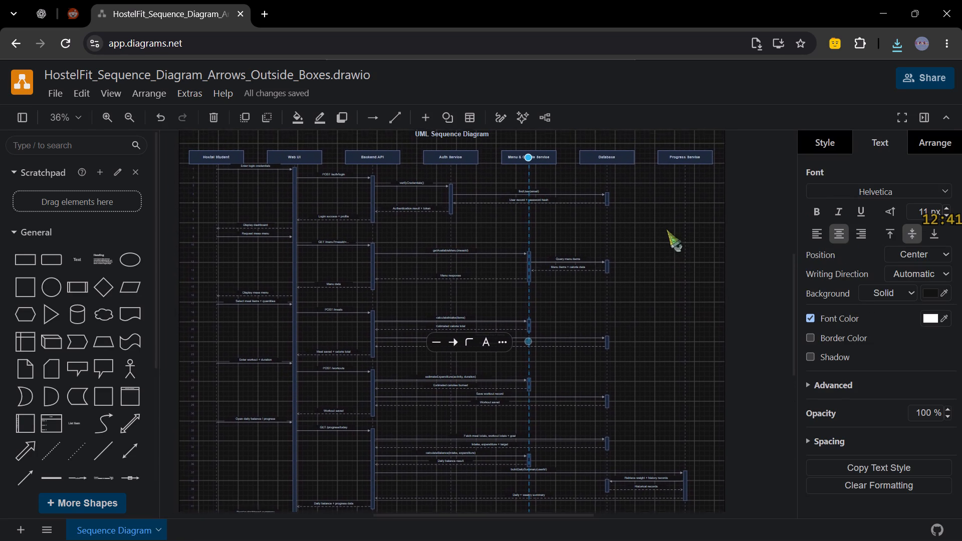
pyautogui.scroll(1, 666, 228)
pyautogui.click(649, 237)
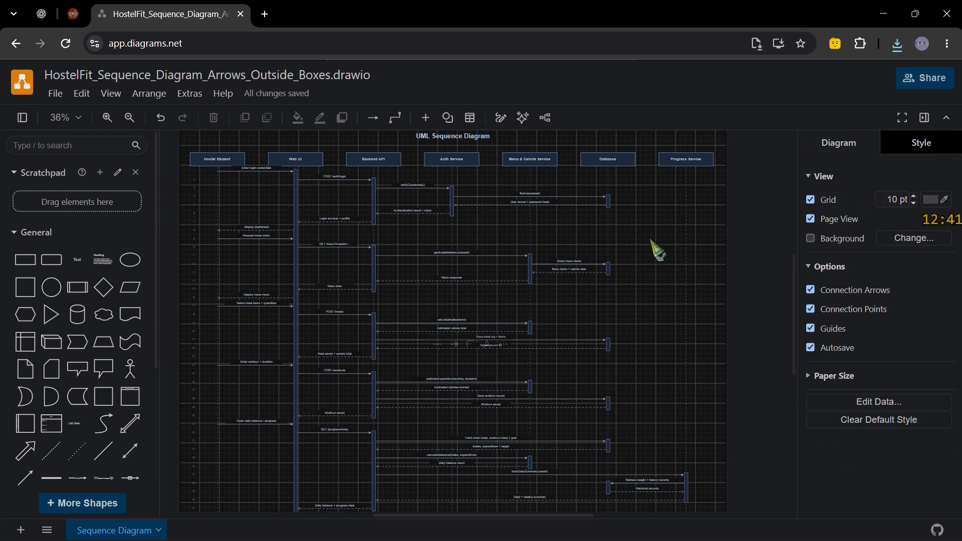
pyautogui.hotkey('ctrl', 'a')
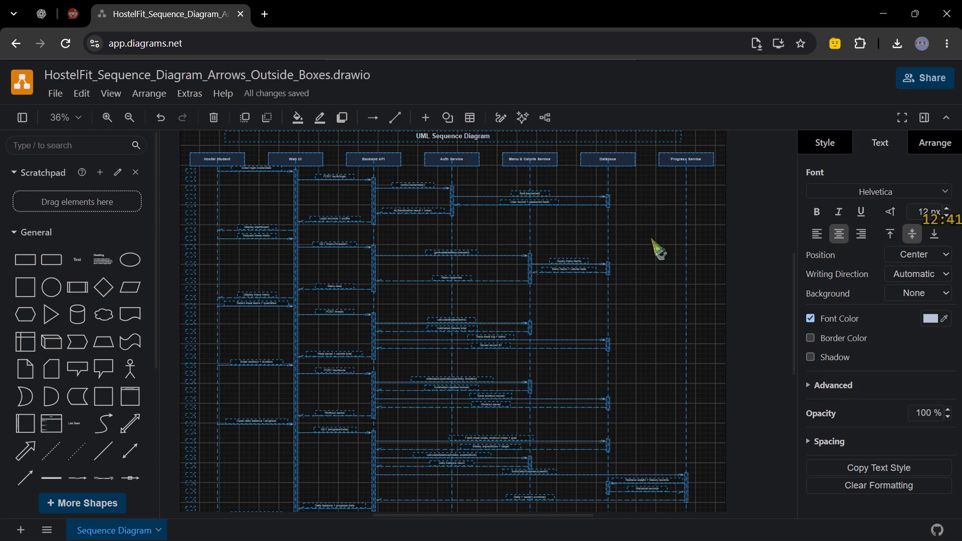
pyautogui.click(883, 137)
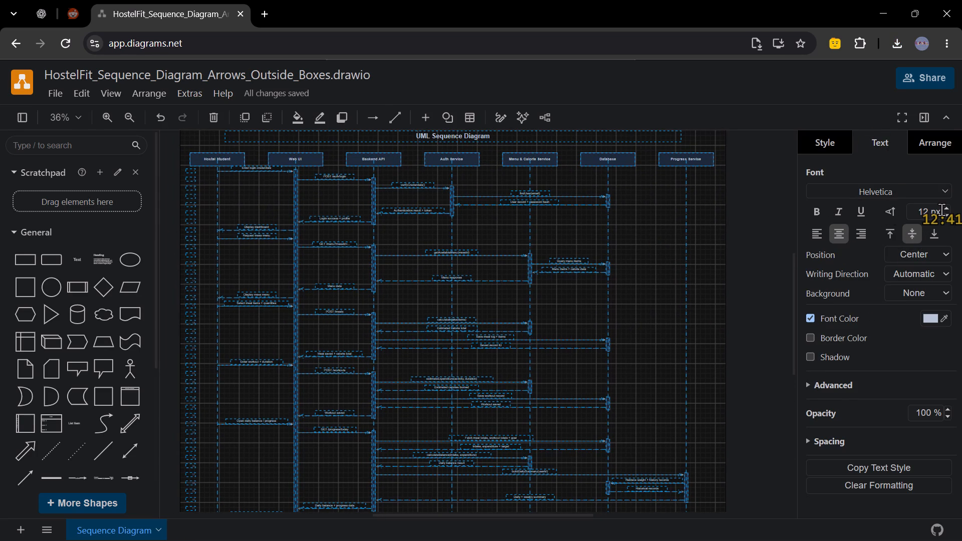
pyautogui.click(946, 204)
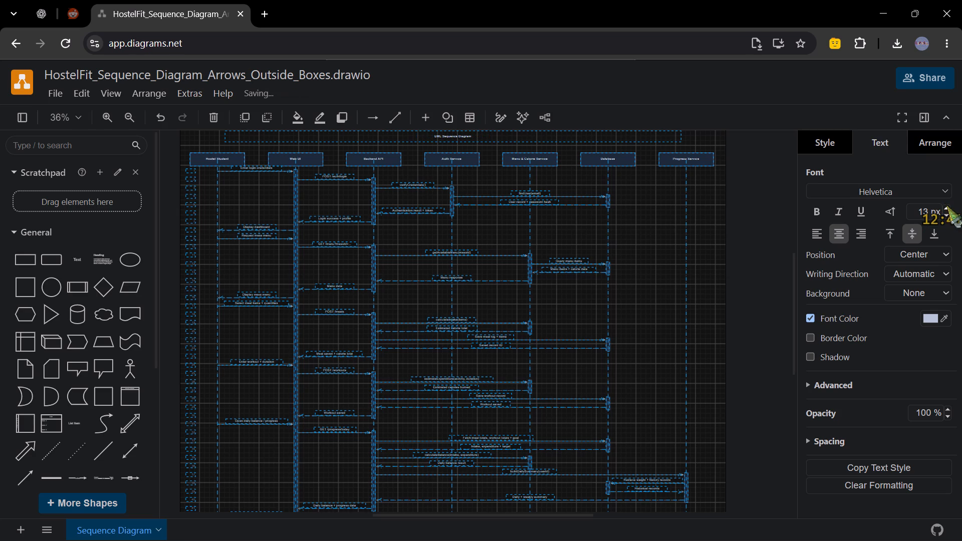
pyautogui.click(945, 204)
pyautogui.click(945, 204)
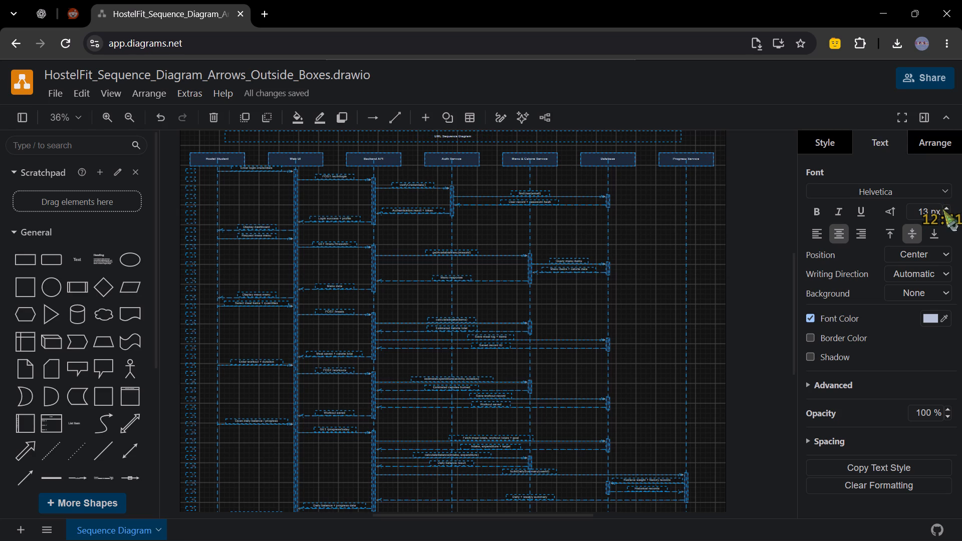
pyautogui.click(945, 207)
pyautogui.click(945, 207)
pyautogui.click(945, 207)
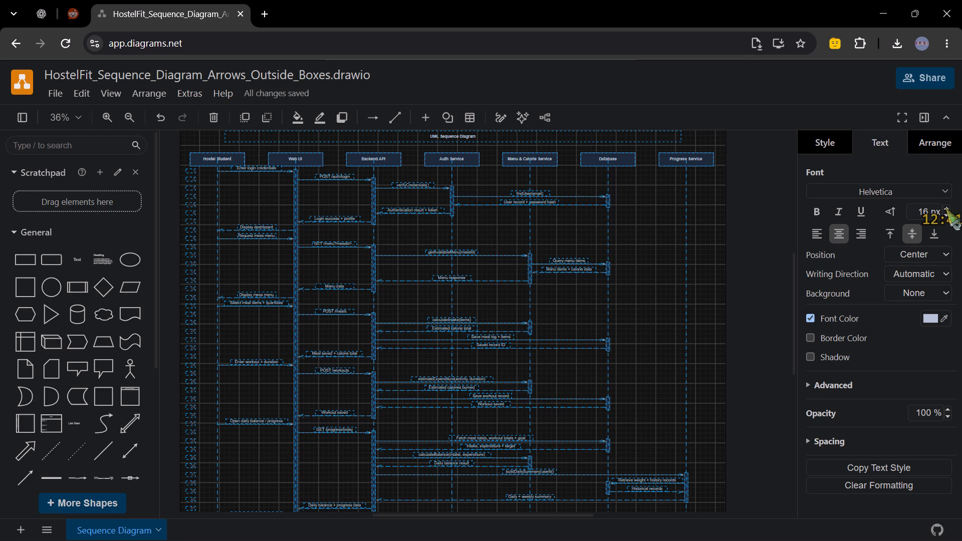
pyautogui.click(945, 207)
pyautogui.click(668, 282)
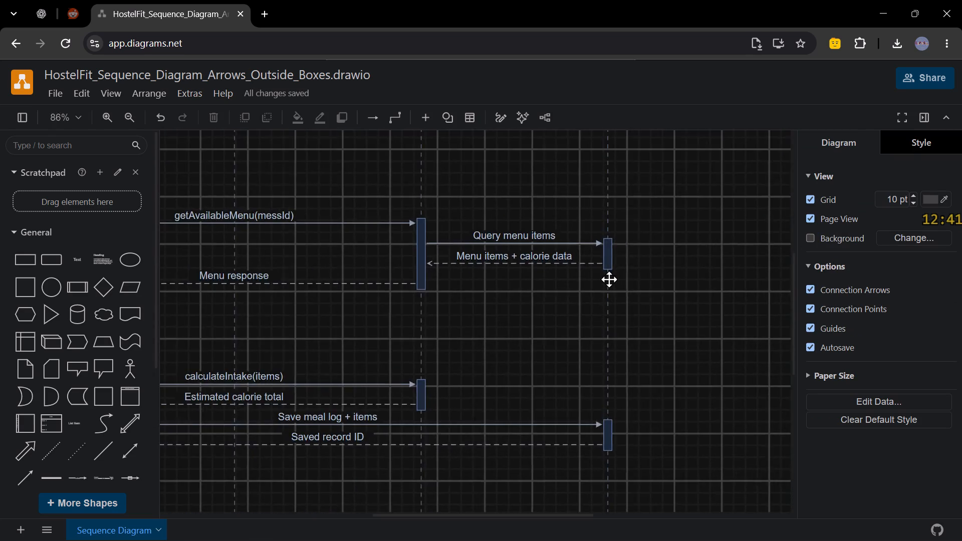
# Review the message labels across the diagram and nudge the Hostel Student and Web UI header boxes slightly upward.
pyautogui.hscroll(8, 598, 282)
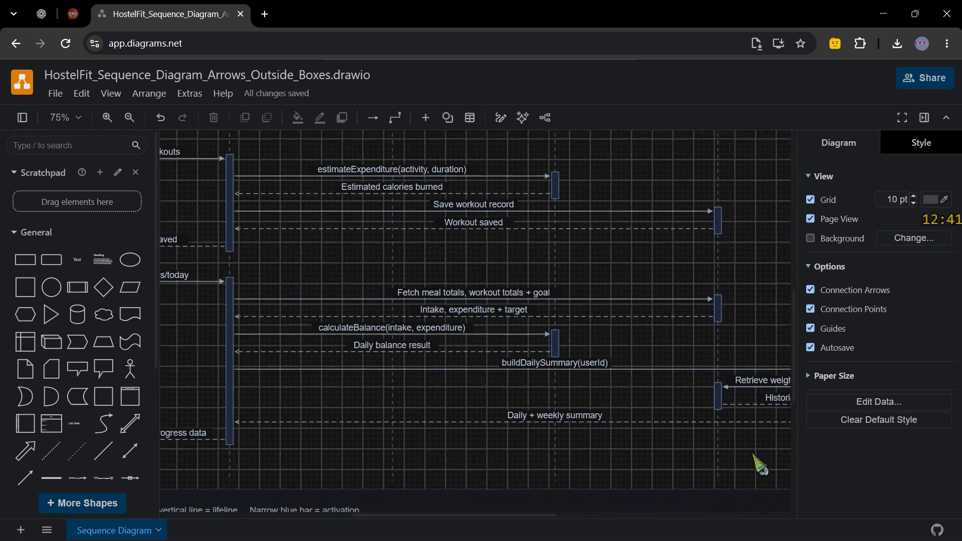
pyautogui.scroll(3, 429, 298)
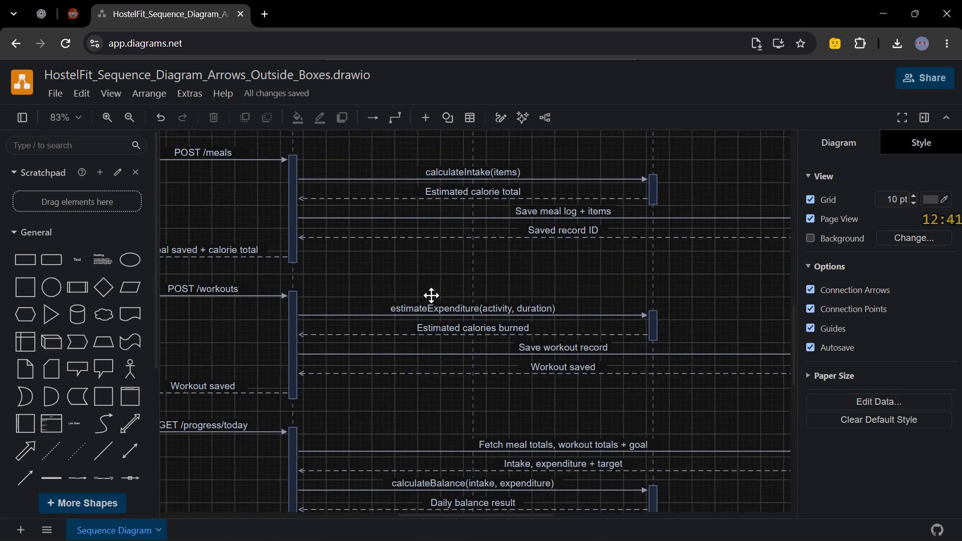
pyautogui.scroll(8, 431, 295)
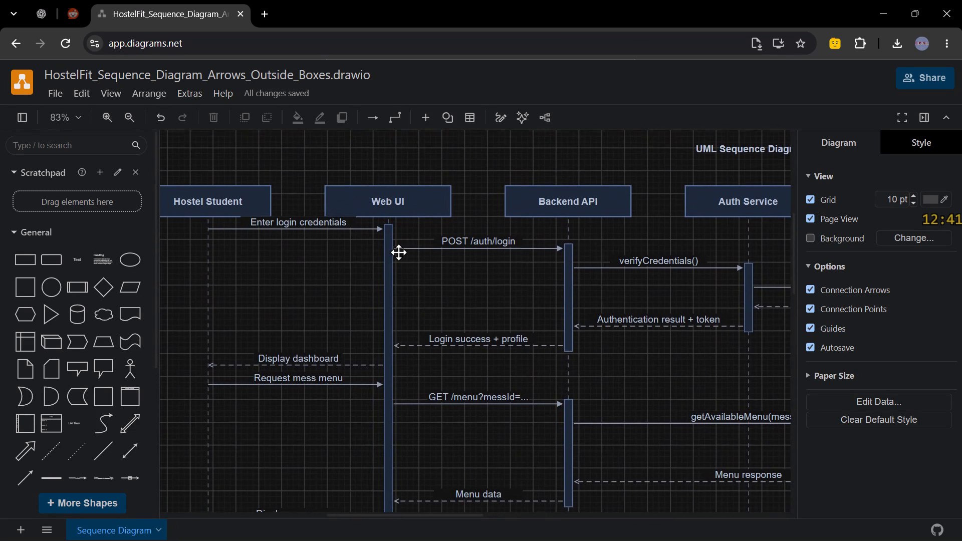
pyautogui.click(258, 201)
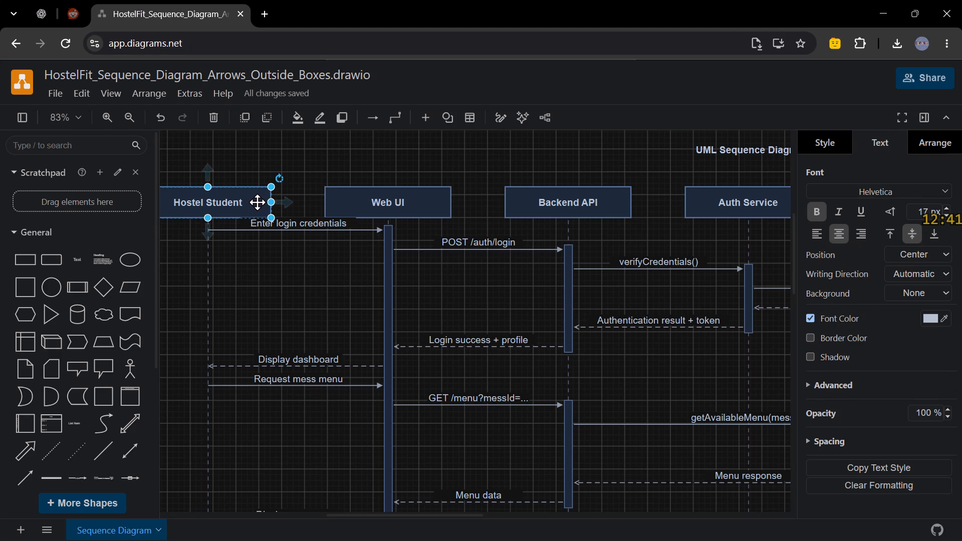
pyautogui.press('Up')
pyautogui.press('Up')
pyautogui.click(342, 199)
pyautogui.press('Up')
pyautogui.press('Up')
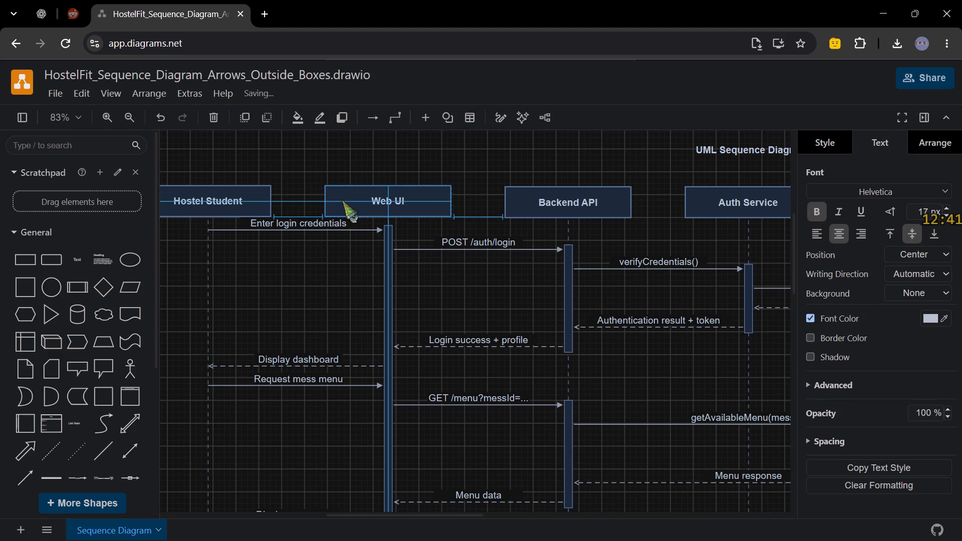
pyautogui.click(489, 199)
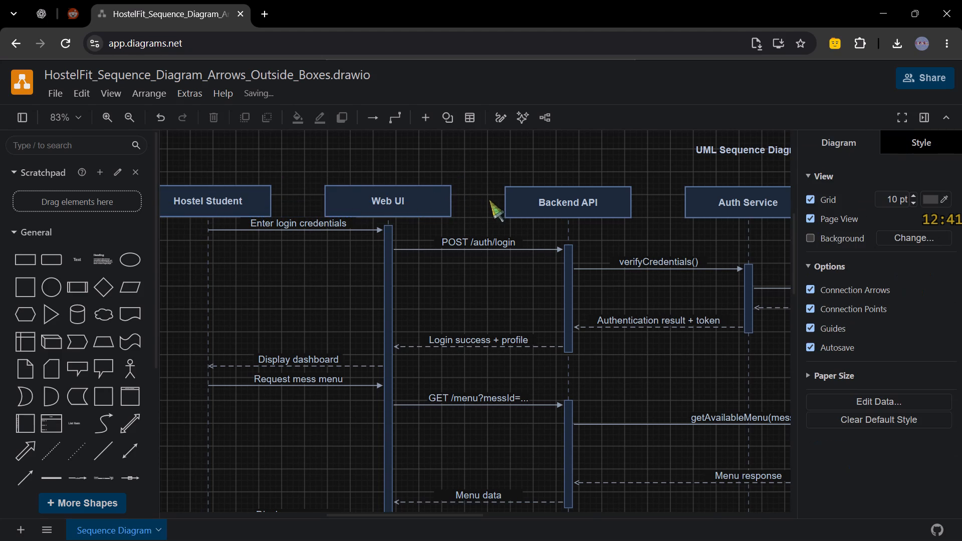
# Set the font size of the title text "UML Sequence Diagram" to 25 px.
pyautogui.hscroll(-1, 635, 298)
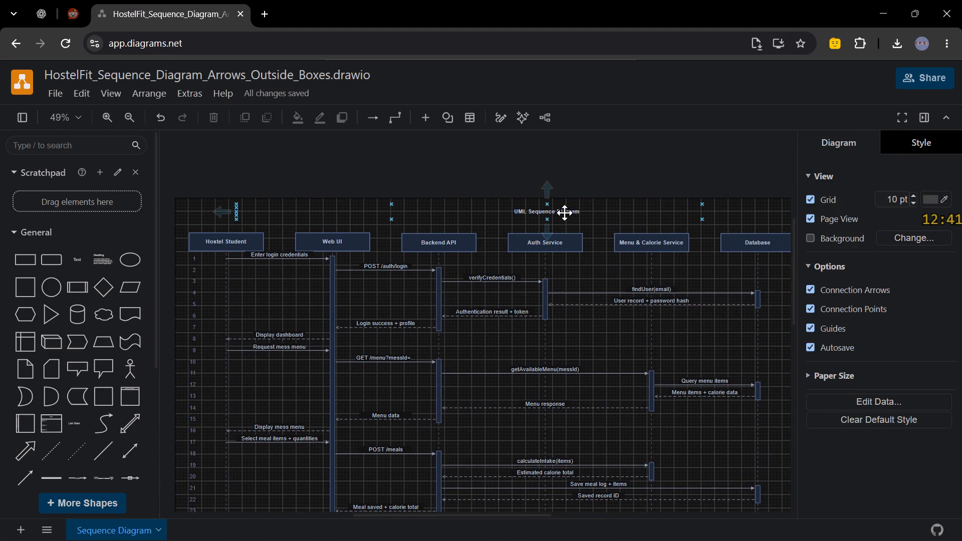
pyautogui.doubleClick(564, 212)
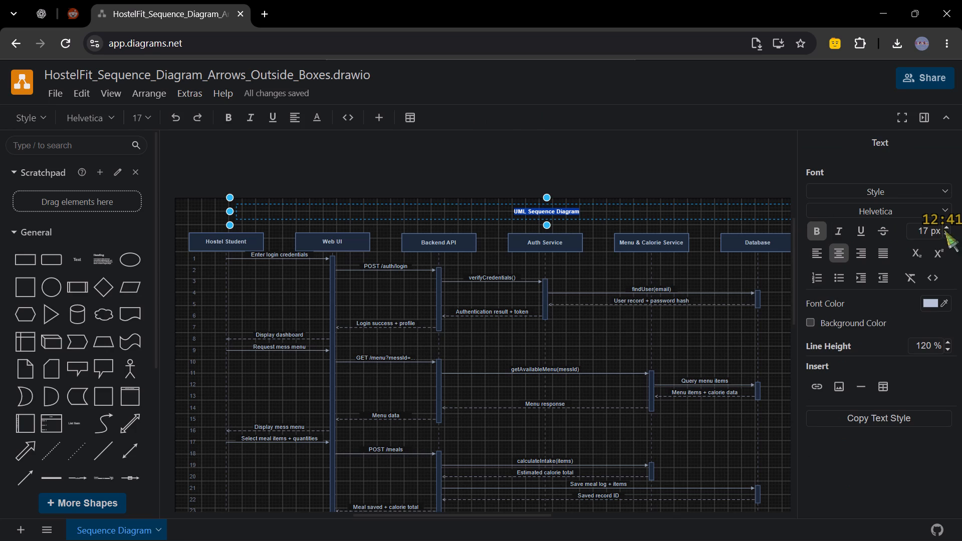
pyautogui.tripleClick(945, 225)
pyautogui.tripleClick(945, 224)
pyautogui.doubleClick(945, 224)
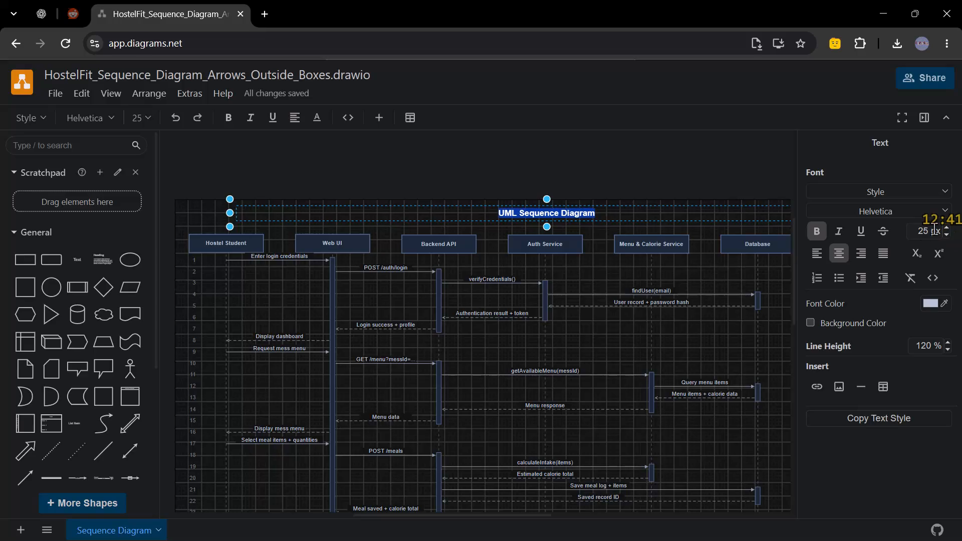
pyautogui.click(558, 274)
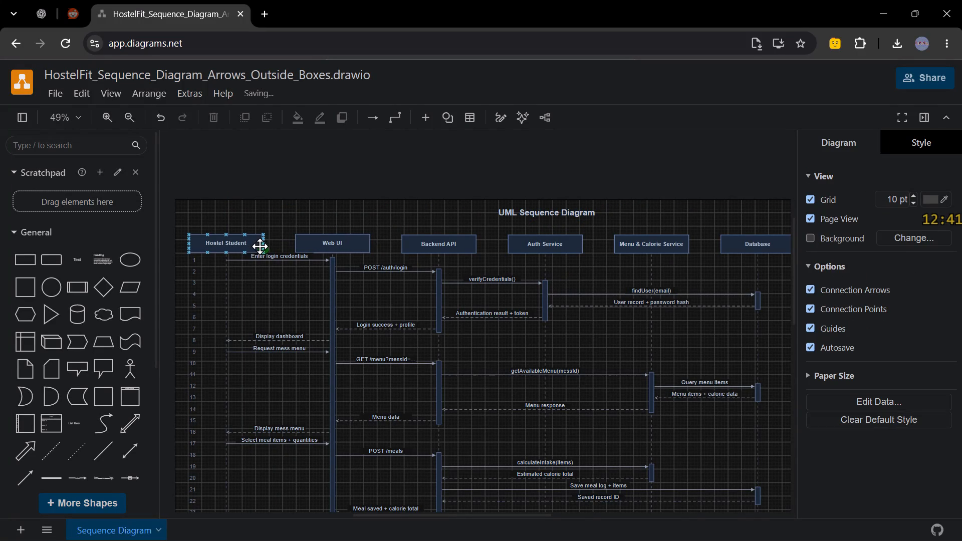
# Set the Hostel Student header's label text to 19 px.
pyautogui.doubleClick(235, 241)
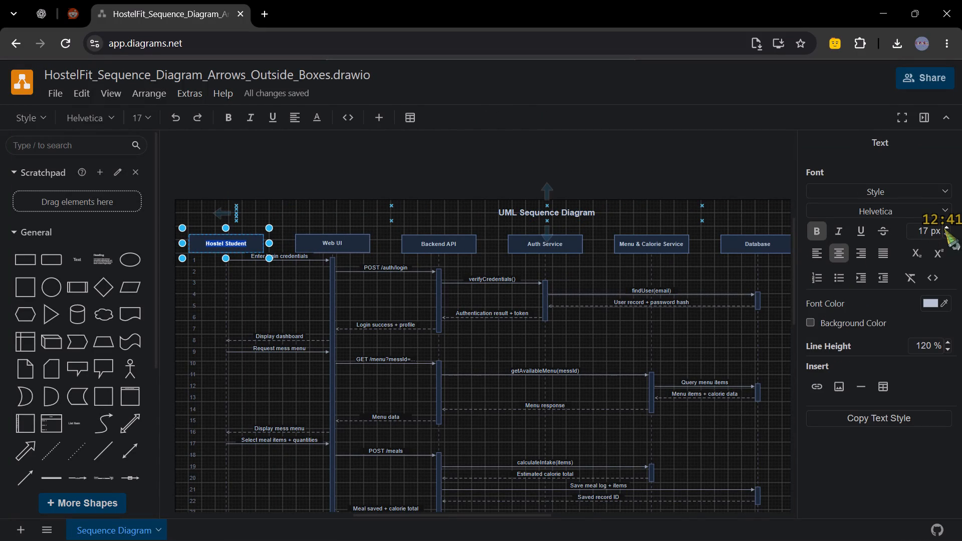
pyautogui.doubleClick(947, 227)
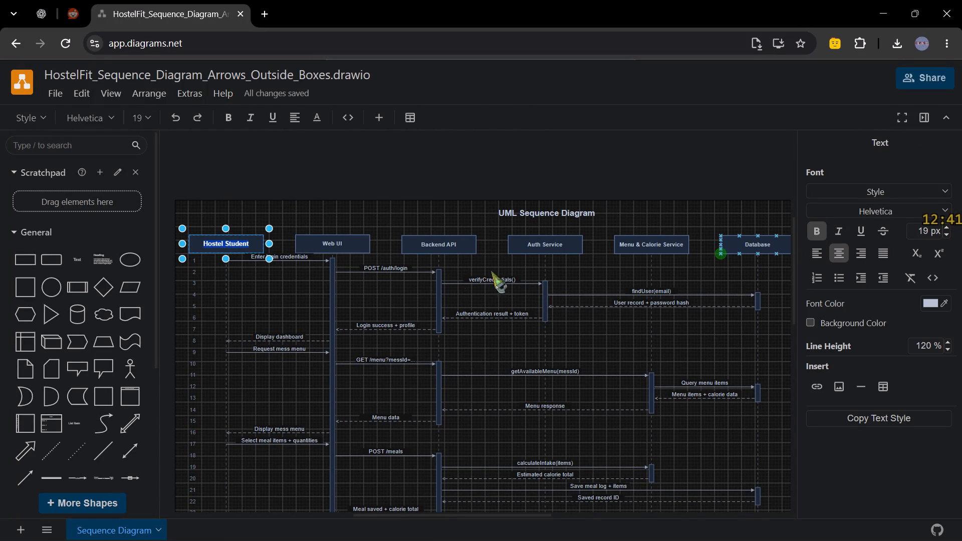
# Set the font size of all participant headers, from Hostel Student through Progress Service, to 19 px together and check the Web UI label.
pyautogui.keyDown('ctrl'); pyautogui.click(356, 240); pyautogui.keyUp('ctrl')
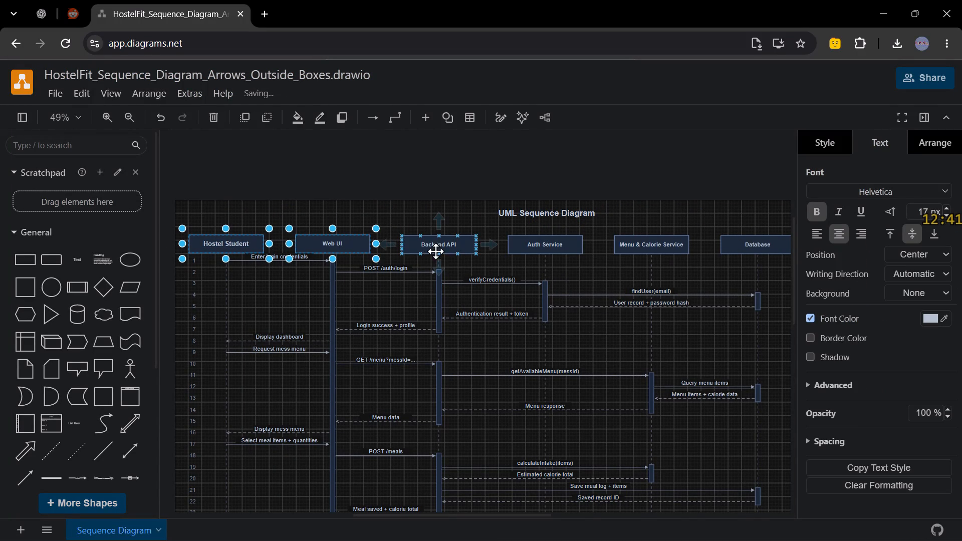
pyautogui.keyDown('ctrl'); pyautogui.click(450, 244); pyautogui.keyUp('ctrl')
pyautogui.keyDown('ctrl'); pyautogui.click(527, 244); pyautogui.keyUp('ctrl')
pyautogui.keyDown('ctrl'); pyautogui.click(641, 244); pyautogui.keyUp('ctrl')
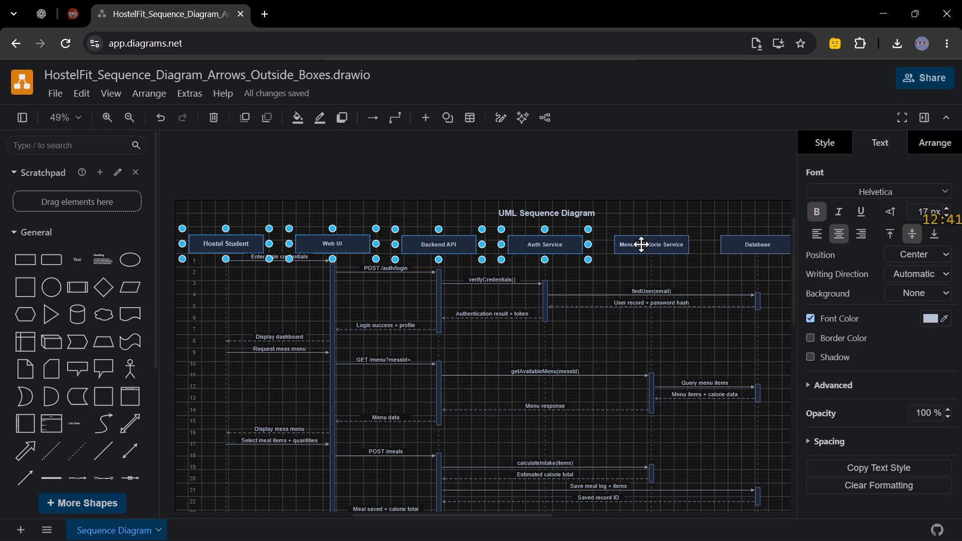
pyautogui.keyDown('ctrl'); pyautogui.click(738, 243); pyautogui.keyUp('ctrl')
pyautogui.hscroll(-2, 814, 279)
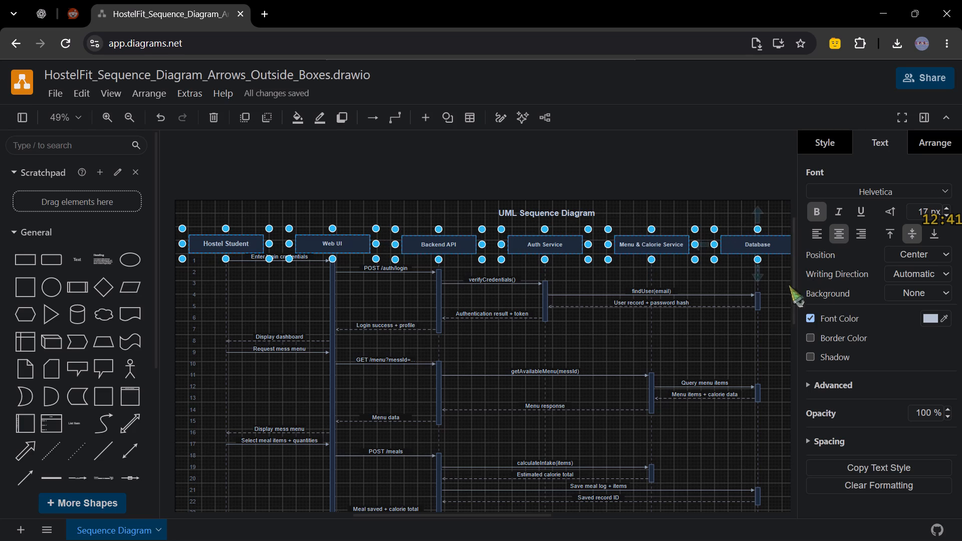
pyautogui.hscroll(-4, 767, 285)
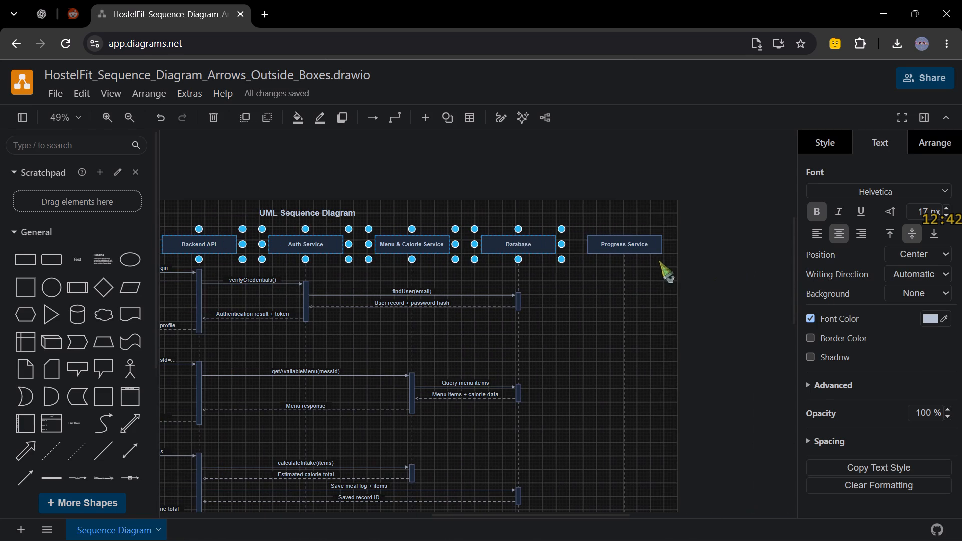
pyautogui.hscroll(-1, 658, 259)
pyautogui.keyDown('ctrl'); pyautogui.click(651, 245); pyautogui.keyUp('ctrl')
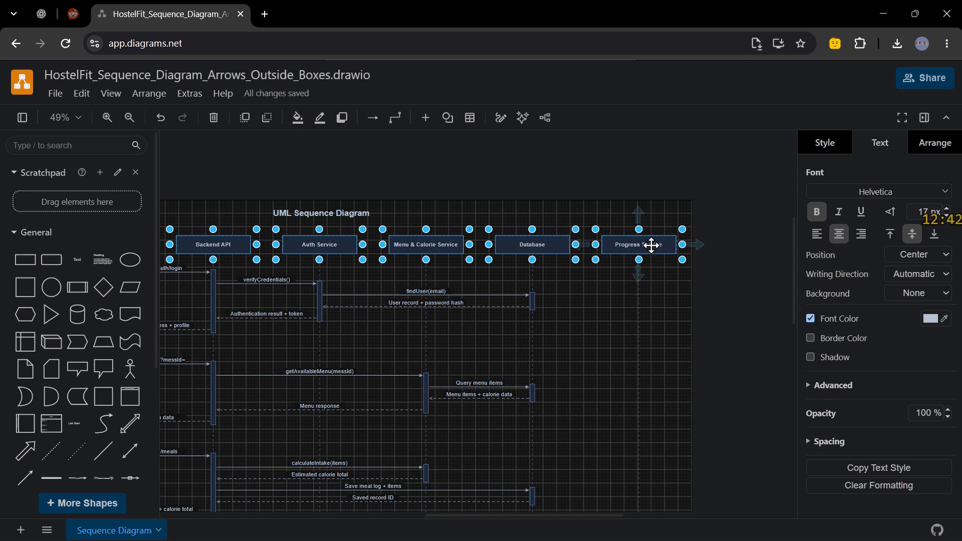
pyautogui.scroll(-2, 637, 318)
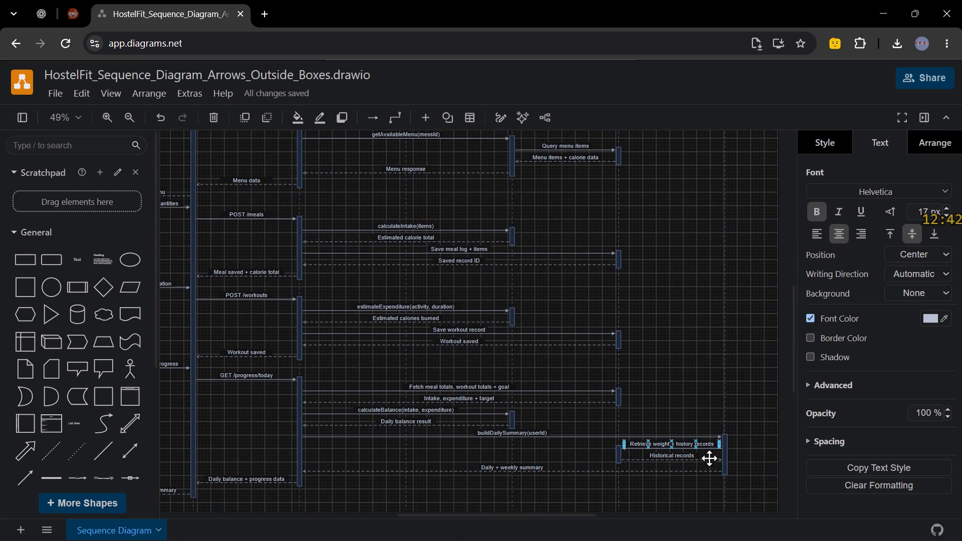
pyautogui.scroll(-1, 709, 458)
pyautogui.hscroll(1, 501, 265)
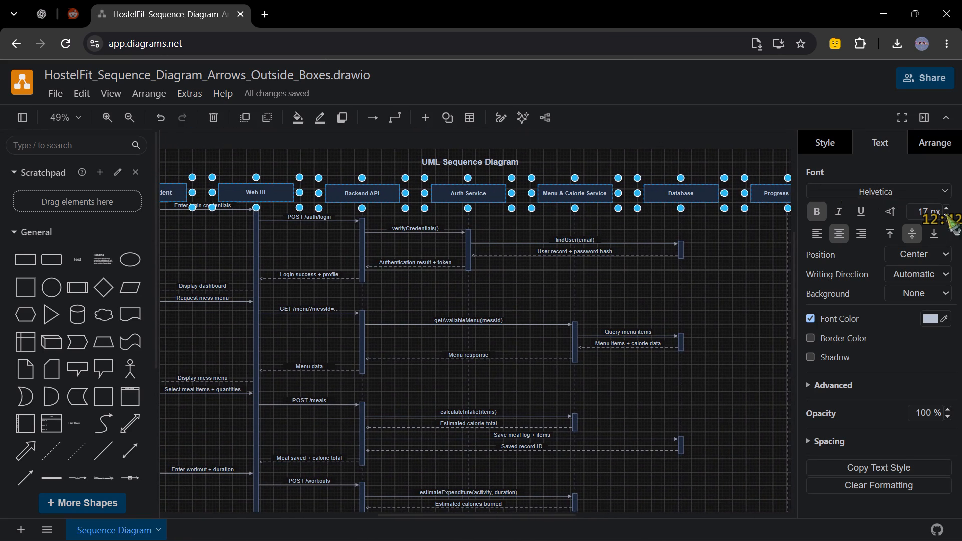
pyautogui.hscroll(-1, 946, 205)
pyautogui.hscroll(1, 947, 207)
pyautogui.hscroll(1, 560, 261)
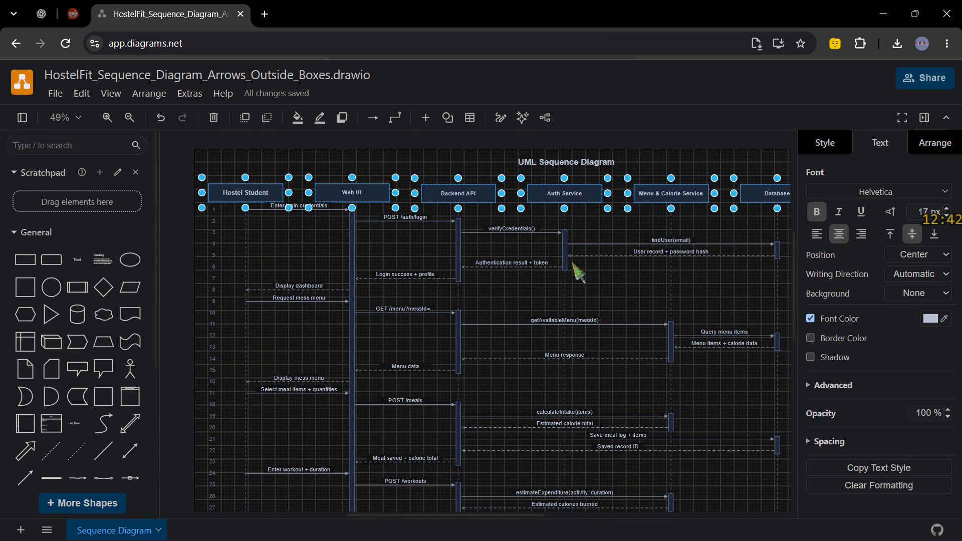
pyautogui.hscroll(1, 571, 260)
pyautogui.click(947, 206)
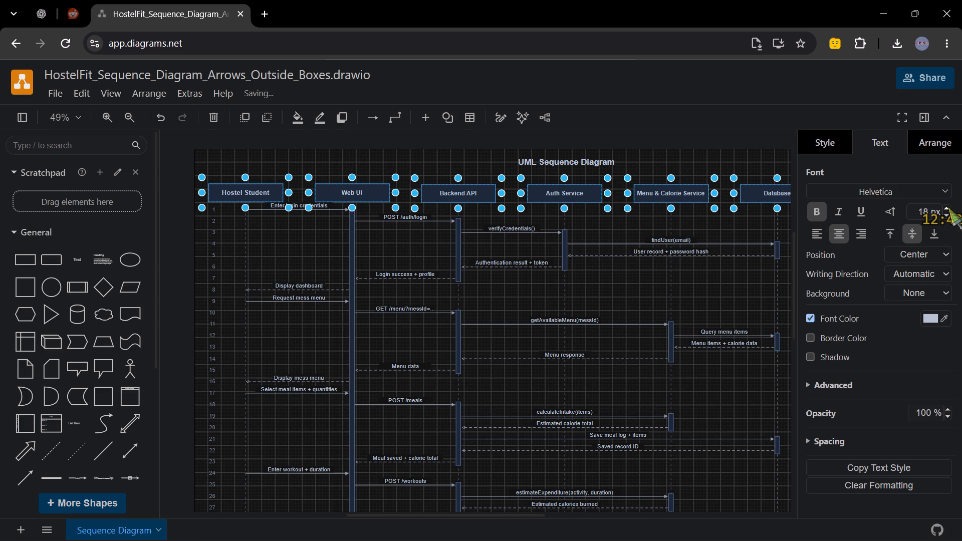
pyautogui.click(947, 207)
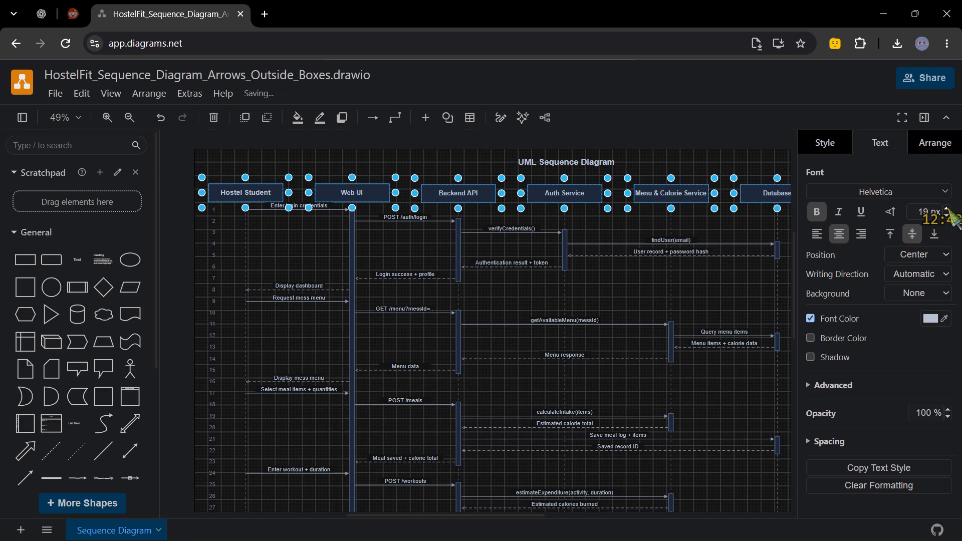
pyautogui.click(398, 237)
pyautogui.doubleClick(359, 193)
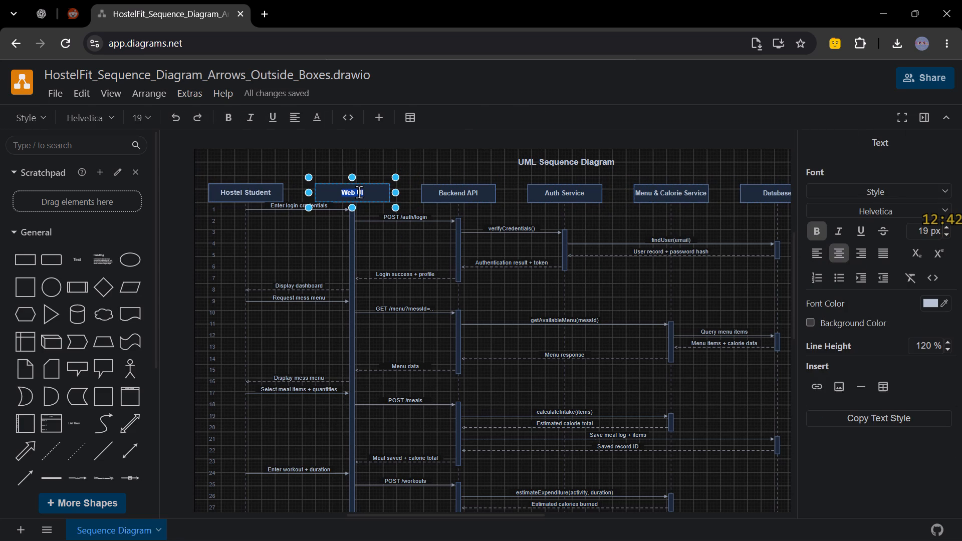
pyautogui.click(441, 161)
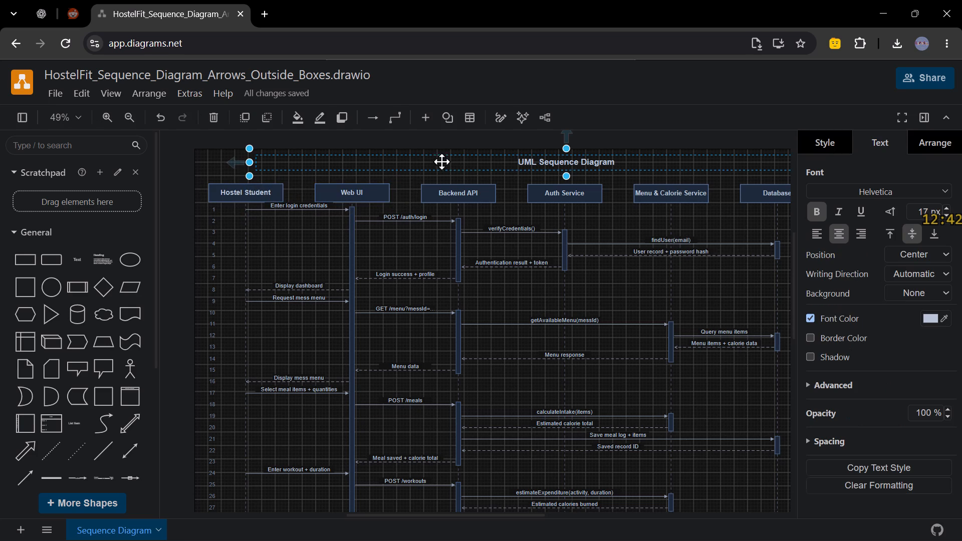
# Save the diagram to Downloads over the existing HostelFit_Sequence_Diagram_Arrows_Outside_Boxes.drawio file.
pyautogui.doubleClick(530, 160)
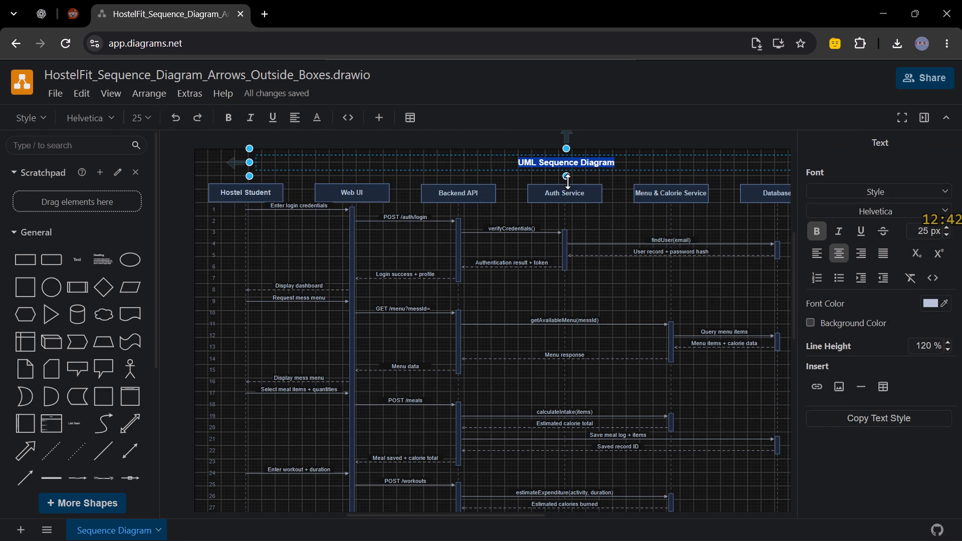
pyautogui.click(725, 220)
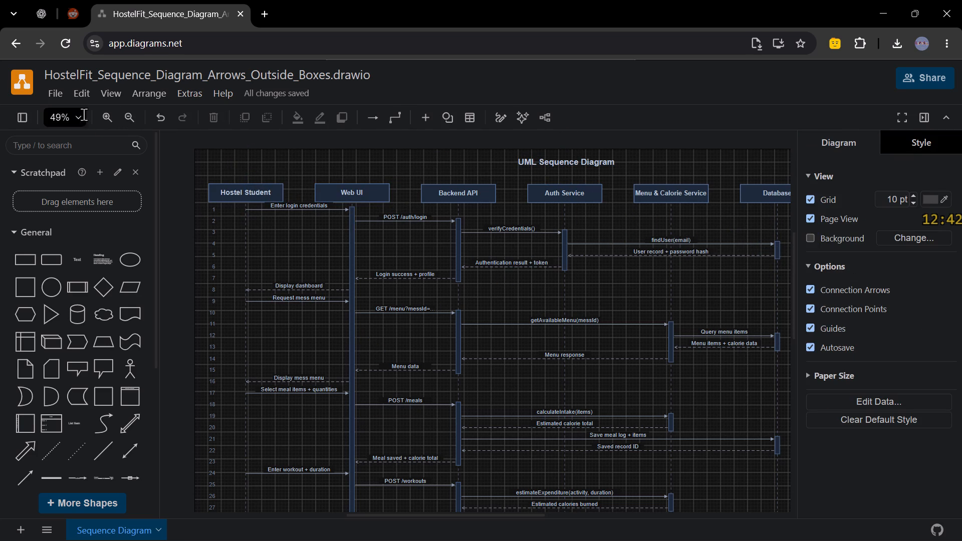
pyautogui.click(54, 96)
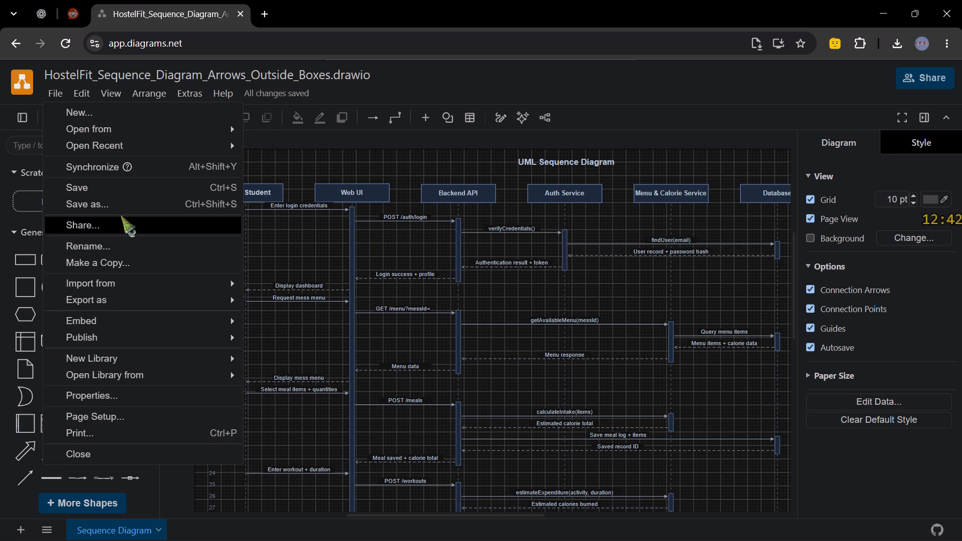
pyautogui.click(119, 206)
pyautogui.click(293, 101)
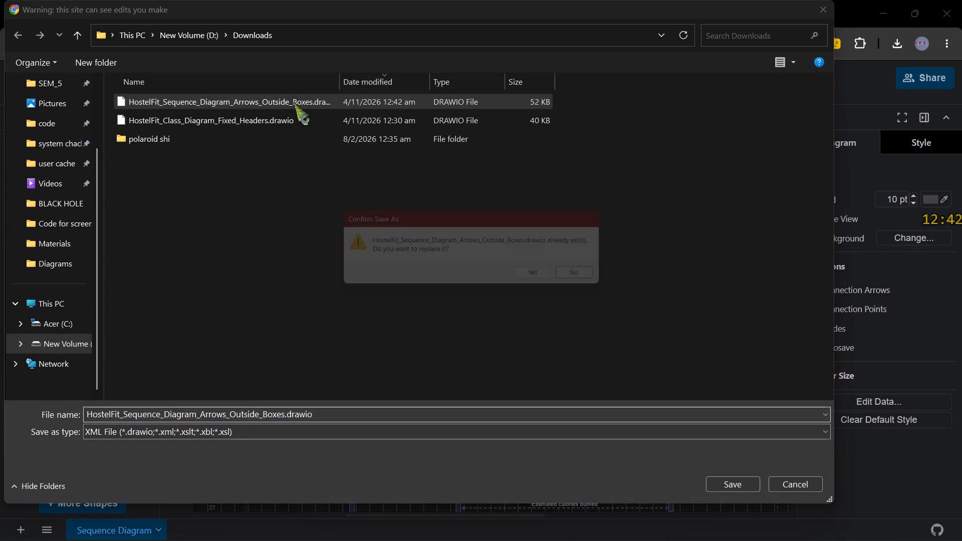
pyautogui.click(552, 277)
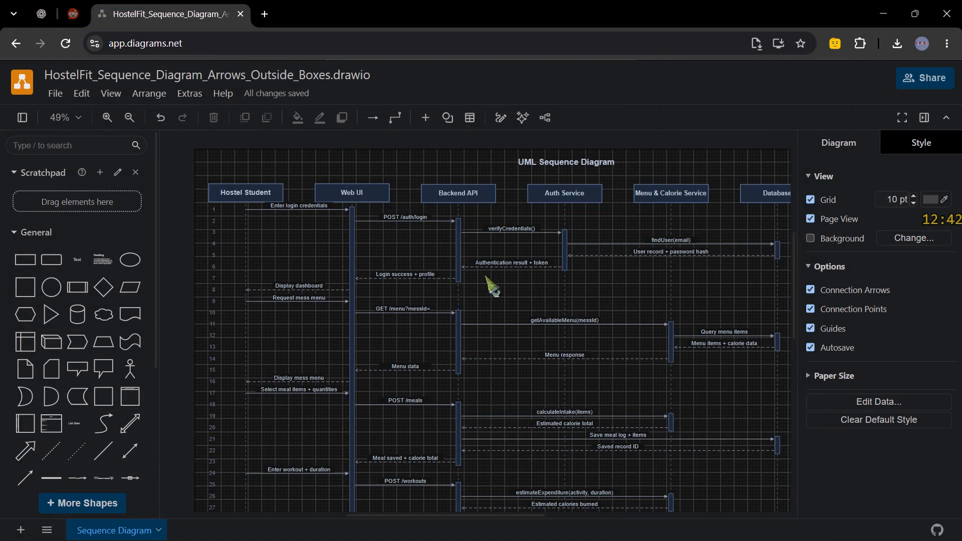
# Export the whole diagram as a PDF to the device under the name Sequence_Diagram.pdf.
pyautogui.click(48, 91)
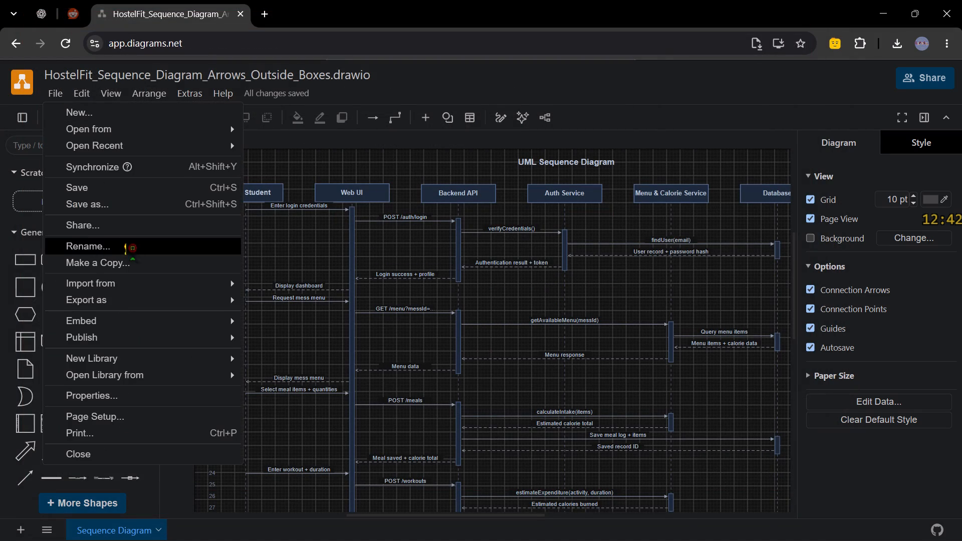
pyautogui.click(294, 389)
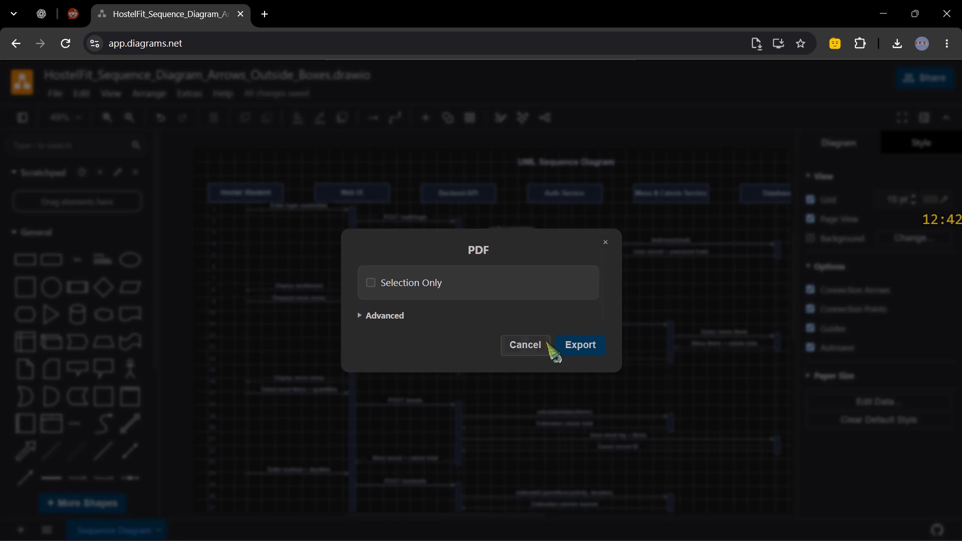
pyautogui.click(571, 337)
pyautogui.click(456, 269)
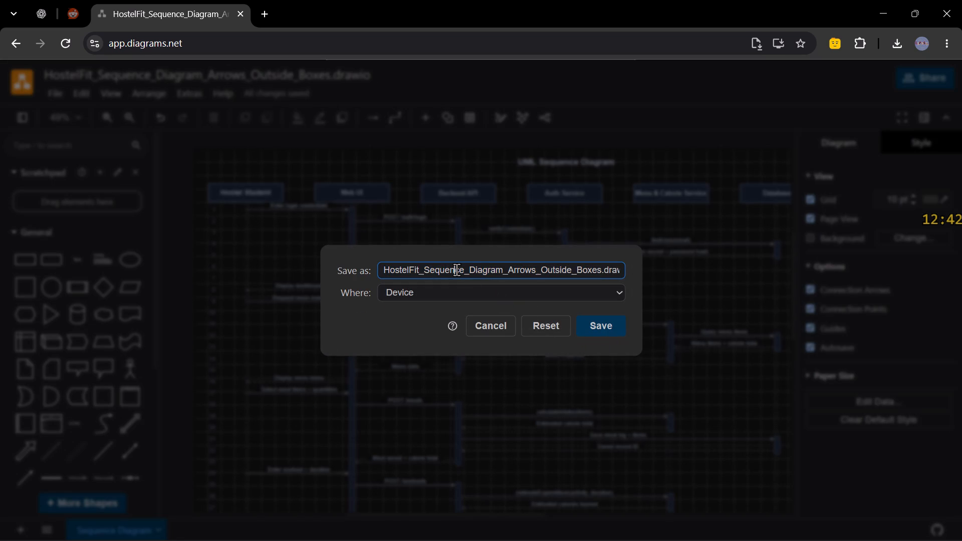
pyautogui.click(426, 274)
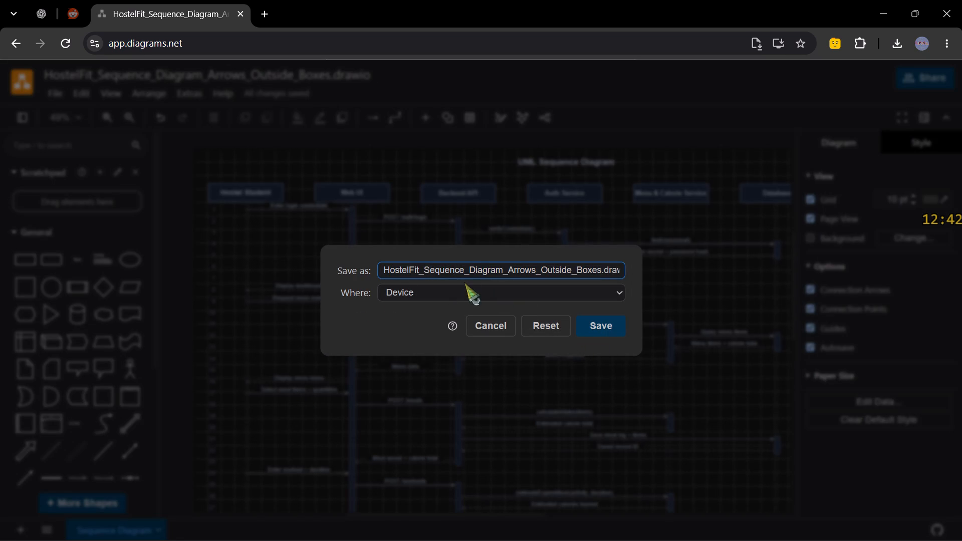
pyautogui.hotkey('ctrl', 'BackSpace')
pyautogui.click(462, 271)
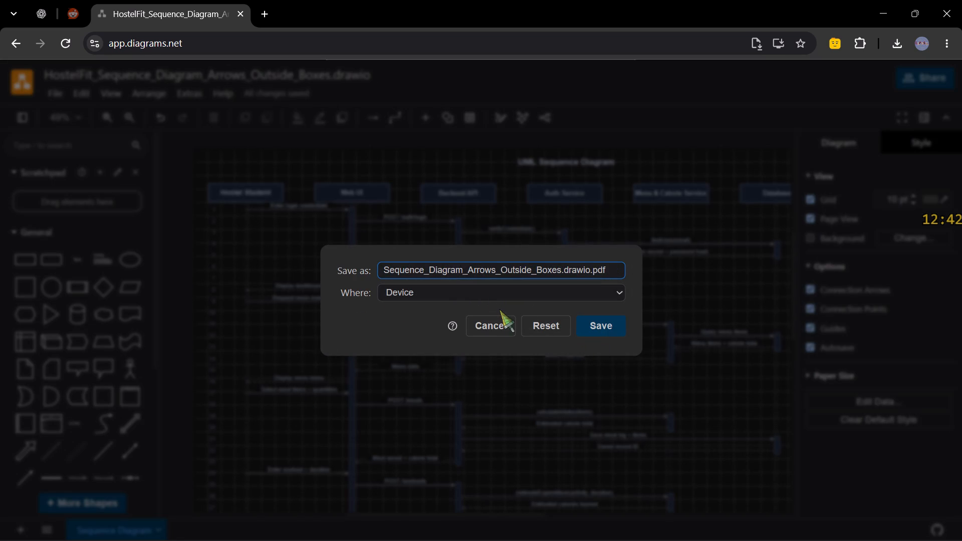
pyautogui.hotkey('ctrl', 'Delete')
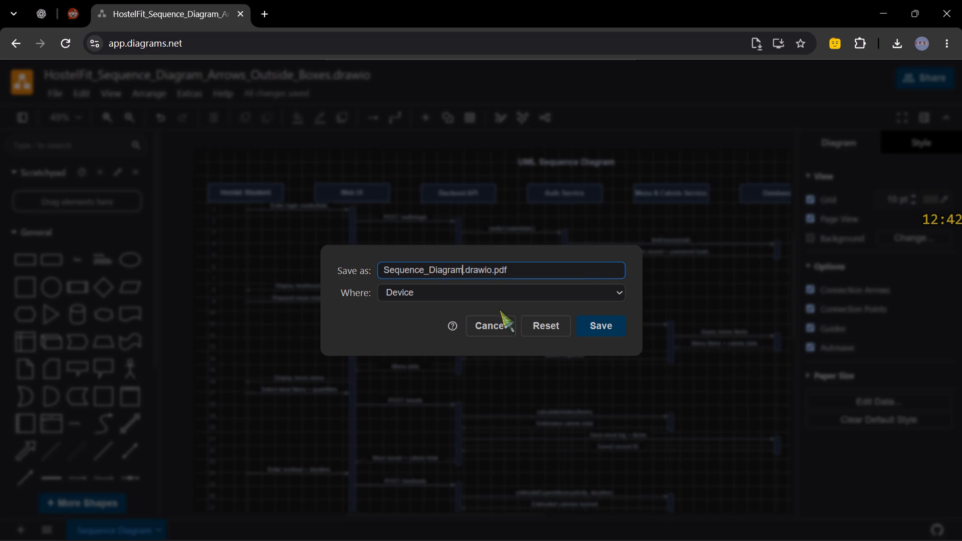
pyautogui.hotkey('ctrl', 'Delete')
pyautogui.hotkey('ctrl', 'Delete')
pyautogui.click(621, 323)
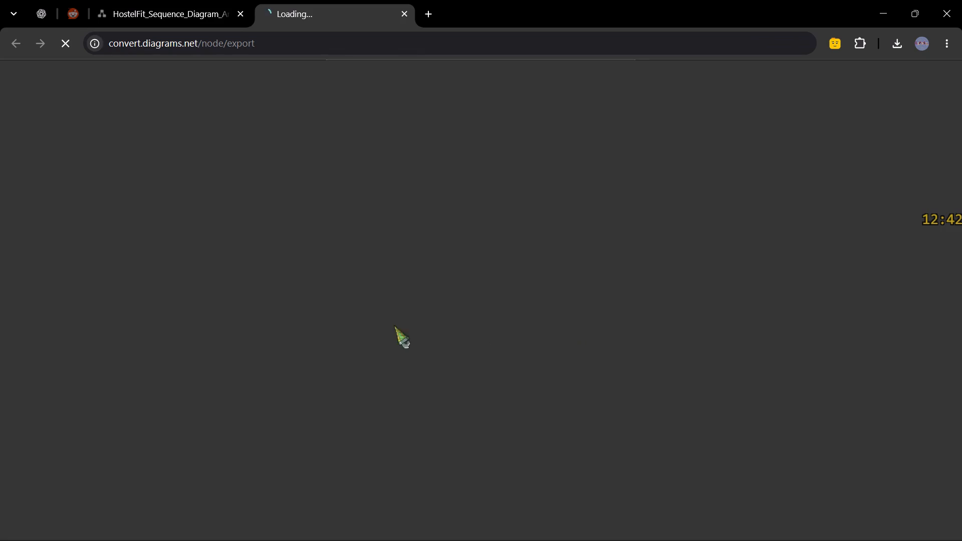
# Permanently delete the old Sequence_Diagram.pdf from the Downloads folder.
pyautogui.click(217, 522)
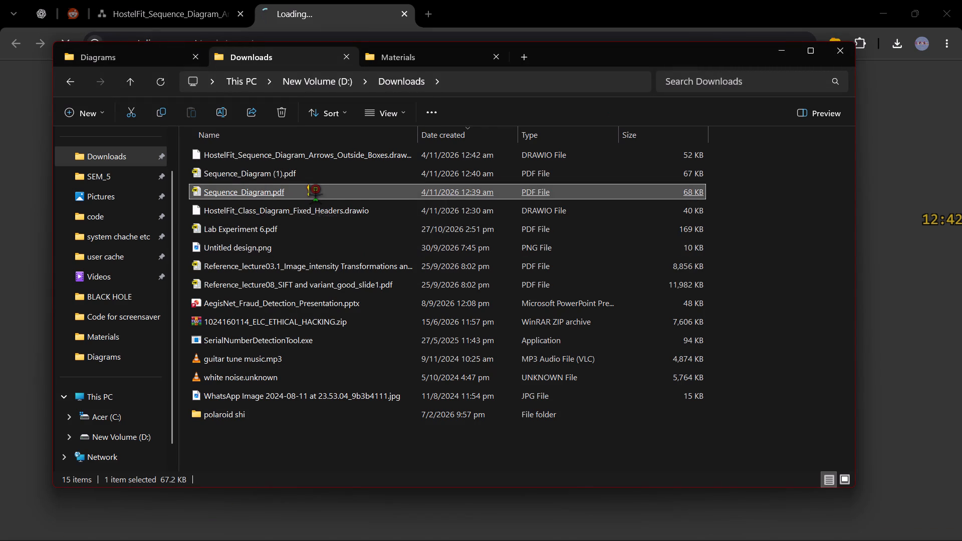
pyautogui.hotkey('shift', 'Delete')
pyautogui.press('Return')
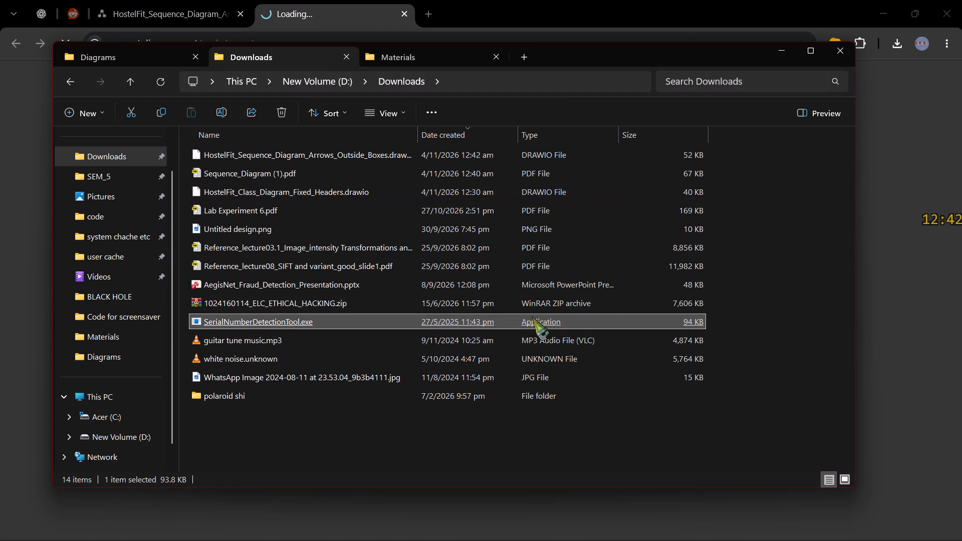
# Compare Sequence_Diagram (1).pdf from Downloads with HostelFit_Sequence_Diagram.pdf from the Materials folder, examining layout and text size.
pyautogui.click(425, 168)
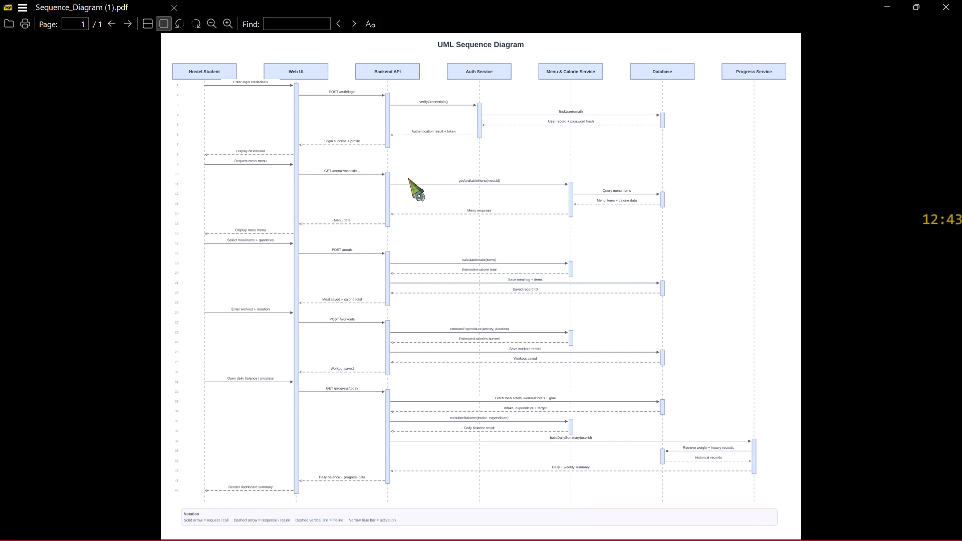
pyautogui.click(884, 0)
pyautogui.click(422, 53)
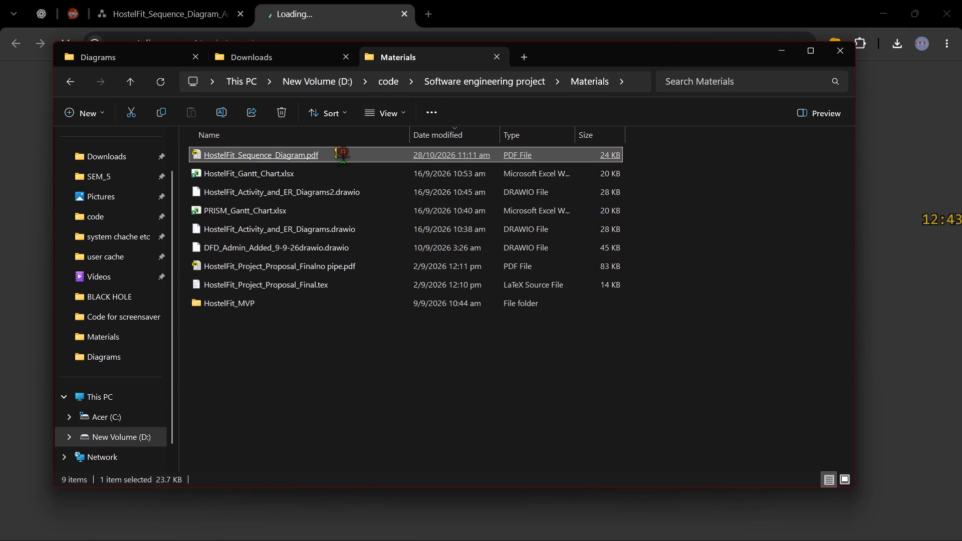
pyautogui.click(341, 150)
pyautogui.click(258, 0)
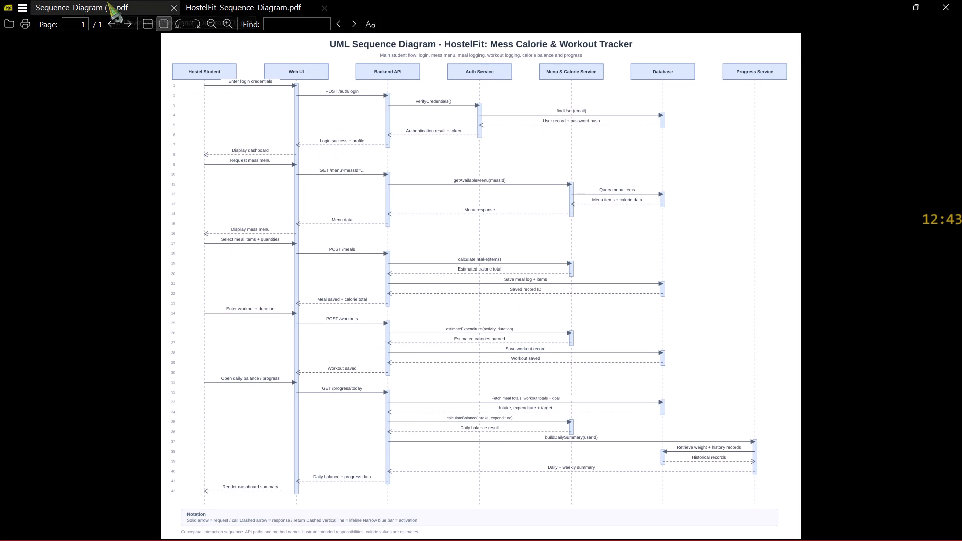
pyautogui.click(106, 0)
pyautogui.click(233, 0)
pyautogui.click(94, 0)
pyautogui.click(202, 0)
pyautogui.click(87, 0)
pyautogui.click(228, 0)
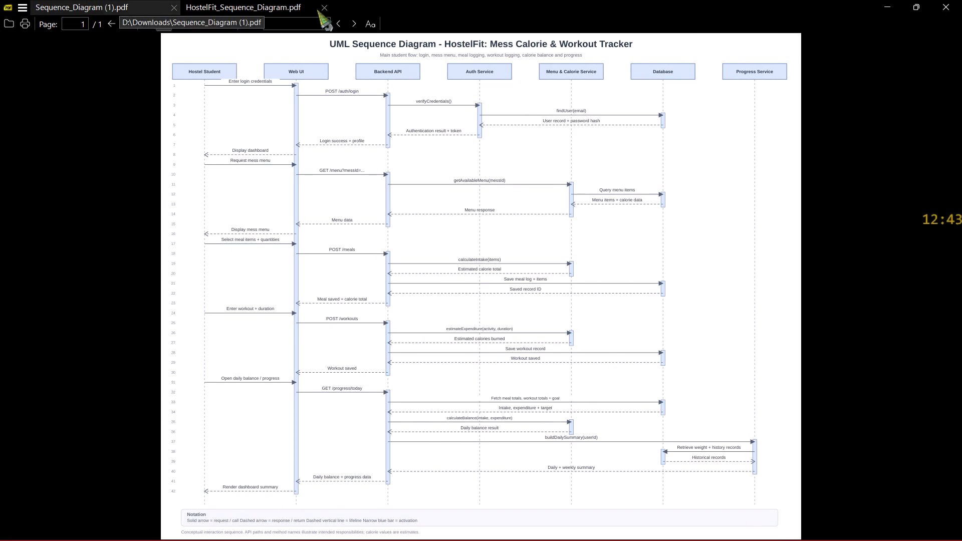
pyautogui.click(892, 0)
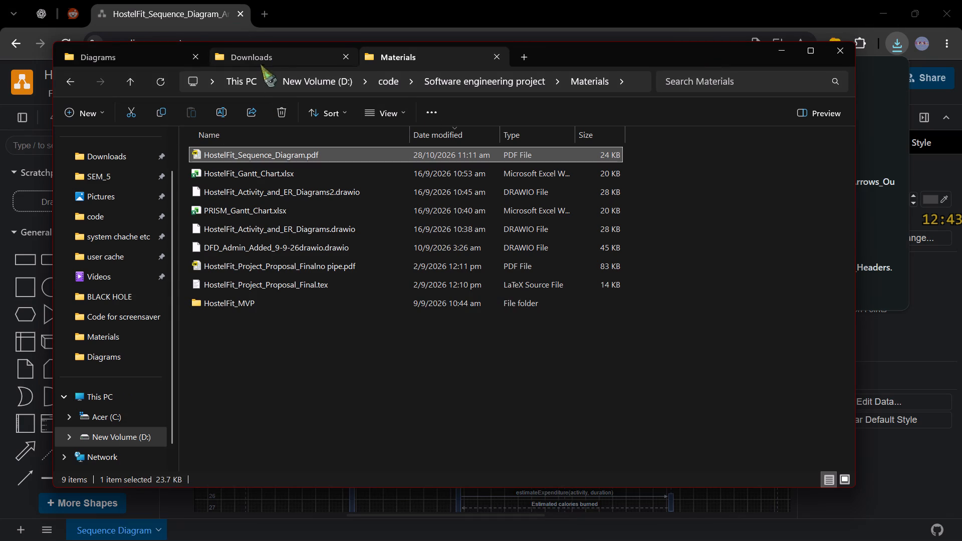
# Compare the newly exported Sequence_Diagram.pdf in Downloads with HostelFit_Sequence_Diagram.pdf for text size and layout, and close the open PDFs.
pyautogui.click(277, 48)
pyautogui.click(287, 60)
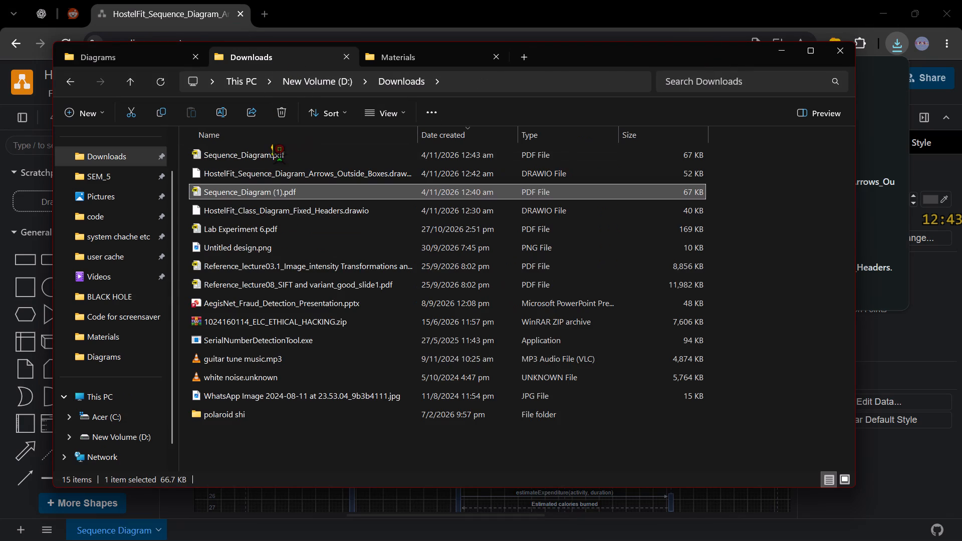
pyautogui.click(279, 148)
pyautogui.click(239, 0)
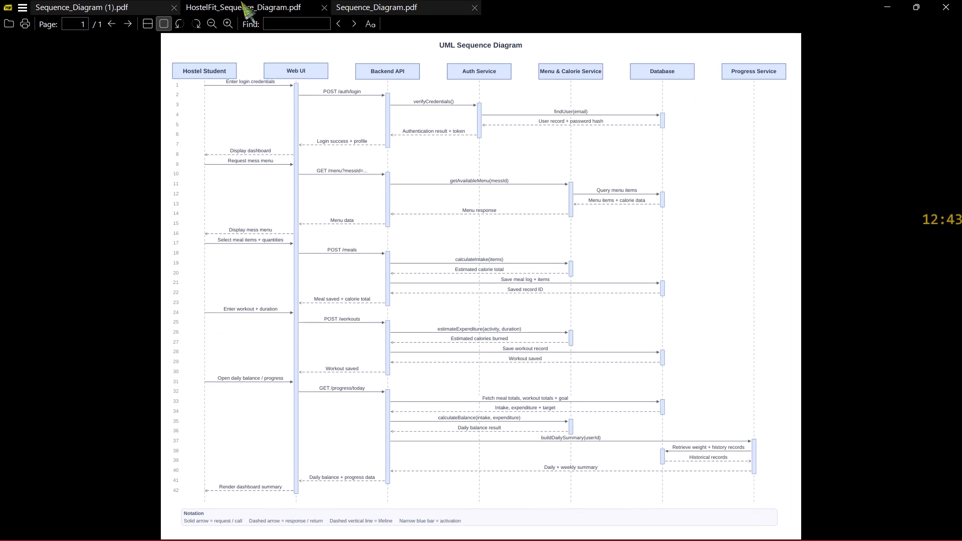
pyautogui.click(91, 0)
pyautogui.click(200, 0)
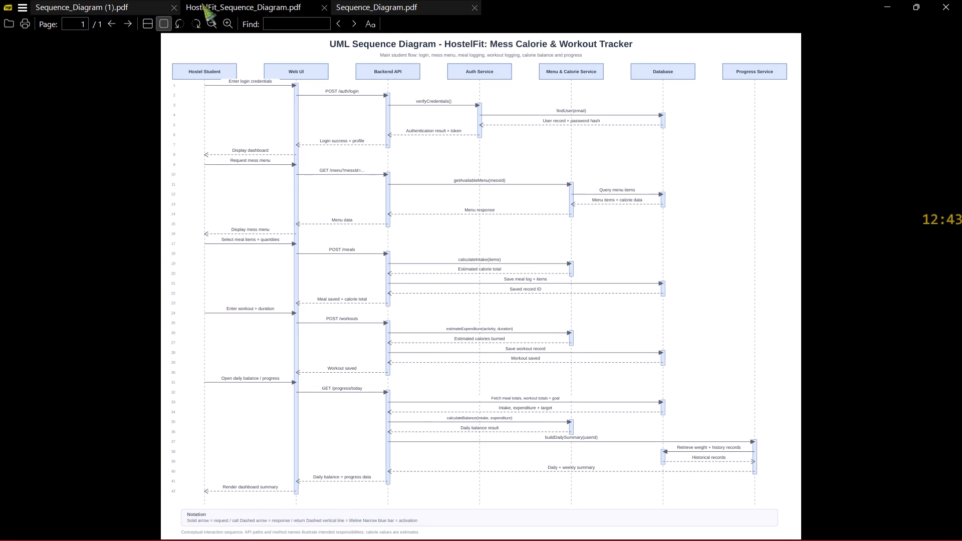
pyautogui.click(373, 0)
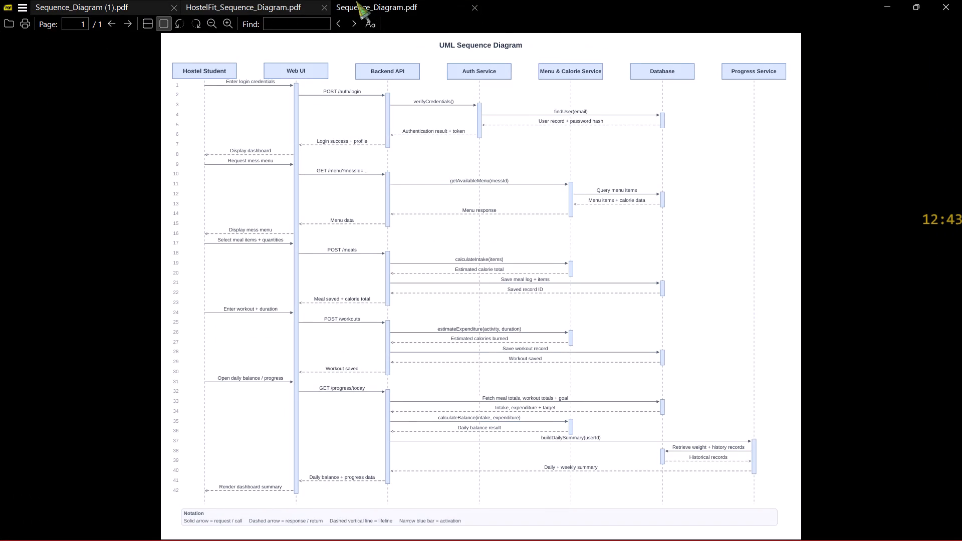
pyautogui.click(257, 0)
pyautogui.click(368, 0)
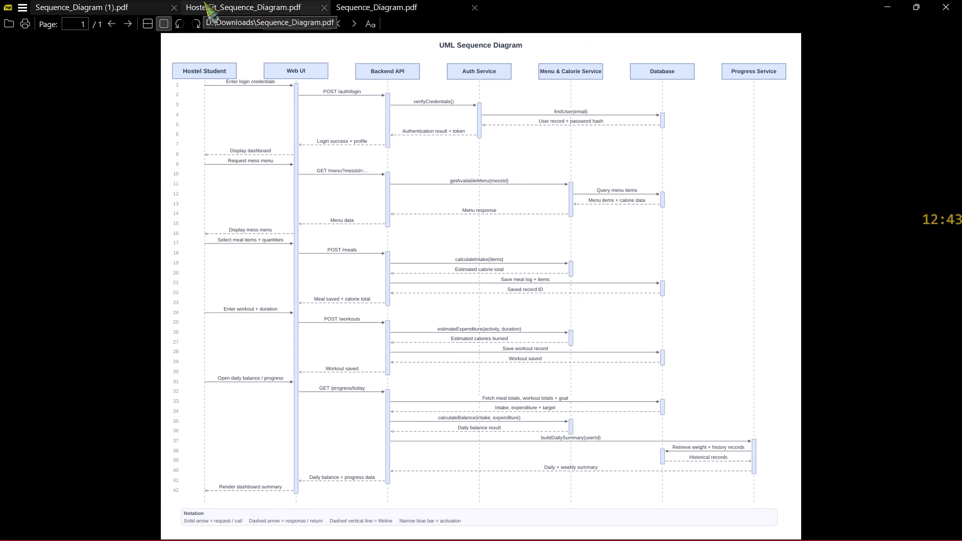
pyautogui.click(203, 0)
pyautogui.click(380, 0)
pyautogui.click(267, 0)
pyautogui.click(388, 0)
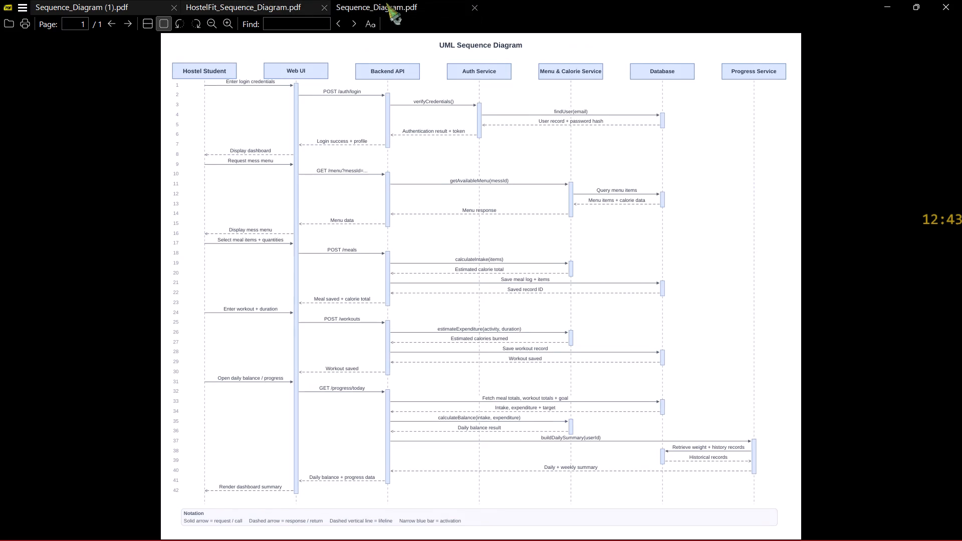
pyautogui.click(300, 0)
pyautogui.click(448, 0)
pyautogui.click(301, 0)
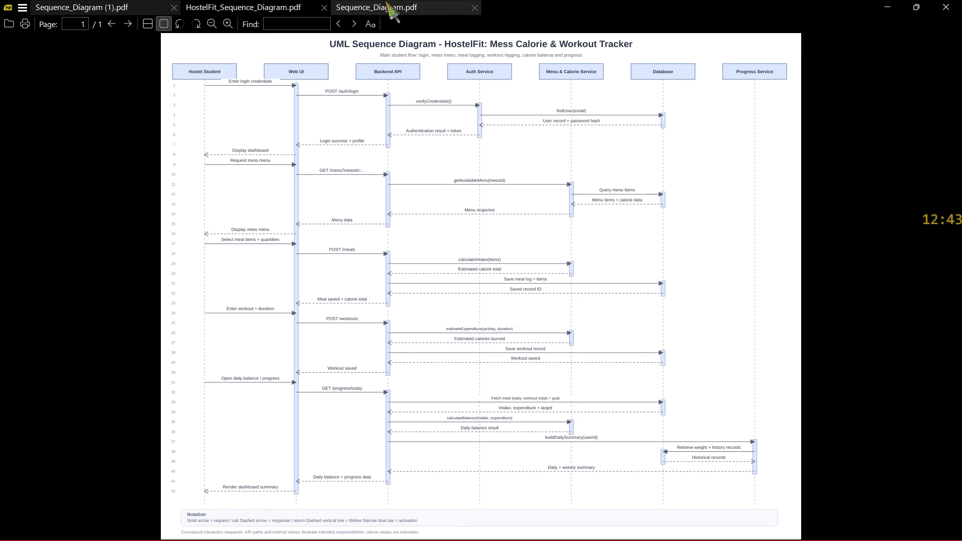
pyautogui.click(437, 0)
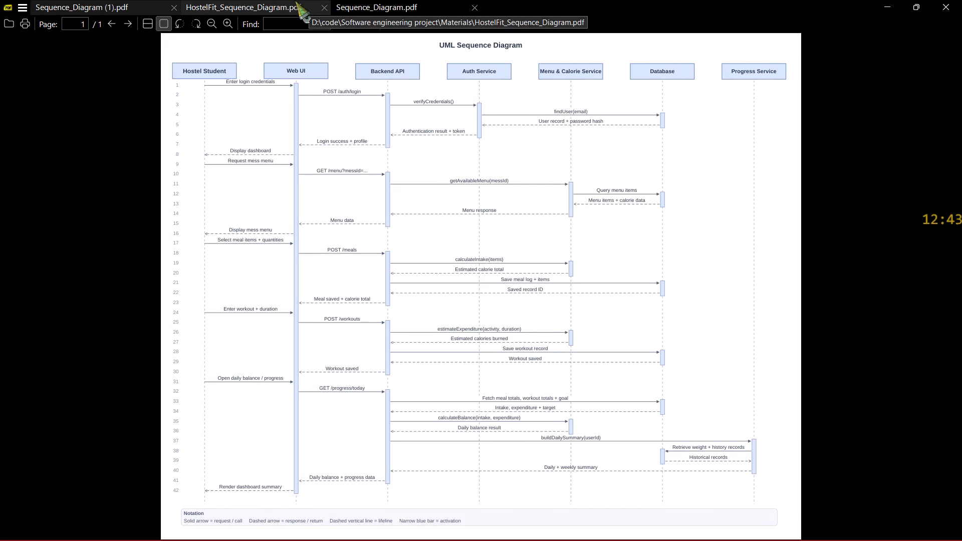
pyautogui.click(295, 0)
pyautogui.click(394, 0)
pyautogui.click(242, 0)
pyautogui.click(348, 0)
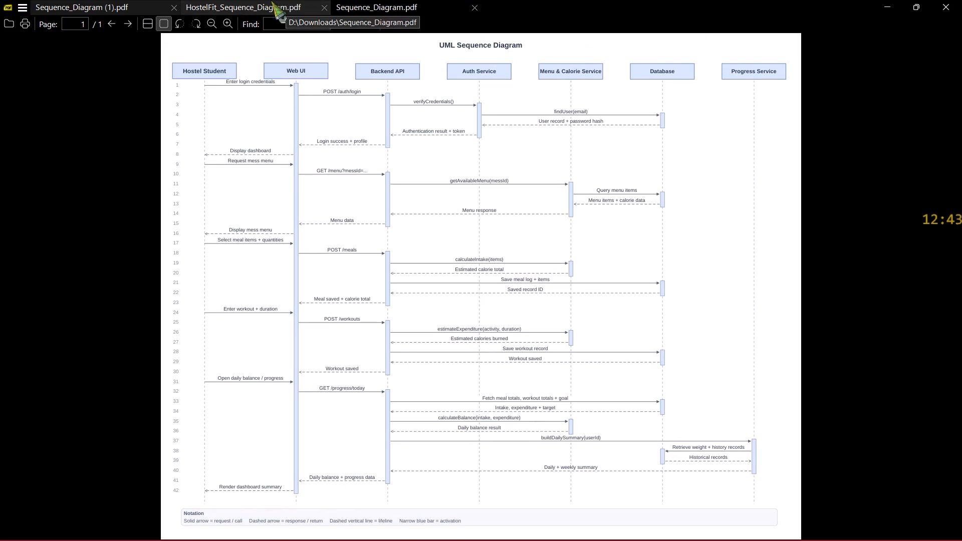
pyautogui.write('qq')
pyautogui.press('q')
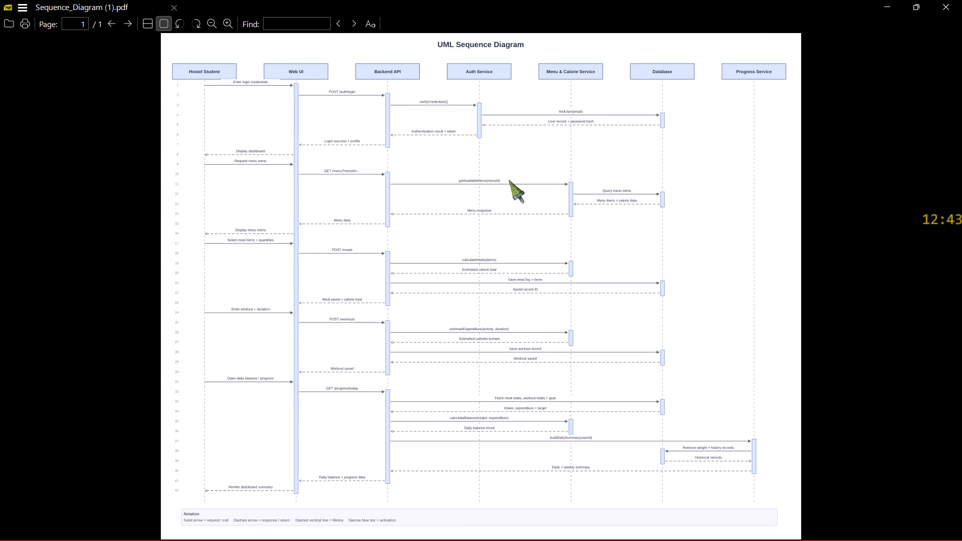
# Replace HostelFit_Sequence_Diagram.pdf in Materials with copies of Sequence_Diagram.pdf and HostelFit_Sequence_Diagram_Arrows_Outside_Boxes.drawio from Downloads, permanently deleting the old PDF.
pyautogui.moveTo(727, 173); pyautogui.dragTo(670, 145)
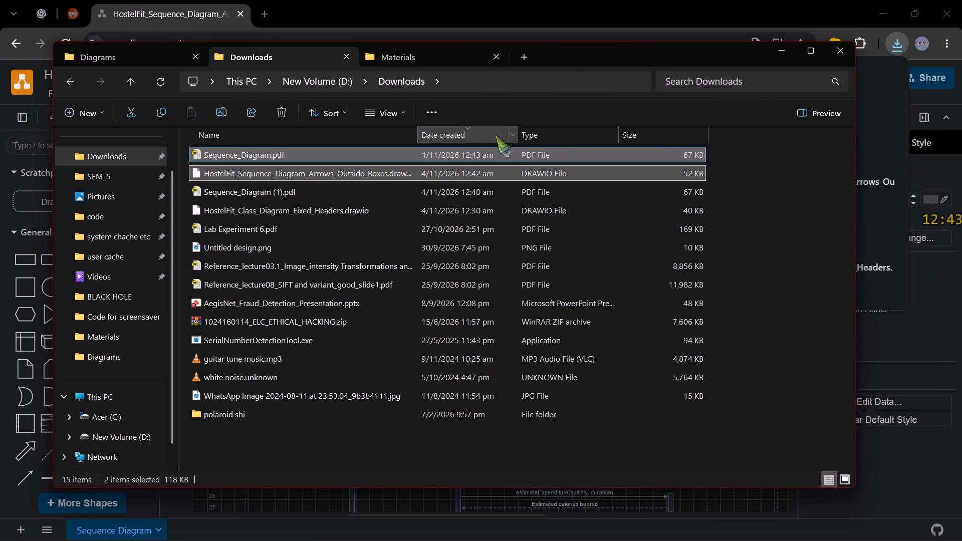
pyautogui.hotkey('ctrl', 'c')
pyautogui.click(442, 62)
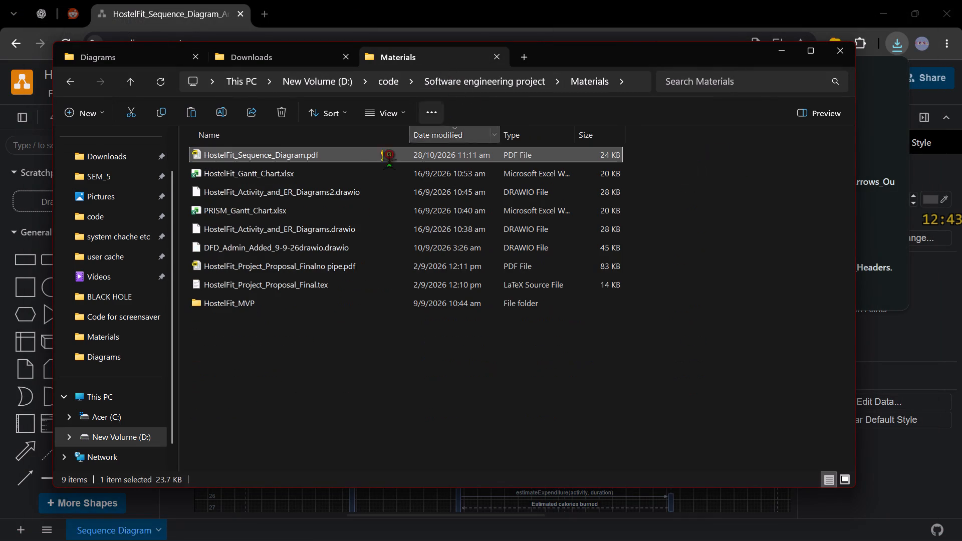
pyautogui.click(631, 154)
pyautogui.moveTo(643, 156); pyautogui.dragTo(531, 126)
pyautogui.hotkey('shift', 'Delete')
pyautogui.press('Return')
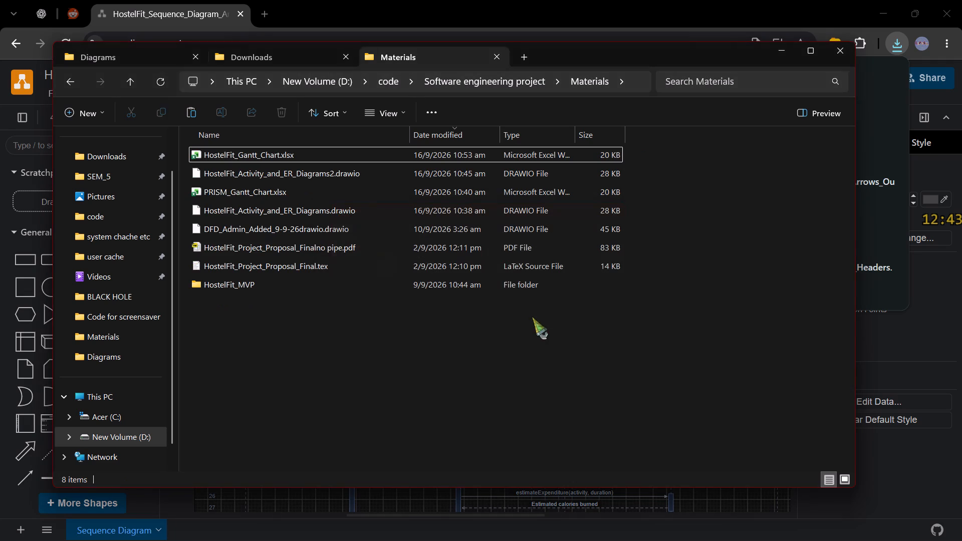
pyautogui.click(530, 315)
pyautogui.hotkey('ctrl', 'v')
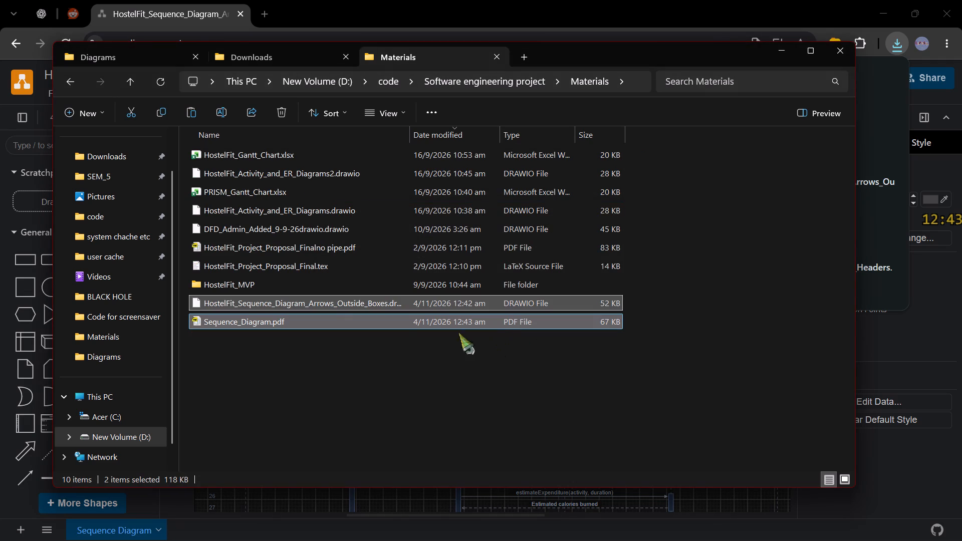
# Permanently delete the Sequence_Diagram.pdf copy from the Materials folder.
pyautogui.click(251, 54)
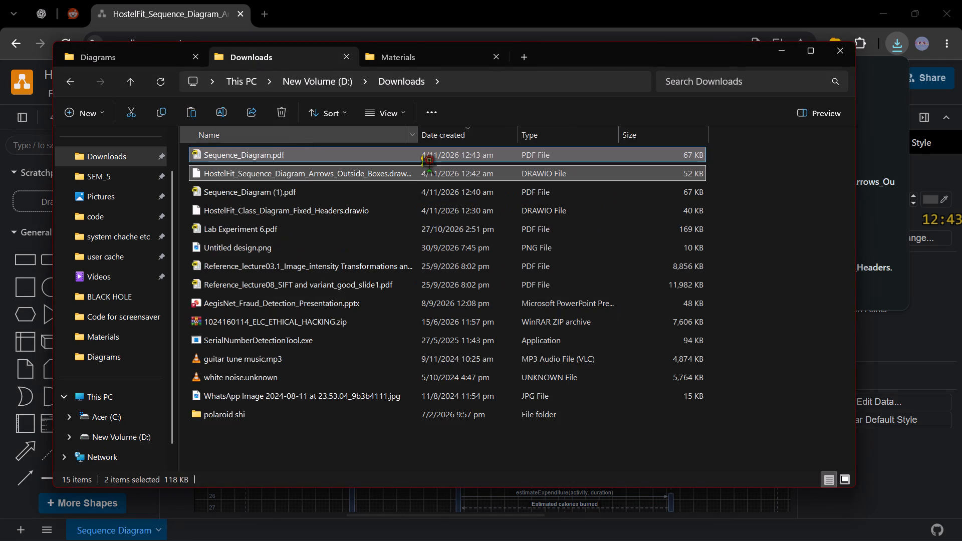
pyautogui.click(747, 158)
pyautogui.moveTo(724, 157); pyautogui.dragTo(620, 123)
pyautogui.hotkey('ctrl', 'c')
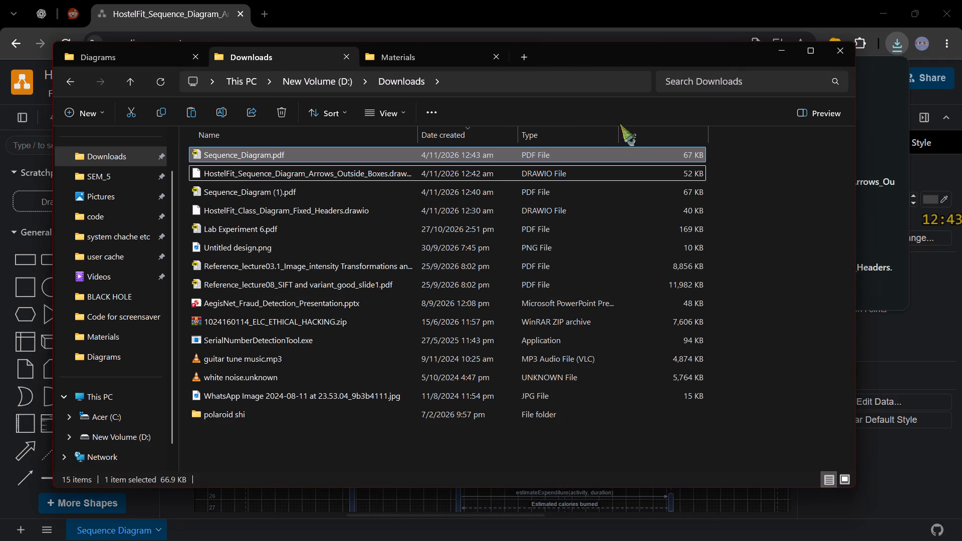
pyautogui.click(409, 57)
pyautogui.click(510, 359)
pyautogui.moveTo(480, 332); pyautogui.dragTo(520, 331)
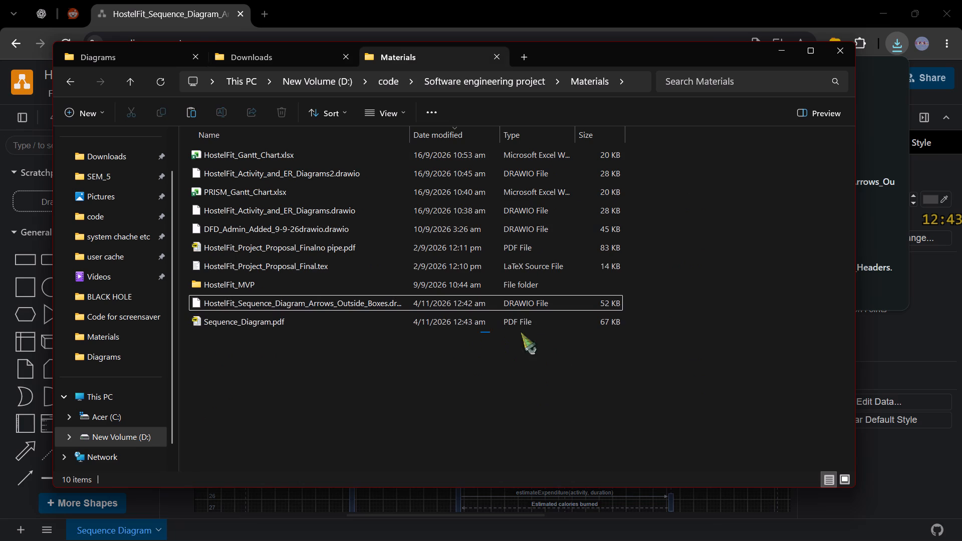
pyautogui.moveTo(520, 331); pyautogui.dragTo(566, 312)
pyautogui.hotkey('shift', 'Delete')
pyautogui.press('Return')
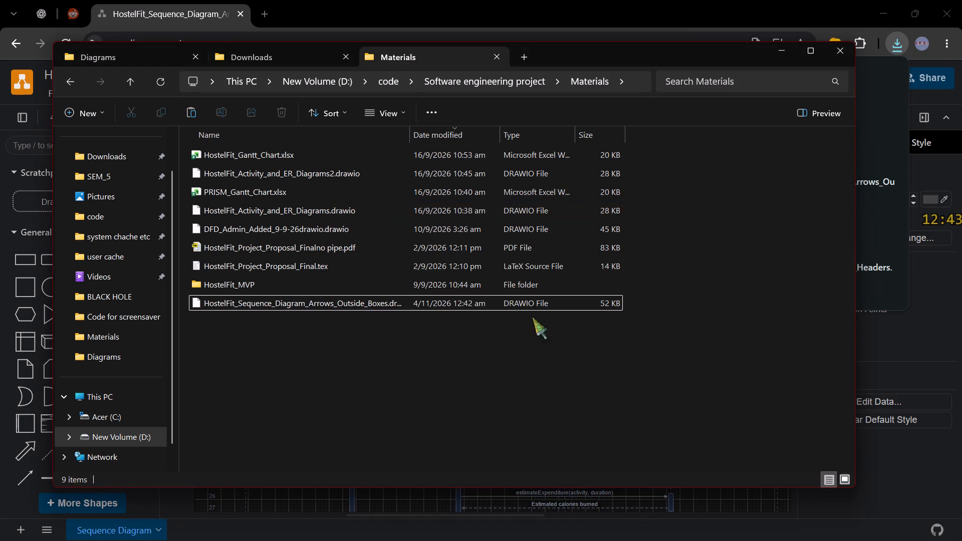
# Permanently delete HostelFit_Sequence_Diagram_Arrows_Outside_Boxes.drawio and Sequence_Diagram (1).pdf from the Downloads folder.
pyautogui.click(252, 57)
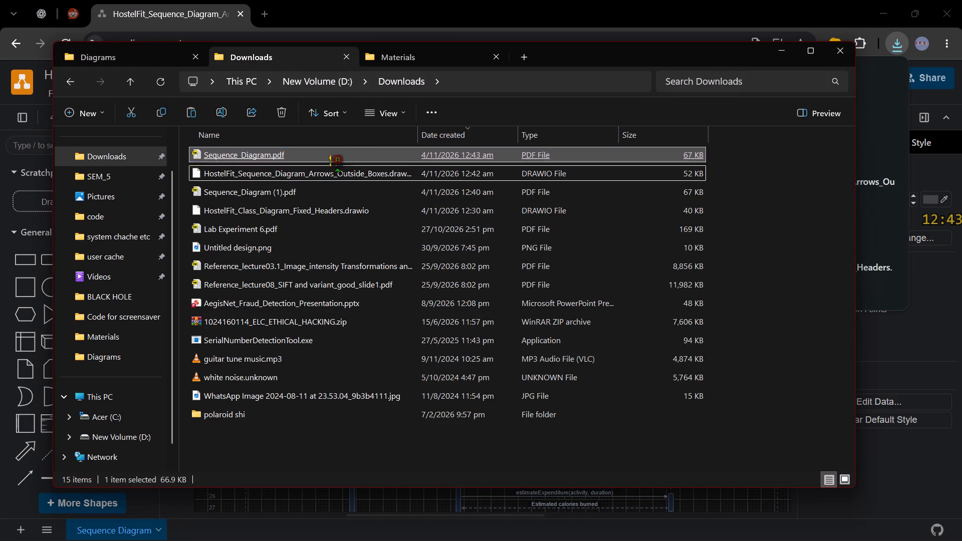
pyautogui.click(712, 172)
pyautogui.moveTo(722, 171); pyautogui.dragTo(667, 176)
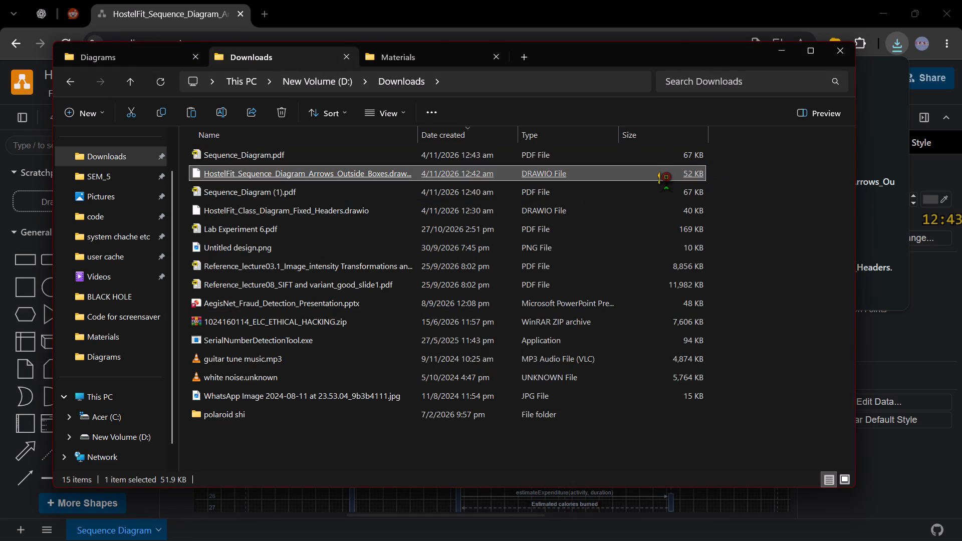
pyautogui.hotkey('shift', 'Delete')
pyautogui.press('Return')
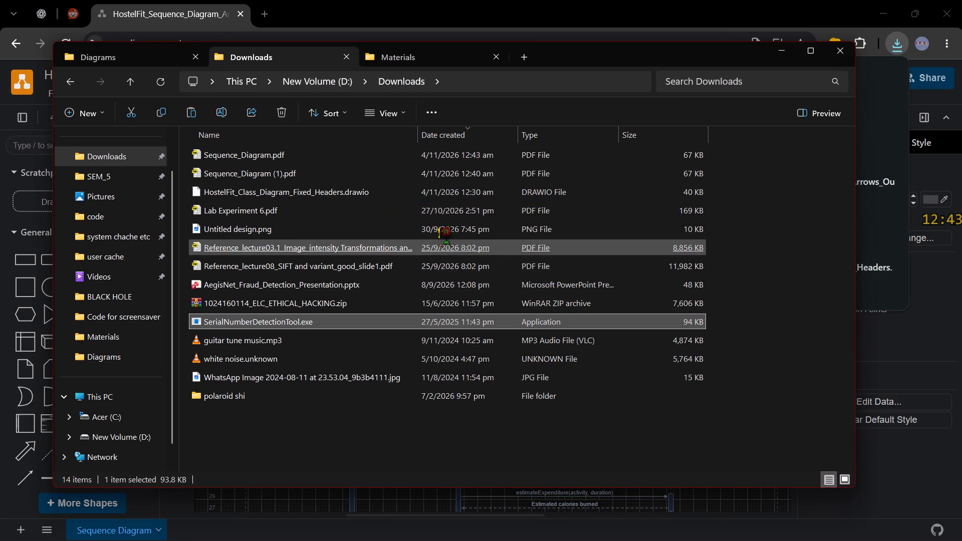
pyautogui.moveTo(717, 174); pyautogui.dragTo(669, 170)
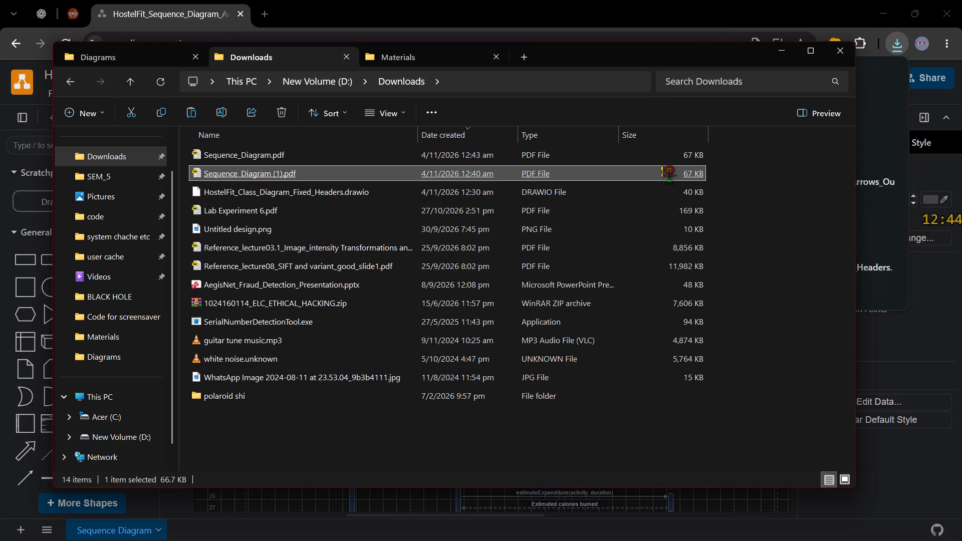
pyautogui.hotkey('shift', 'Delete')
pyautogui.press('Return')
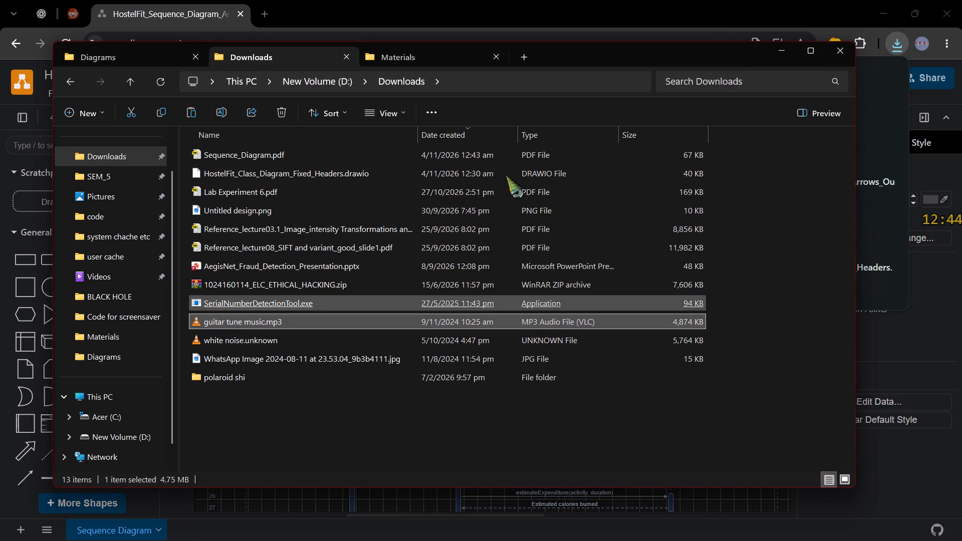
# Open Sequence_Diagram.pdf from Downloads to check the exported diagram, and close it.
pyautogui.click(447, 136)
pyautogui.click(445, 138)
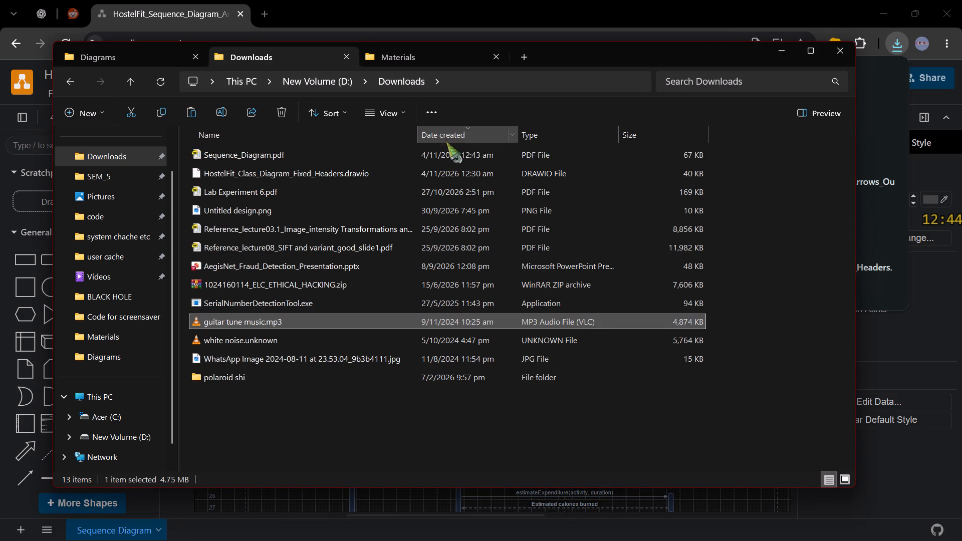
pyautogui.click(444, 160)
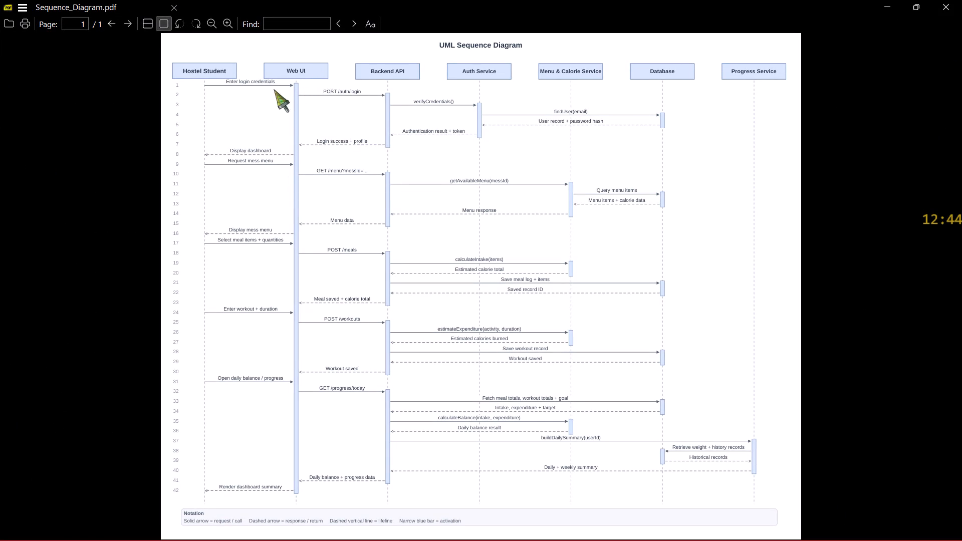
pyautogui.click(961, 0)
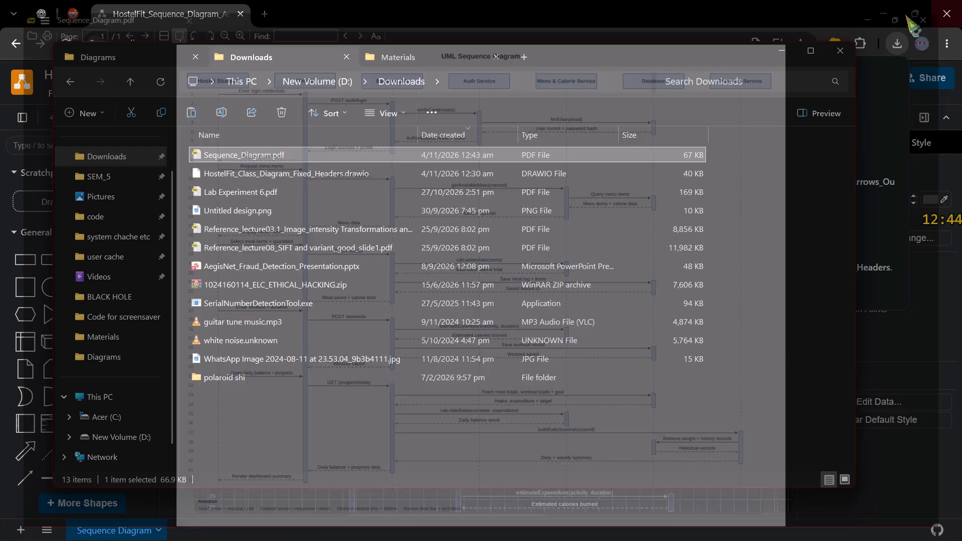
# Move Sequence_Diagram.pdf from Downloads into the project's docs Diagrams folder.
pyautogui.moveTo(720, 149); pyautogui.dragTo(590, 155)
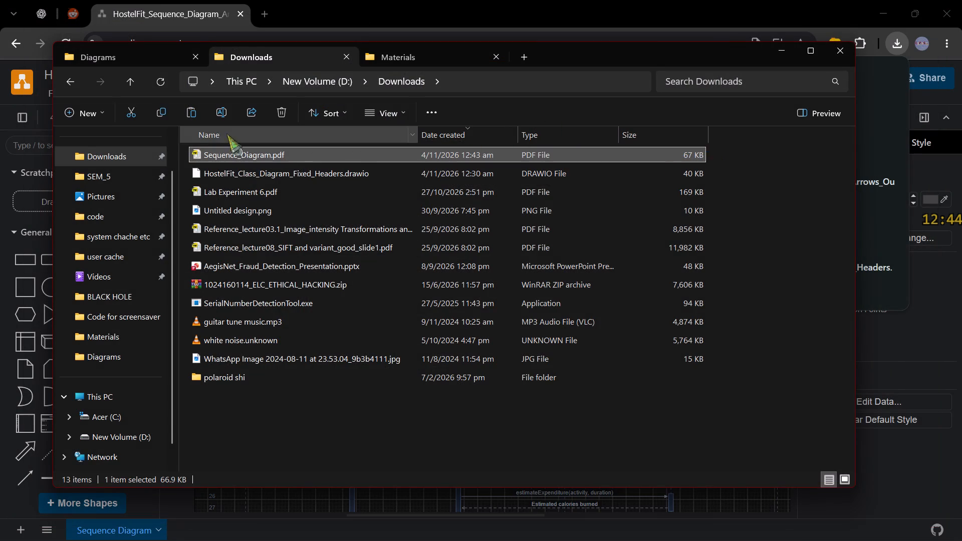
pyautogui.click(131, 113)
pyautogui.click(130, 62)
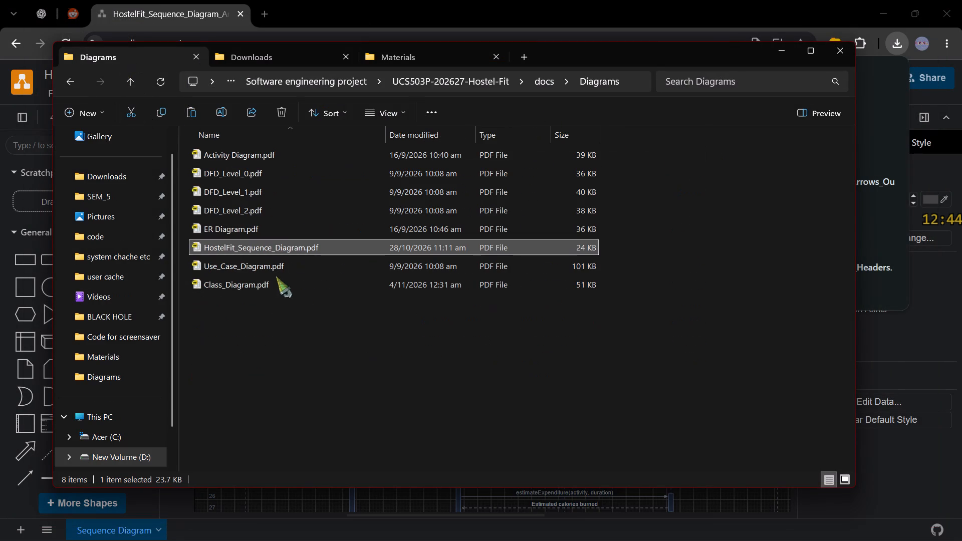
pyautogui.click(288, 346)
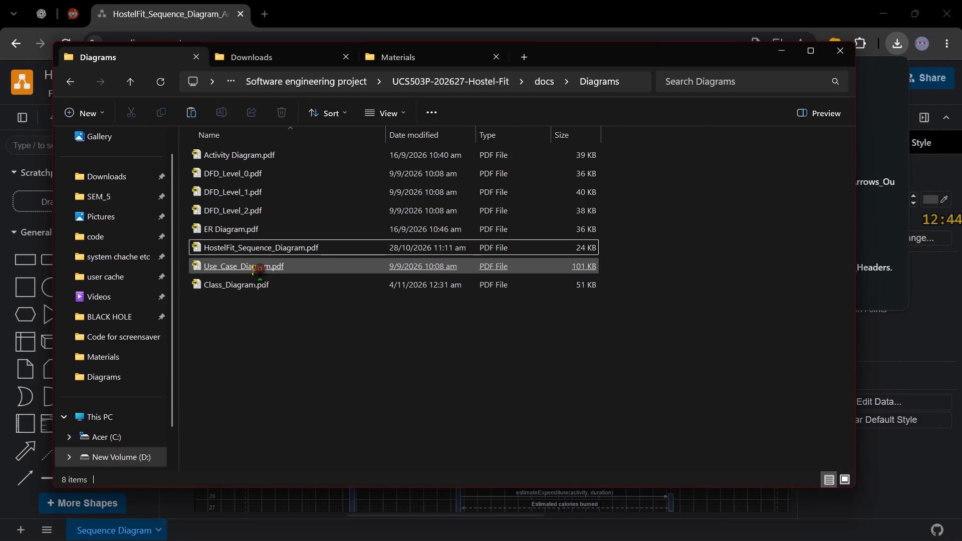
pyautogui.doubleClick(261, 359)
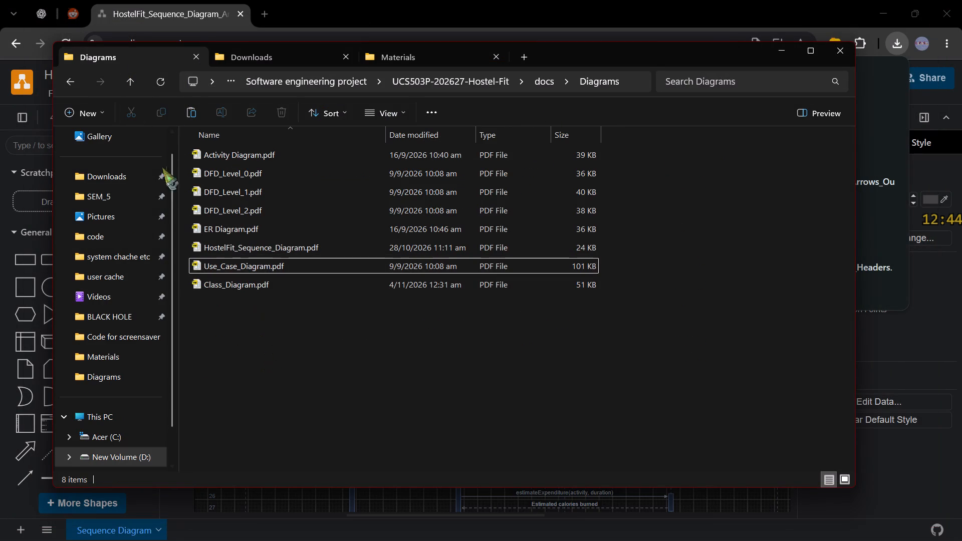
pyautogui.click(190, 111)
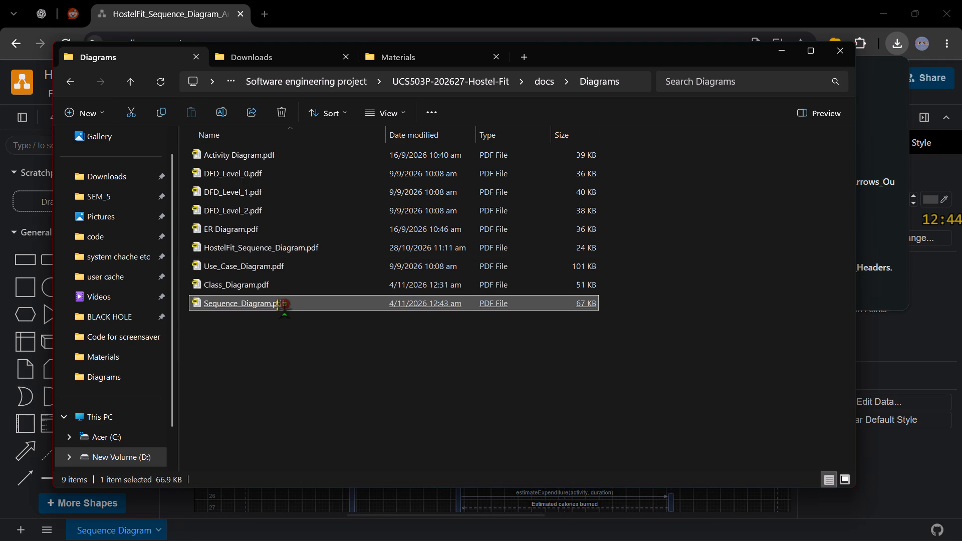
# Check the old HostelFit_Sequence_Diagram.pdf in the Diagrams folder, close it and permanently delete the file.
pyautogui.click(331, 246)
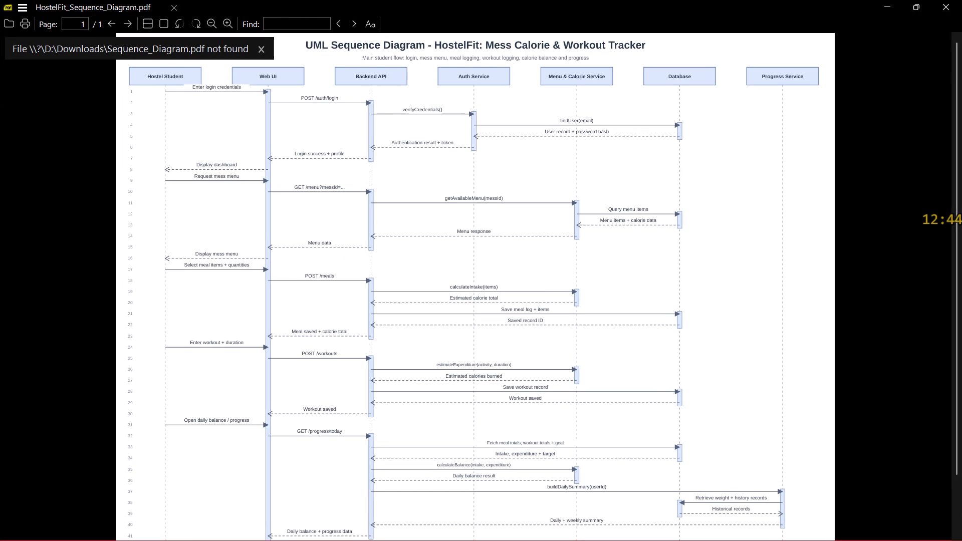
pyautogui.click(961, 0)
pyautogui.moveTo(615, 249); pyautogui.dragTo(572, 238)
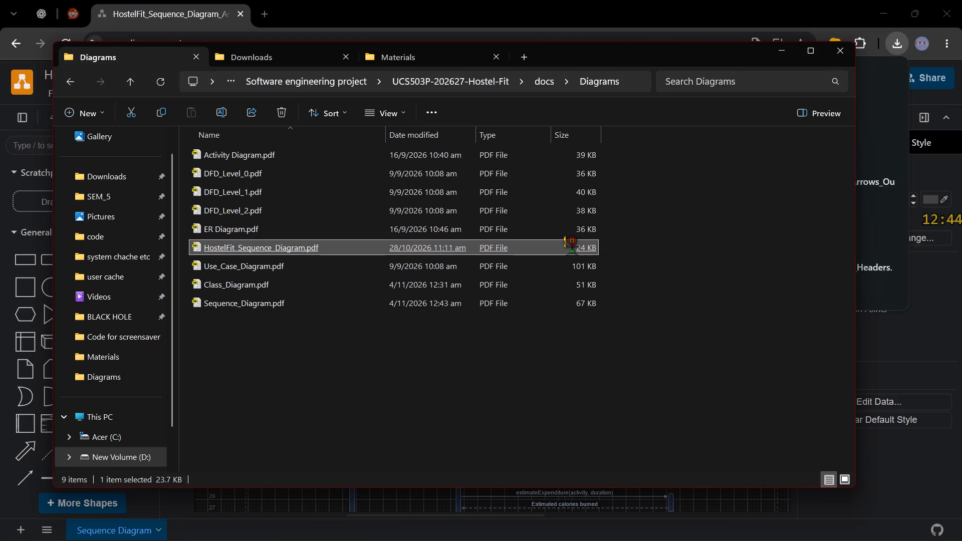
pyautogui.hotkey('shift', 'Delete')
pyautogui.press('Return')
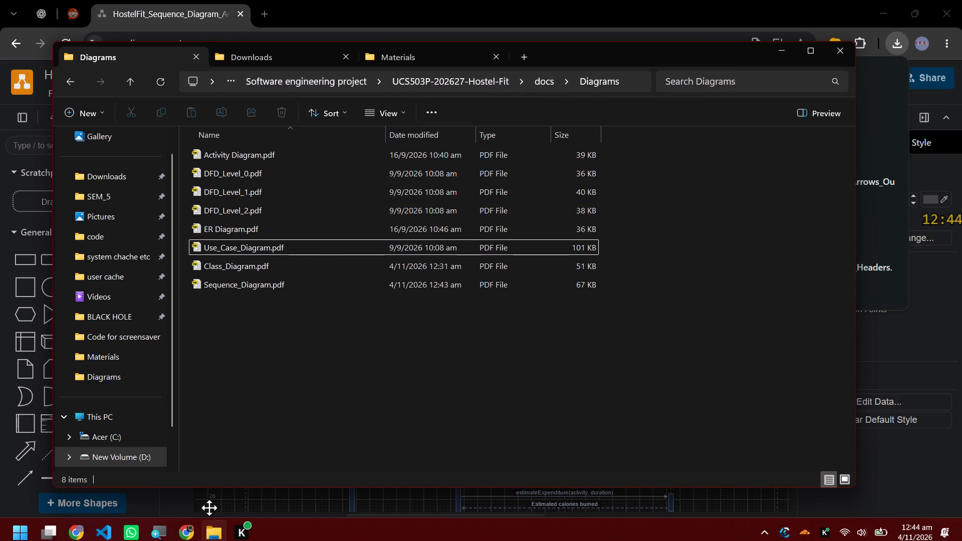
# Switch to Visual Studio Code and open the UCS503P-202627-Hostel-Fit folder from code > Software engineering project.
pyautogui.click(107, 527)
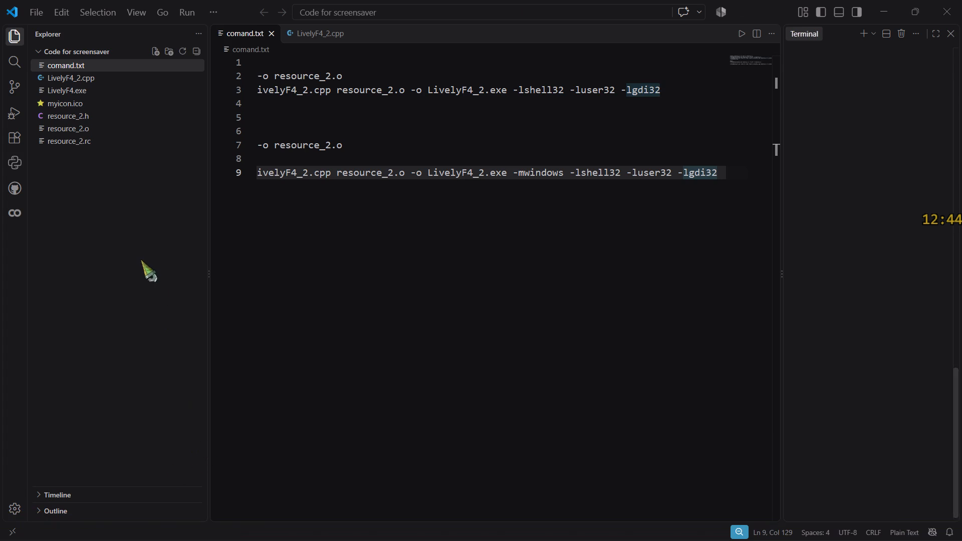
pyautogui.click(35, 13)
pyautogui.click(93, 106)
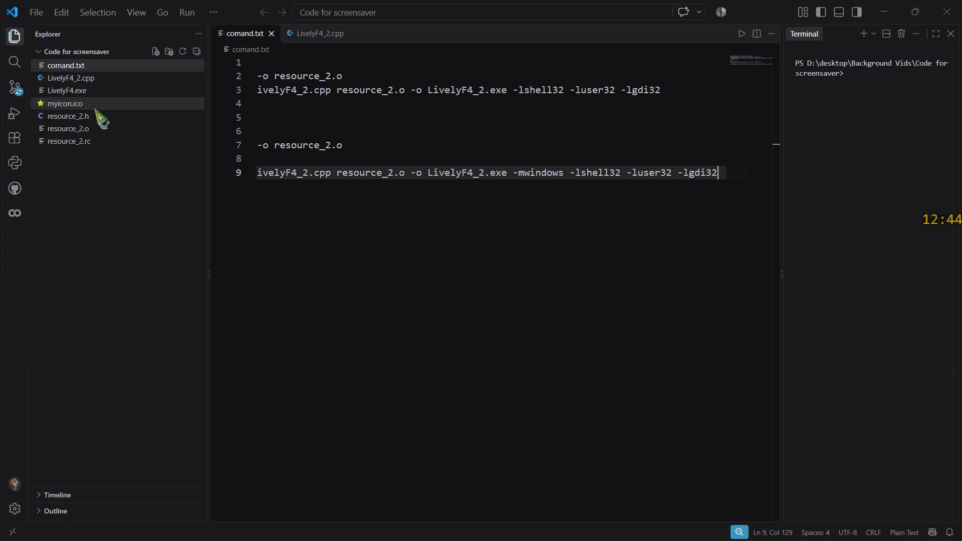
pyautogui.scroll(5, 60, 204)
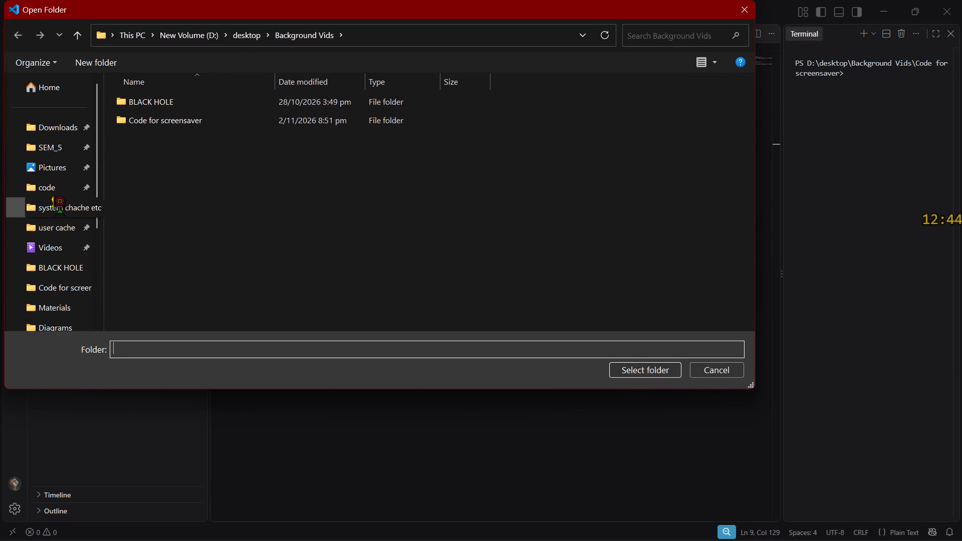
pyautogui.click(53, 184)
pyautogui.click(217, 233)
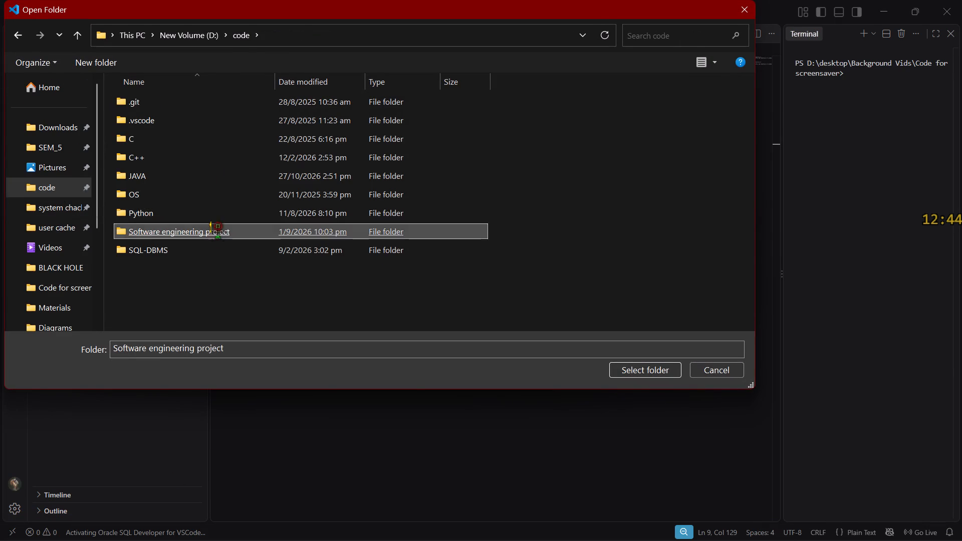
pyautogui.click(220, 122)
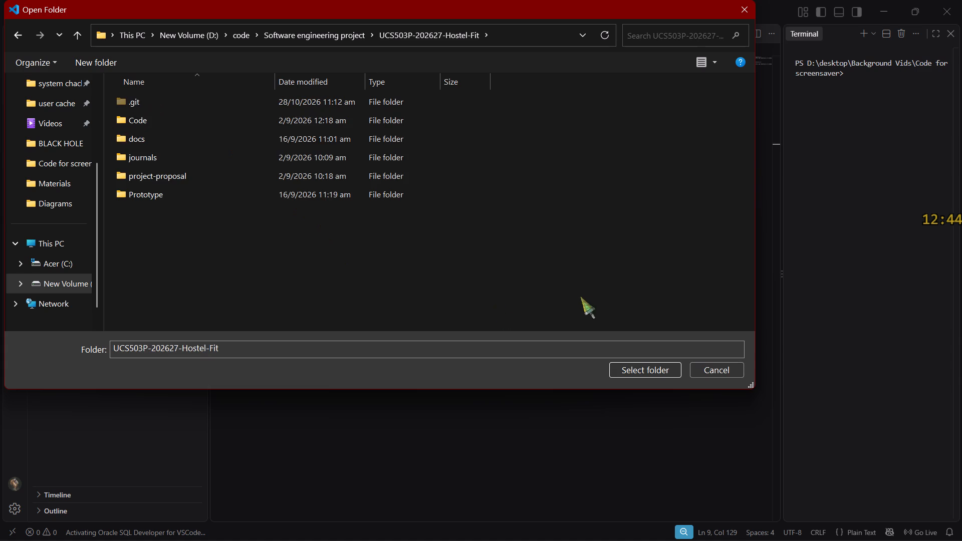
pyautogui.click(629, 367)
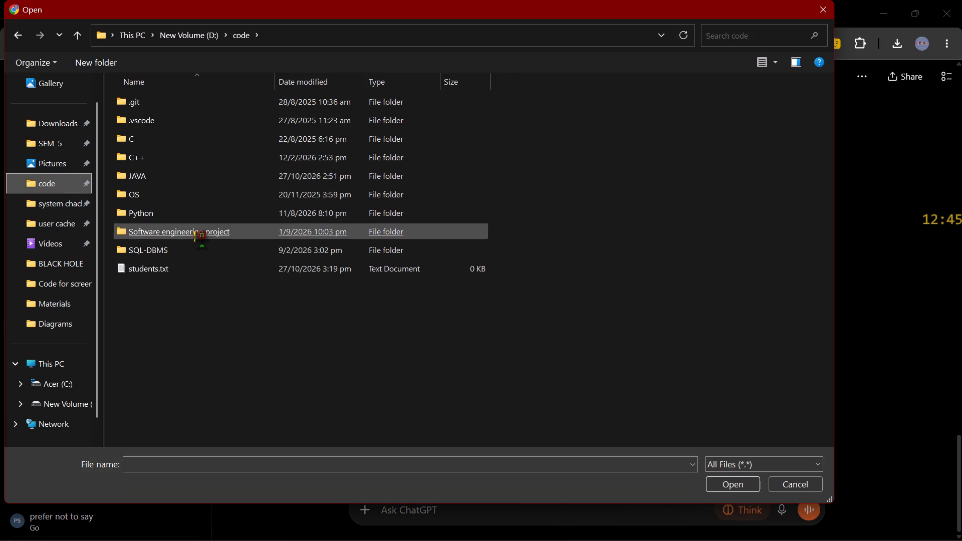
pyautogui.click(201, 235)
pyautogui.click(213, 122)
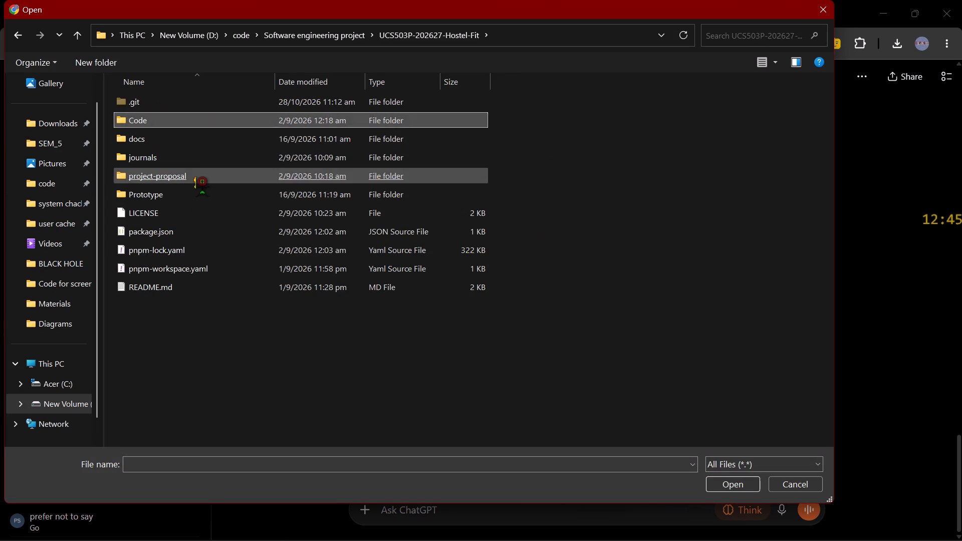
pyautogui.click(197, 133)
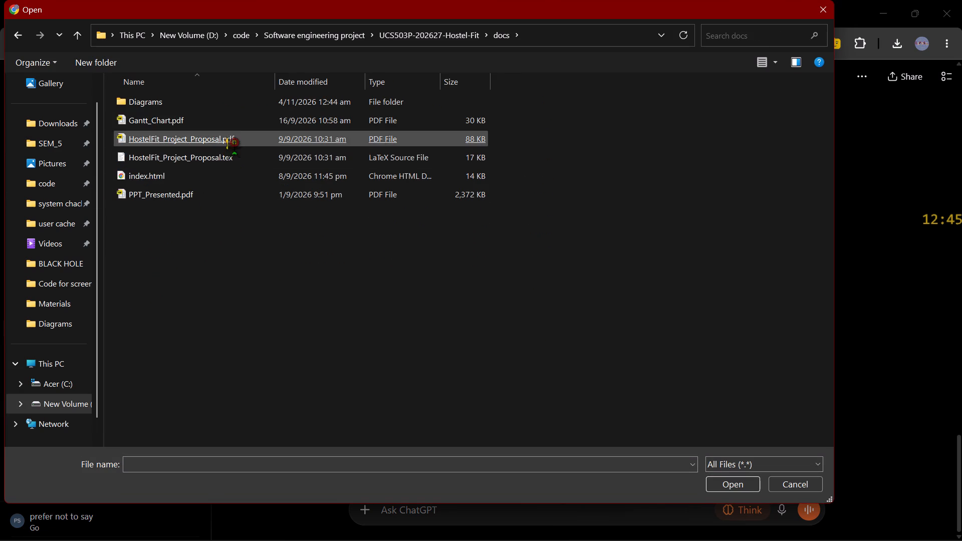
pyautogui.click(240, 121)
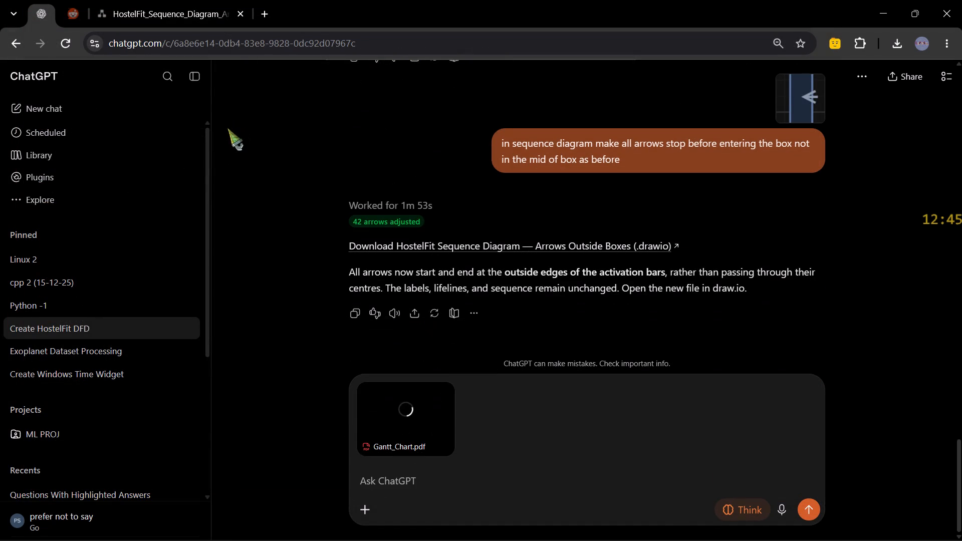
# Open Gantt_Chart.pdf from the project's docs folder and examine its phases, assignees, progress, dates and timeline bars.
pyautogui.click(215, 525)
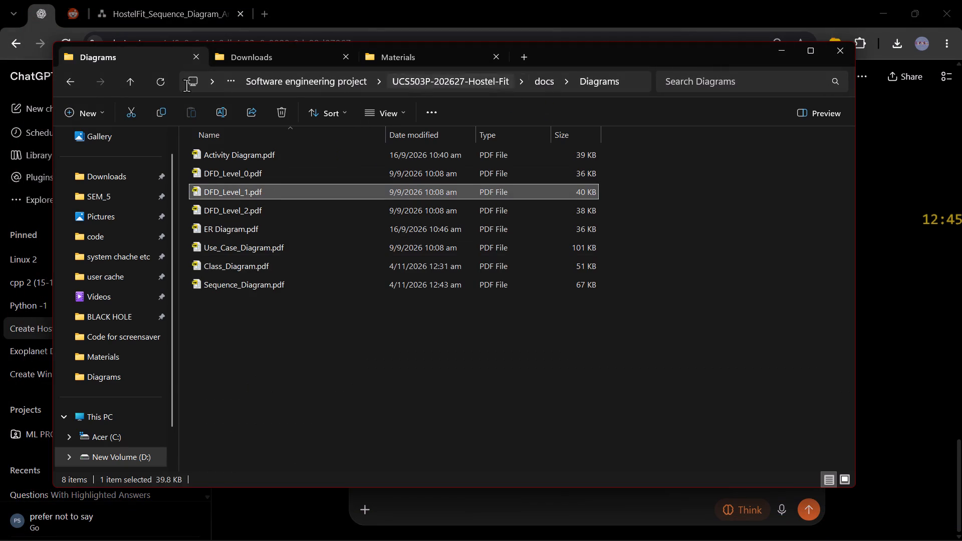
pyautogui.click(126, 83)
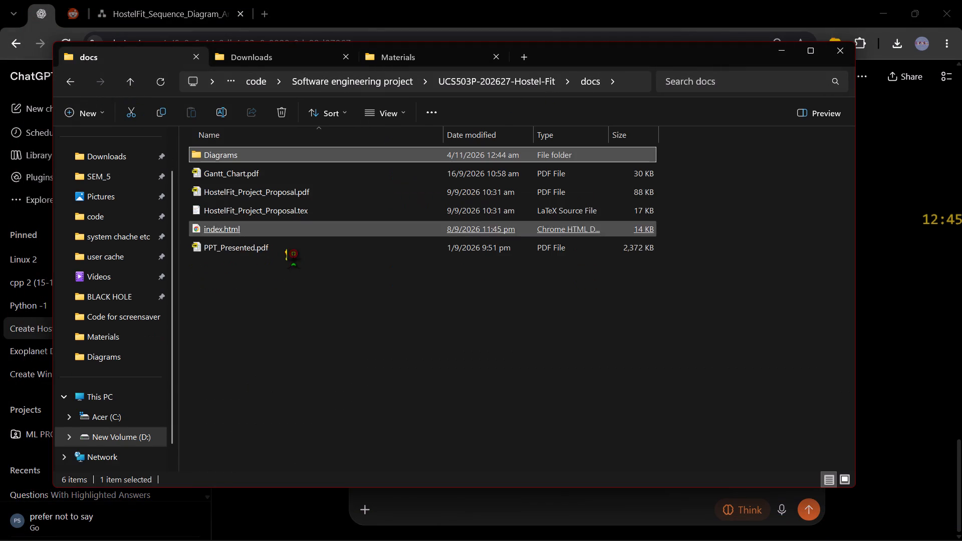
pyautogui.click(307, 173)
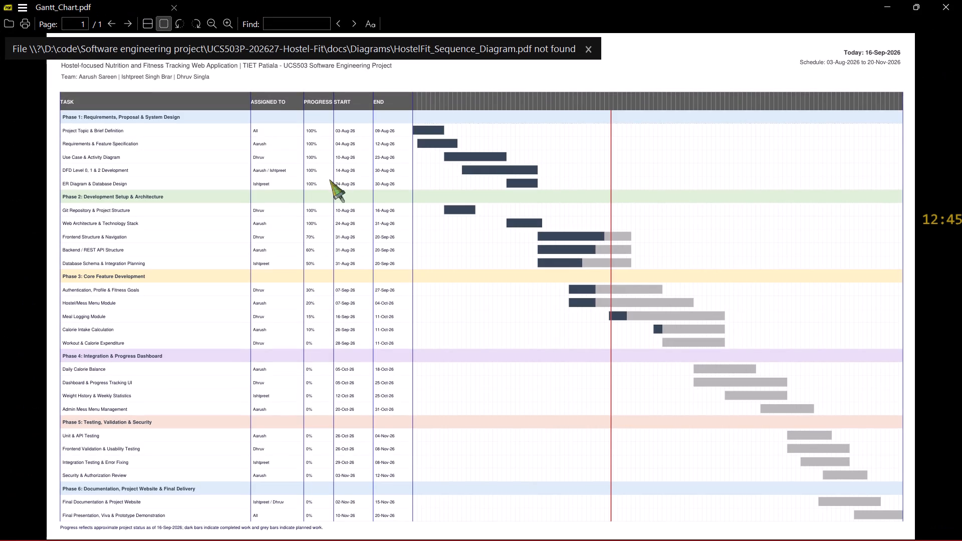
pyautogui.scroll(5, 111, 321)
pyautogui.scroll(5, 149, 301)
pyautogui.keyDown('ctrl'); pyautogui.scroll(5, 149, 301); pyautogui.keyUp('ctrl')
pyautogui.hscroll(4, 149, 301)
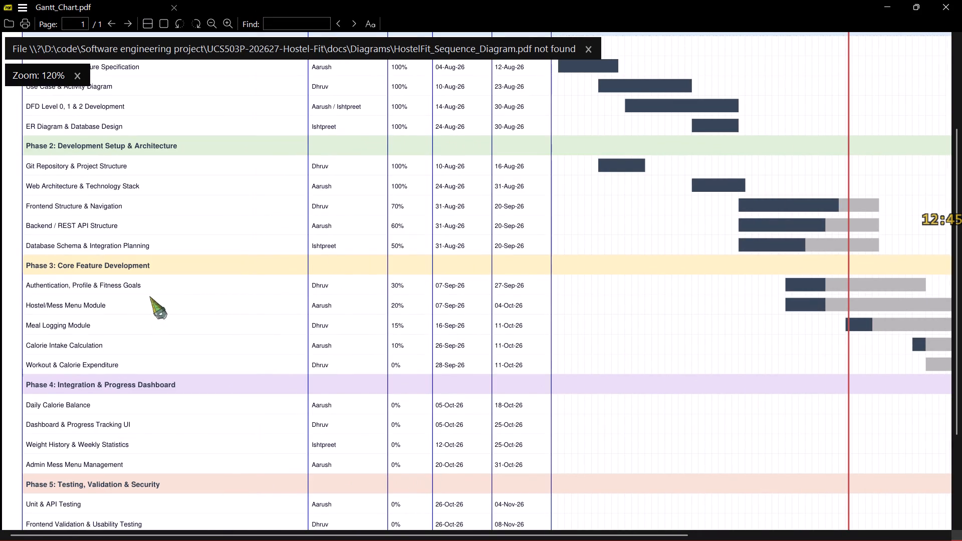
pyautogui.keyDown('ctrl'); pyautogui.scroll(-4, 151, 296); pyautogui.keyUp('ctrl')
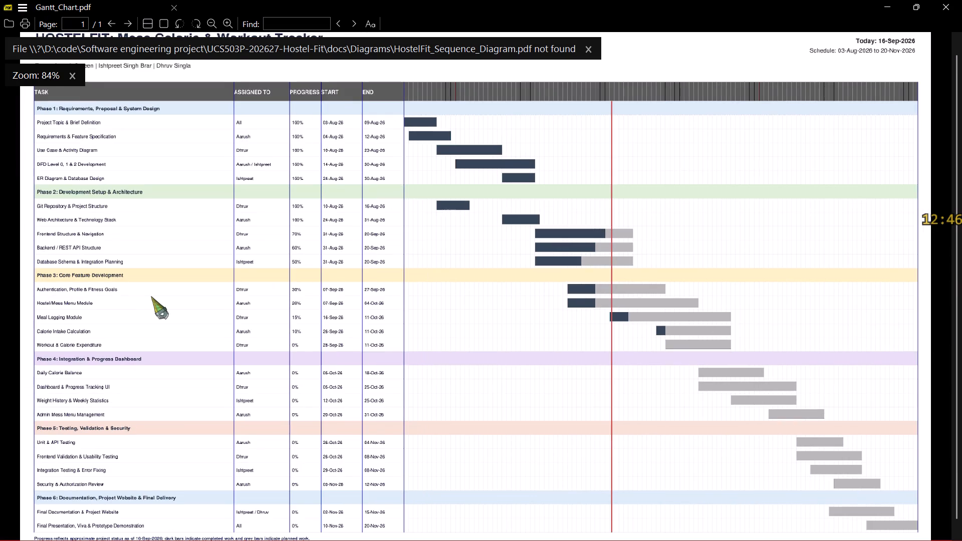
pyautogui.keyDown('ctrl'); pyautogui.scroll(-2, 151, 296); pyautogui.keyUp('ctrl')
pyautogui.keyDown('ctrl'); pyautogui.scroll(7, 183, 441); pyautogui.keyUp('ctrl')
pyautogui.hscroll(3, 162, 453)
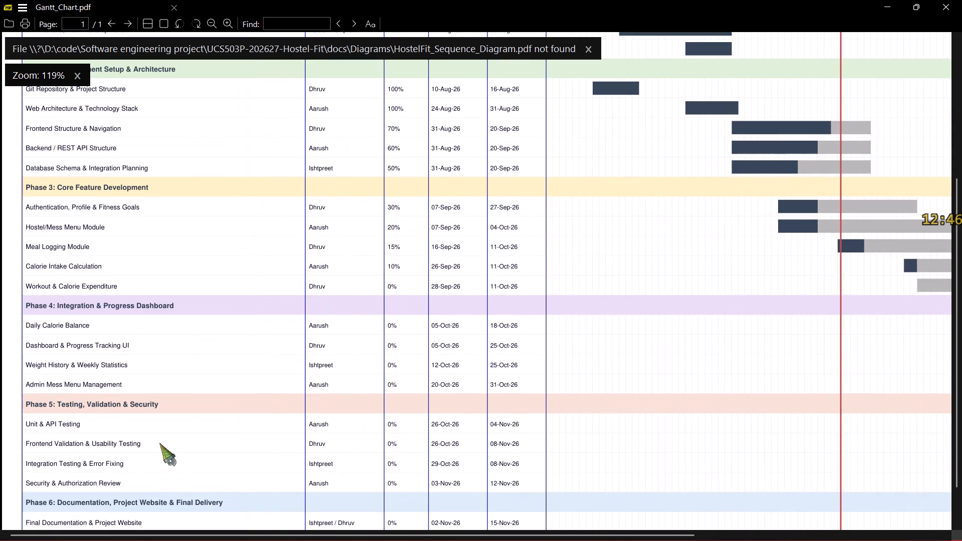
pyautogui.keyDown('ctrl'); pyautogui.scroll(-6, 159, 428); pyautogui.keyUp('ctrl')
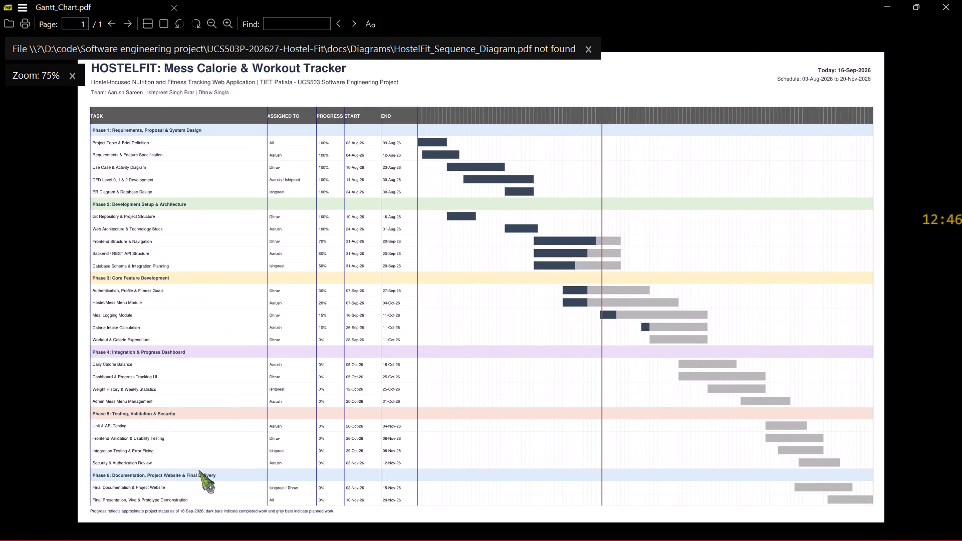
pyautogui.keyDown('ctrl'); pyautogui.scroll(6, 300, 211); pyautogui.keyUp('ctrl')
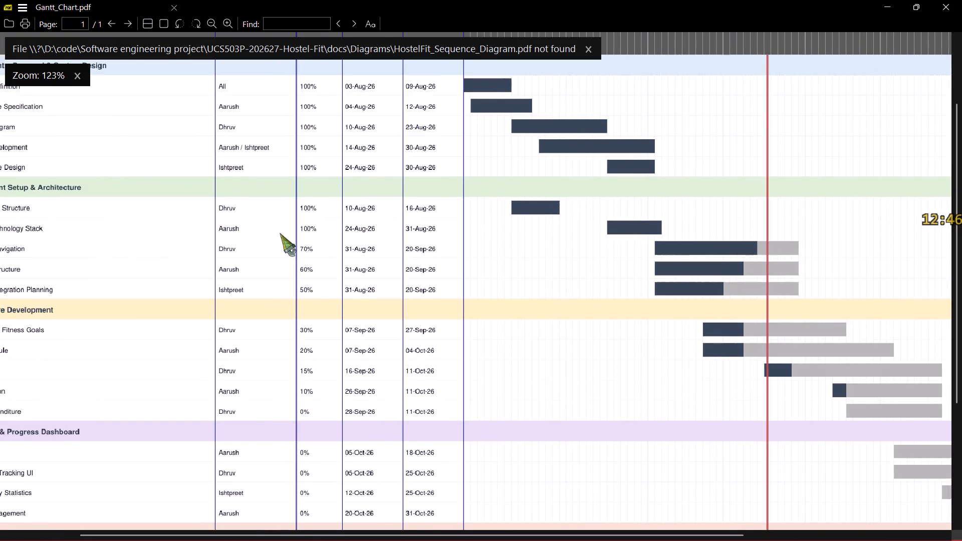
pyautogui.scroll(1, 280, 233)
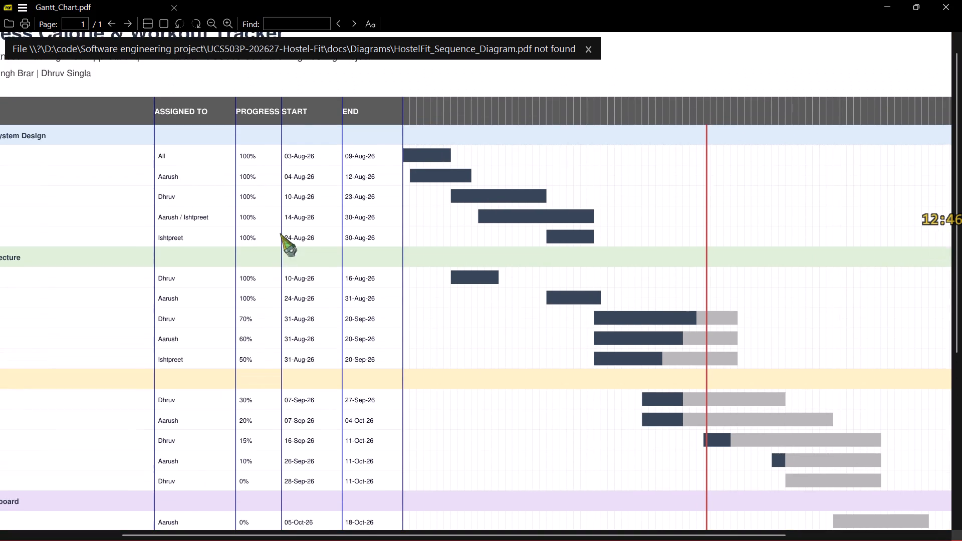
pyautogui.scroll(-2, 280, 233)
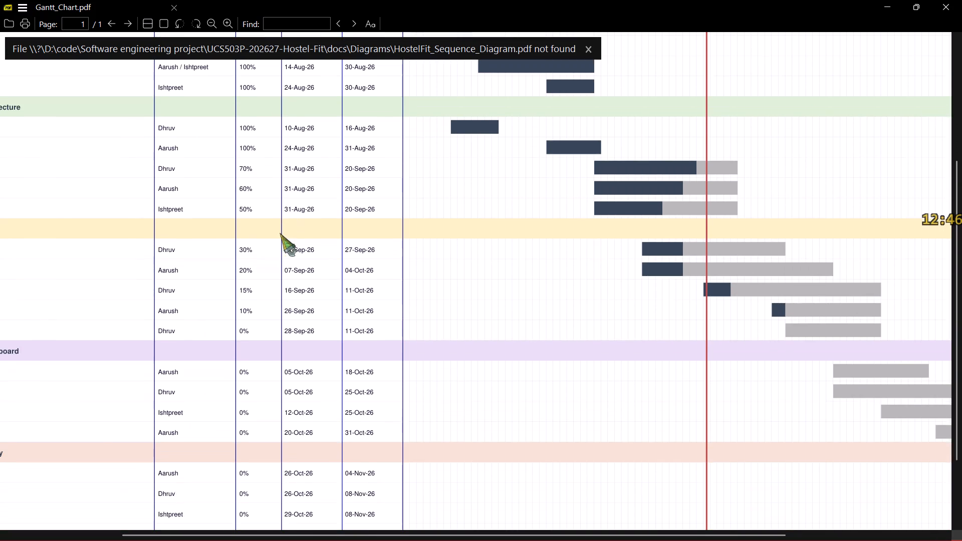
pyautogui.scroll(-2, 280, 233)
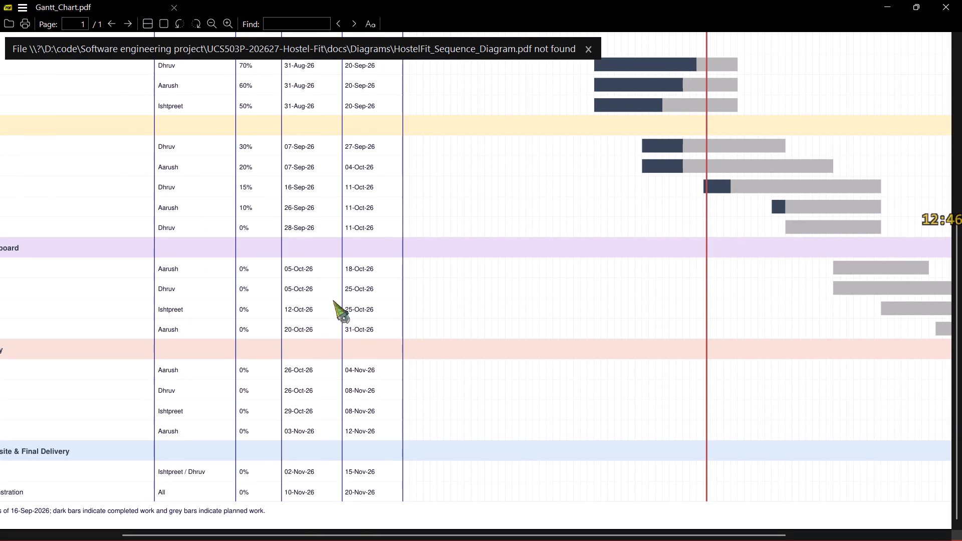
pyautogui.keyDown('ctrl'); pyautogui.scroll(-3, 361, 295); pyautogui.keyUp('ctrl')
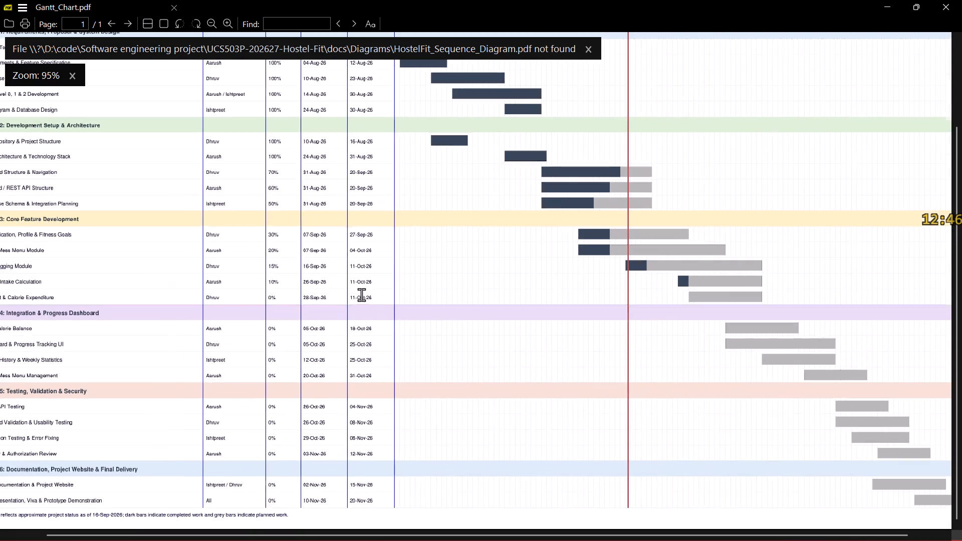
pyautogui.hscroll(1, 361, 294)
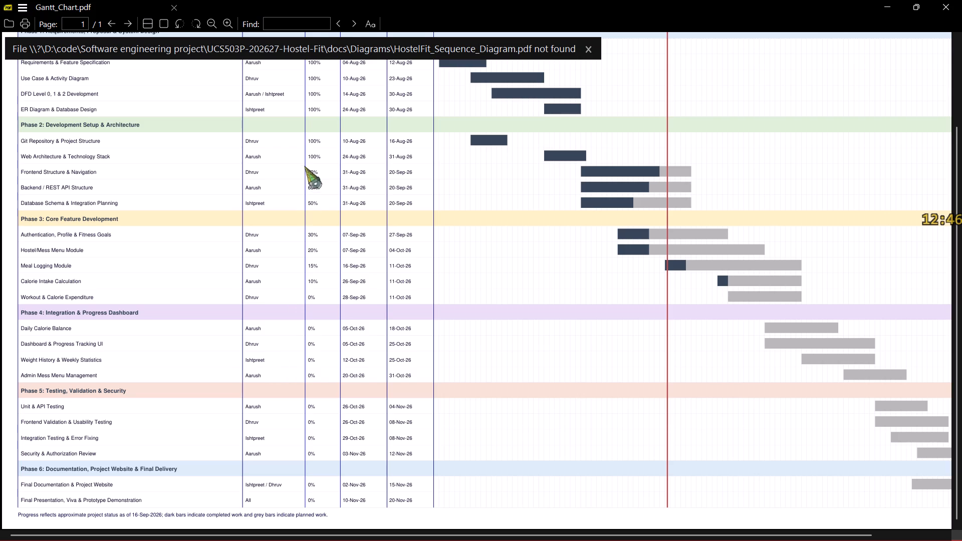
pyautogui.keyDown('ctrl'); pyautogui.scroll(1, 304, 164); pyautogui.keyUp('ctrl')
pyautogui.scroll(1, 304, 164)
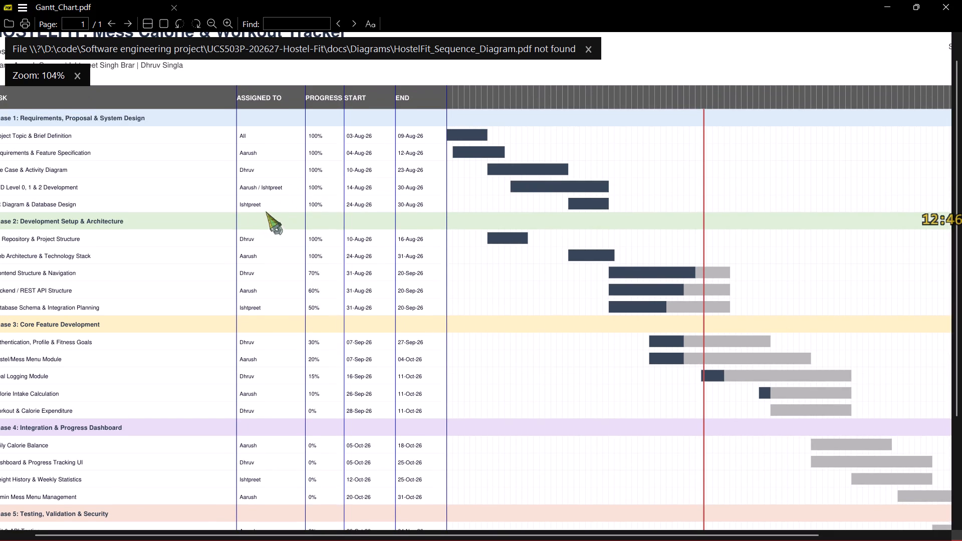
pyautogui.hscroll(1, 270, 210)
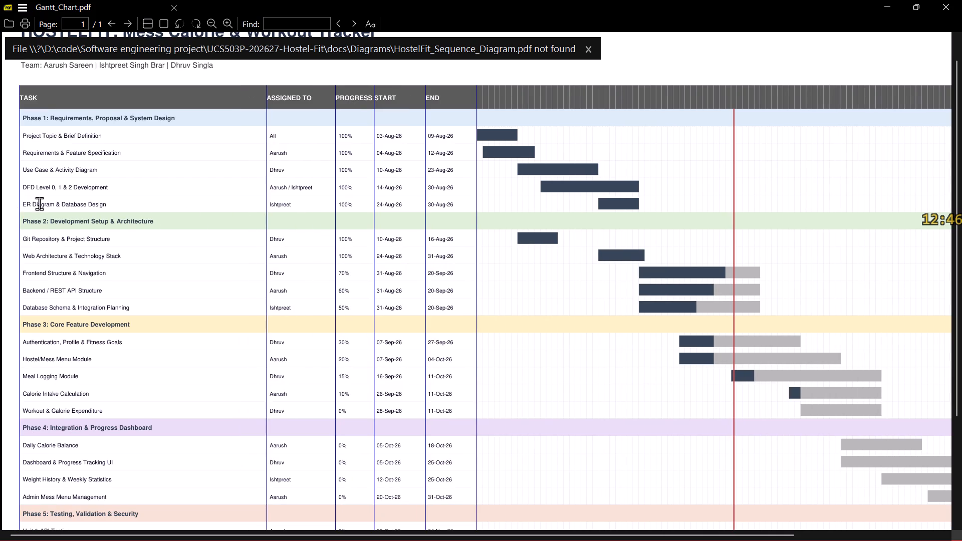
pyautogui.moveTo(40, 202); pyautogui.dragTo(84, 202)
pyautogui.hscroll(1, 93, 192)
pyautogui.moveTo(96, 187); pyautogui.dragTo(106, 186)
pyautogui.hscroll(2, 126, 163)
pyautogui.scroll(-2, 127, 163)
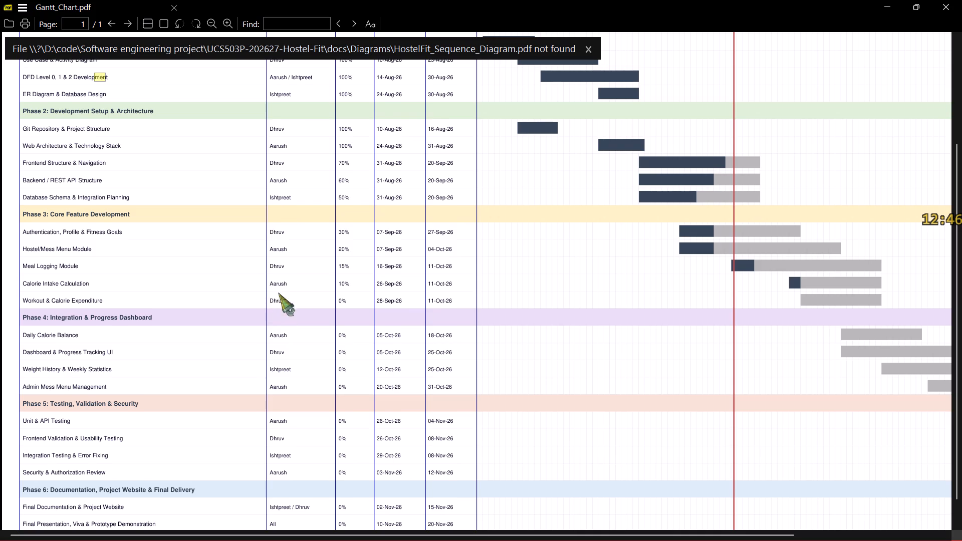
pyautogui.moveTo(278, 293); pyautogui.dragTo(147, 250)
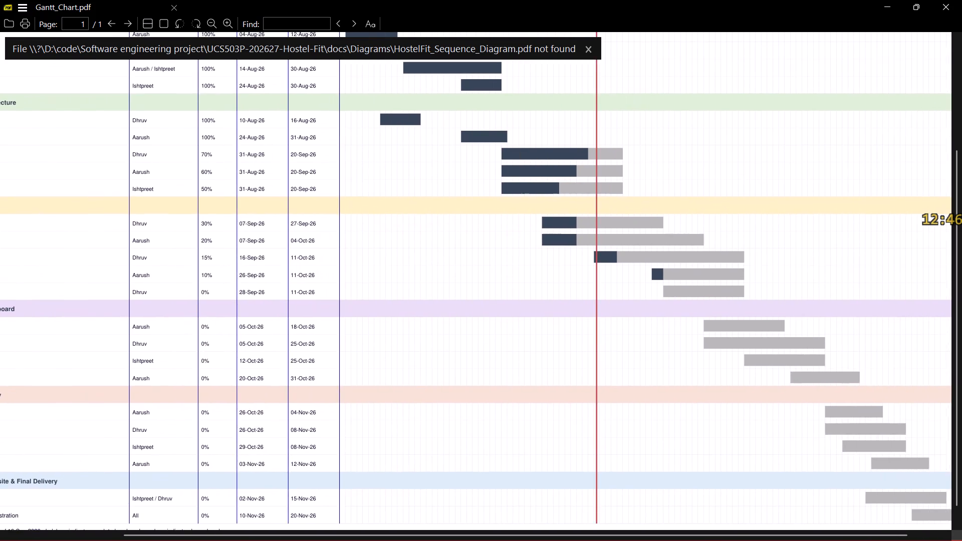
pyautogui.moveTo(147, 250); pyautogui.dragTo(278, 189)
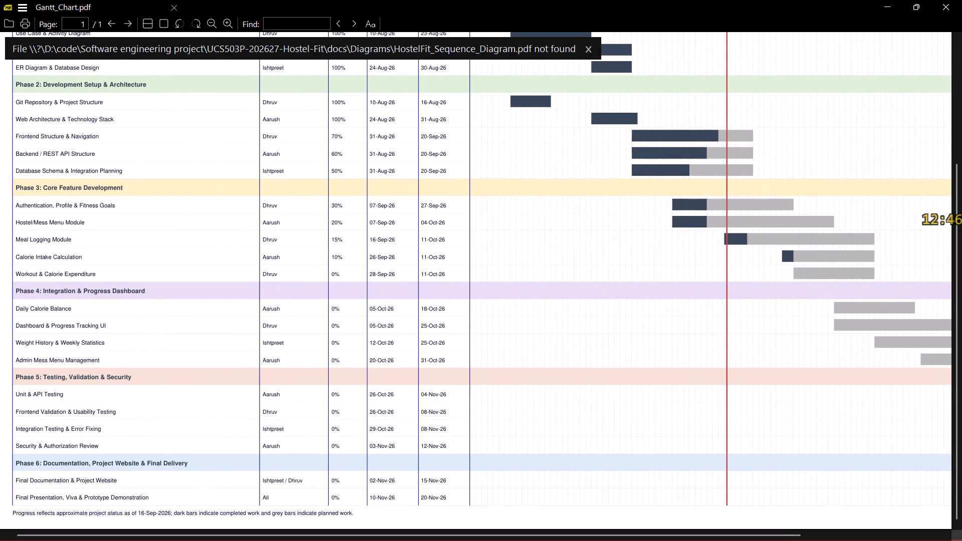
pyautogui.moveTo(278, 189); pyautogui.dragTo(277, 187)
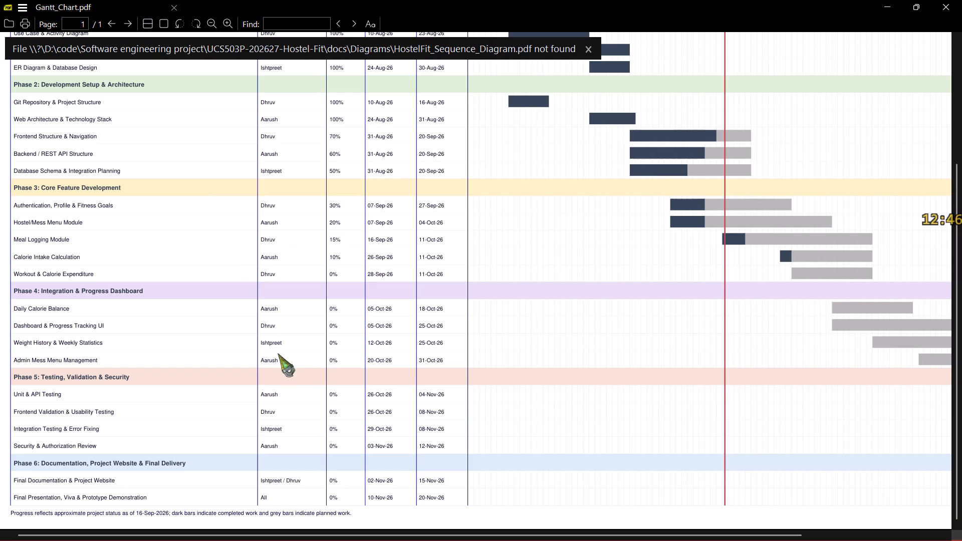
pyautogui.doubleClick(272, 338)
pyautogui.click(336, 345)
pyautogui.click(73, 0)
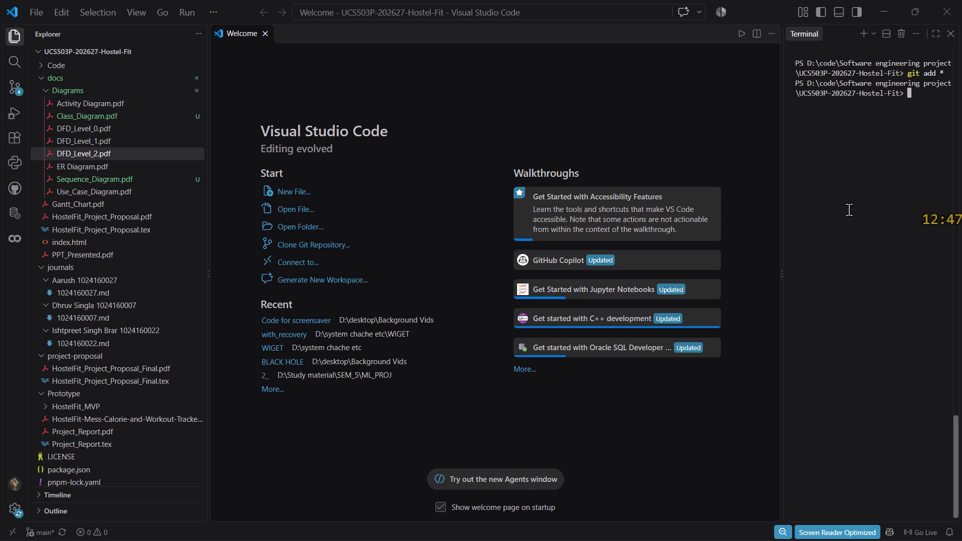
# Display Git's list of common commands in the terminal with git help.
pyautogui.write('git')
pyautogui.press('space')
pyautogui.write('commit')
pyautogui.press('BackSpace')
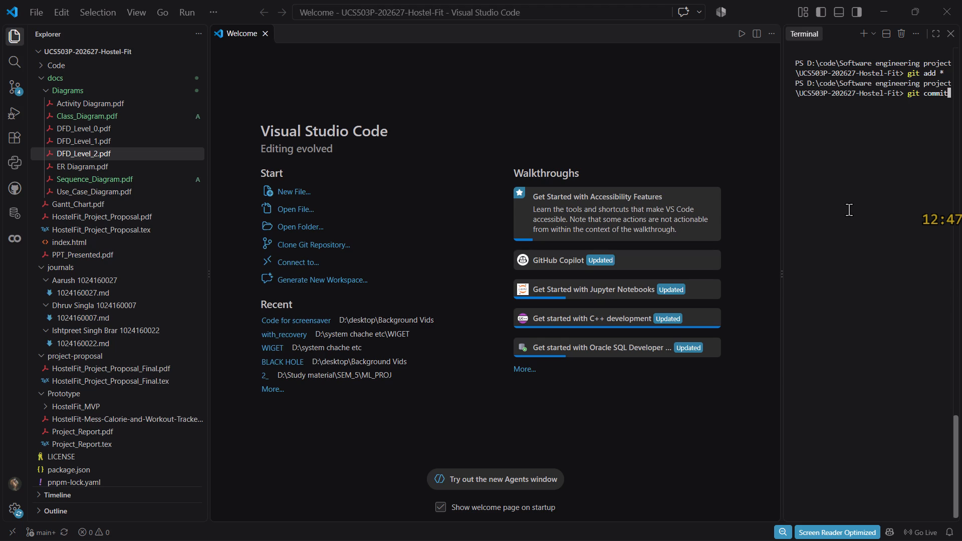
pyautogui.press('BackSpace')
pyautogui.press('BackSpace')
pyautogui.write('it')
pyautogui.press('BackSpace')
pyautogui.press('BackSpace')
pyautogui.press('BackSpace')
pyautogui.press('BackSpace')
pyautogui.press('BackSpace')
pyautogui.write('helo')
pyautogui.press('BackSpace')
pyautogui.press('p')
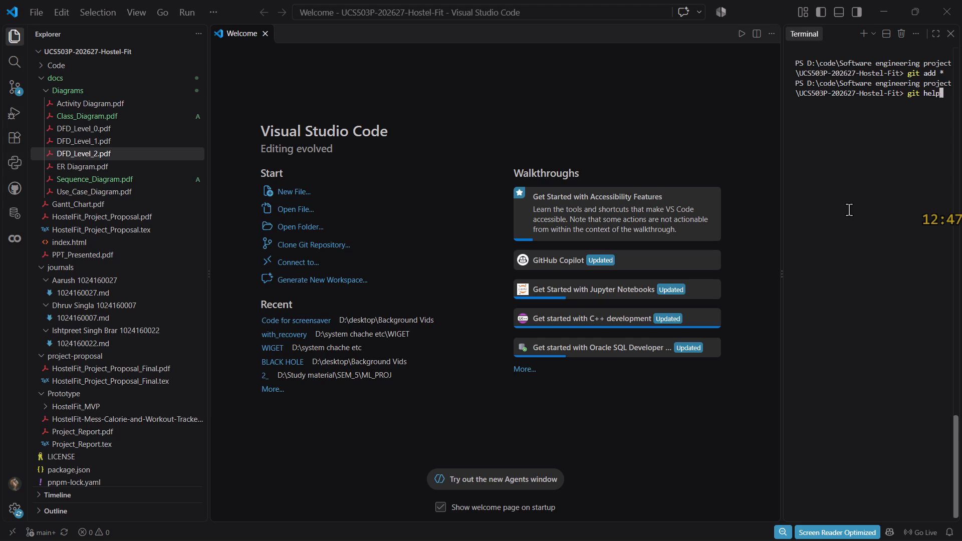
pyautogui.press('Return')
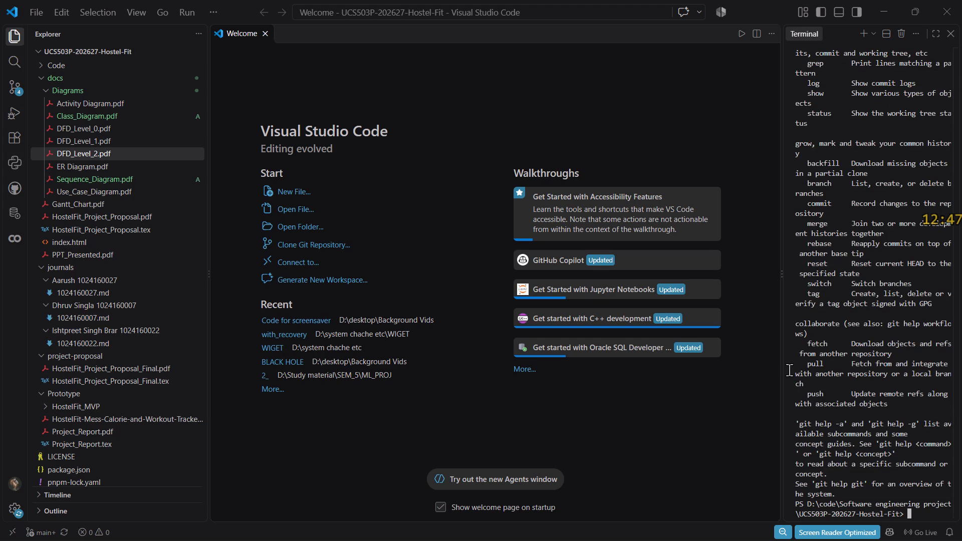
# Widen the terminal, examine the Git help and the commit commands used earlier in the history, and narrow the terminal again.
pyautogui.moveTo(782, 371); pyautogui.dragTo(532, 381)
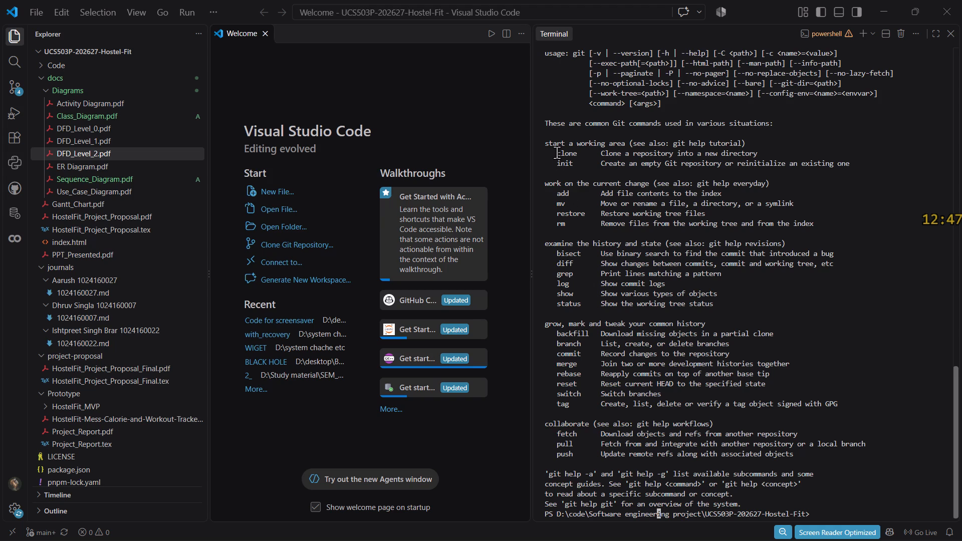
pyautogui.scroll(13, 557, 152)
pyautogui.scroll(12, 557, 154)
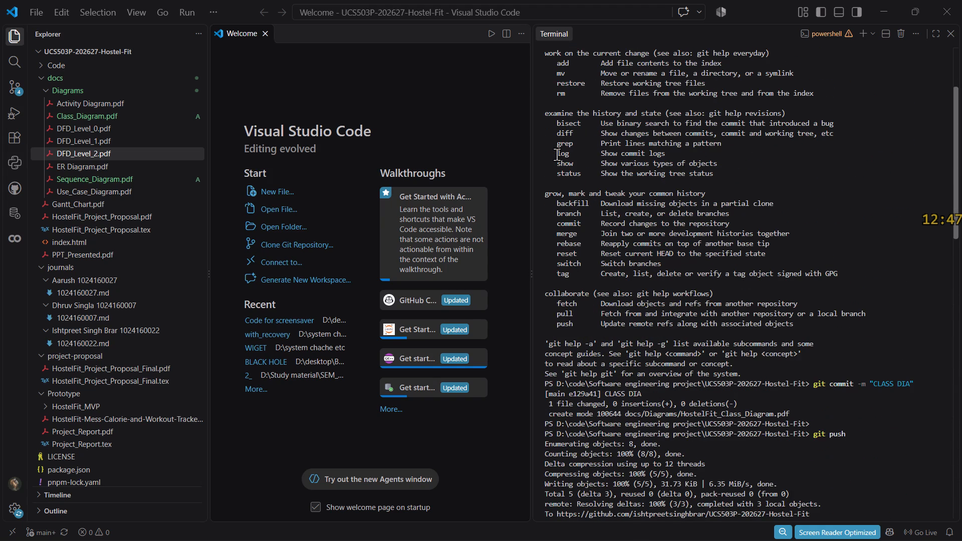
pyautogui.scroll(11, 556, 154)
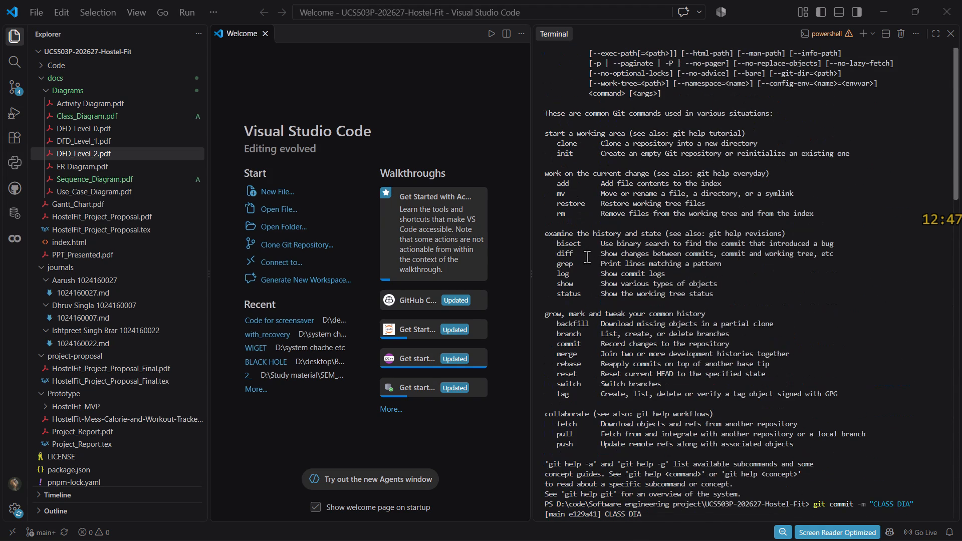
pyautogui.scroll(-14, 555, 245)
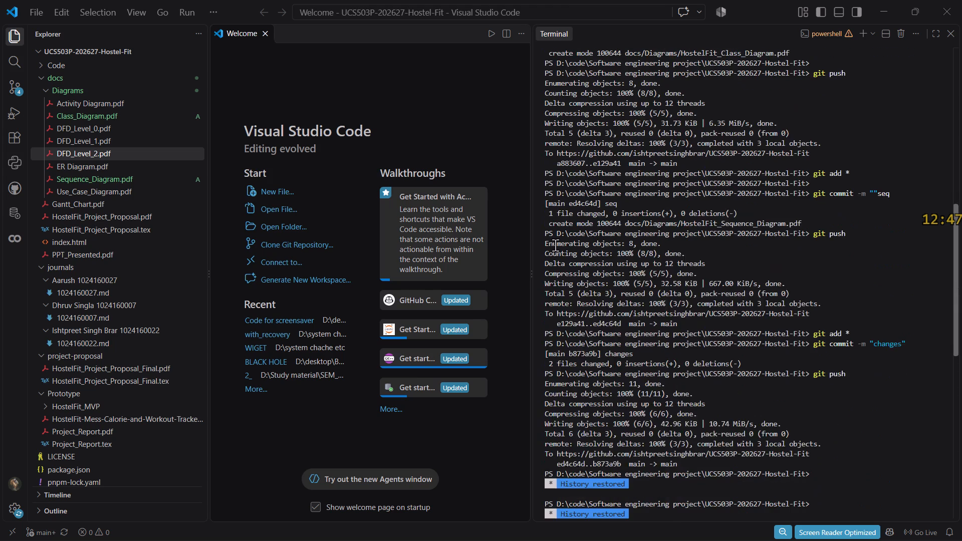
pyautogui.scroll(-20, 555, 245)
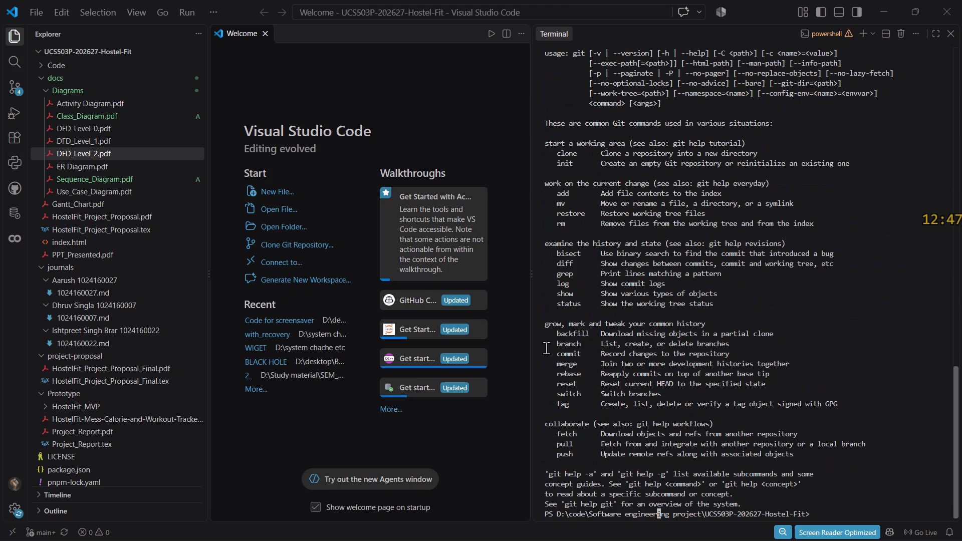
pyautogui.moveTo(532, 336); pyautogui.dragTo(701, 385)
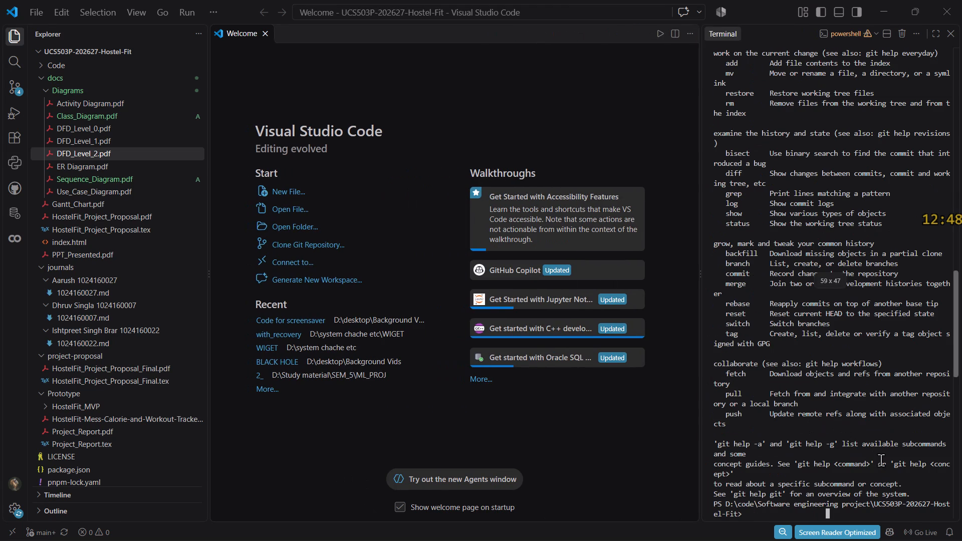
# Commit the staged files in the terminal with git commit -m and the message "Diagram Changes".
pyautogui.click(868, 517)
pyautogui.write('git commit')
pyautogui.press('space')
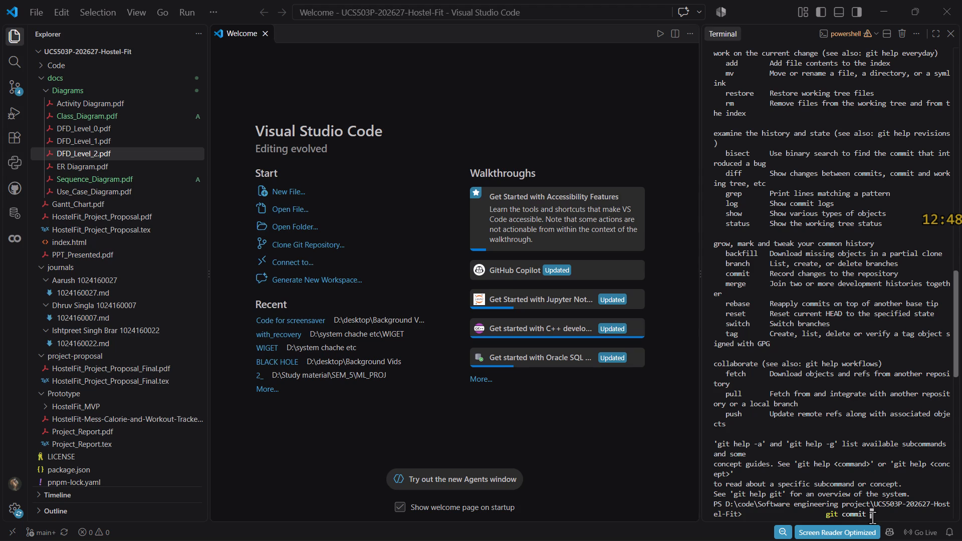
pyautogui.press('BackSpace')
pyautogui.write('-m')
pyautogui.press('BackSpace')
pyautogui.press('BackSpace')
pyautogui.press('space')
pyautogui.write('-m "')
pyautogui.write('Diagrams')
pyautogui.press('space')
pyautogui.press('BackSpace')
pyautogui.press('BackSpace')
pyautogui.press('space')
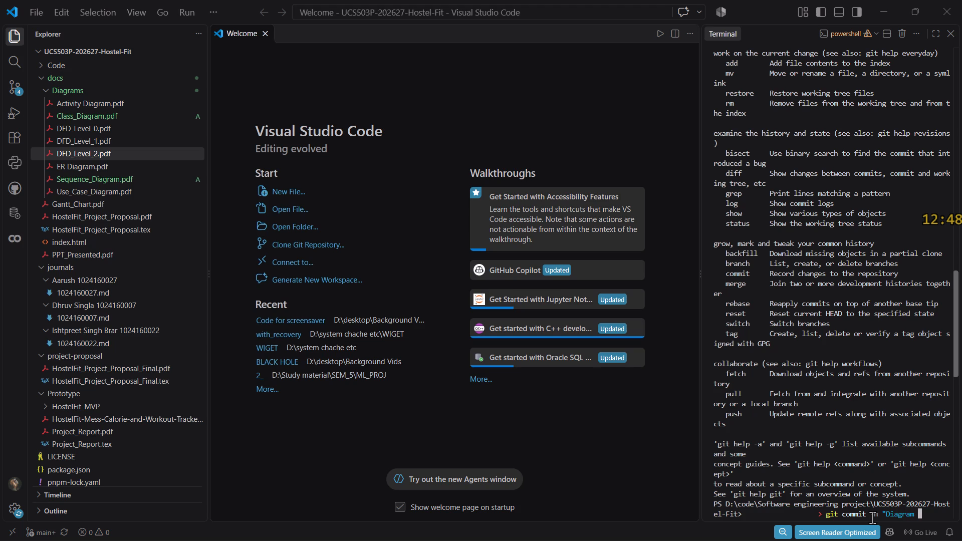
pyautogui.write('Changes')
pyautogui.hotkey('shift', '"')
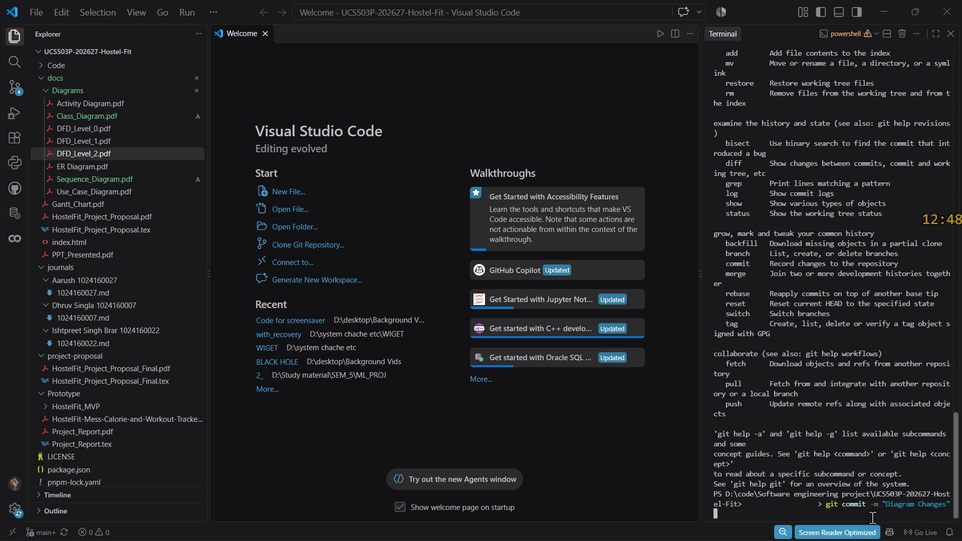
pyautogui.press('Return')
# Push the commit to the remote repository with git push.
pyautogui.write('git push')
pyautogui.press('Return')
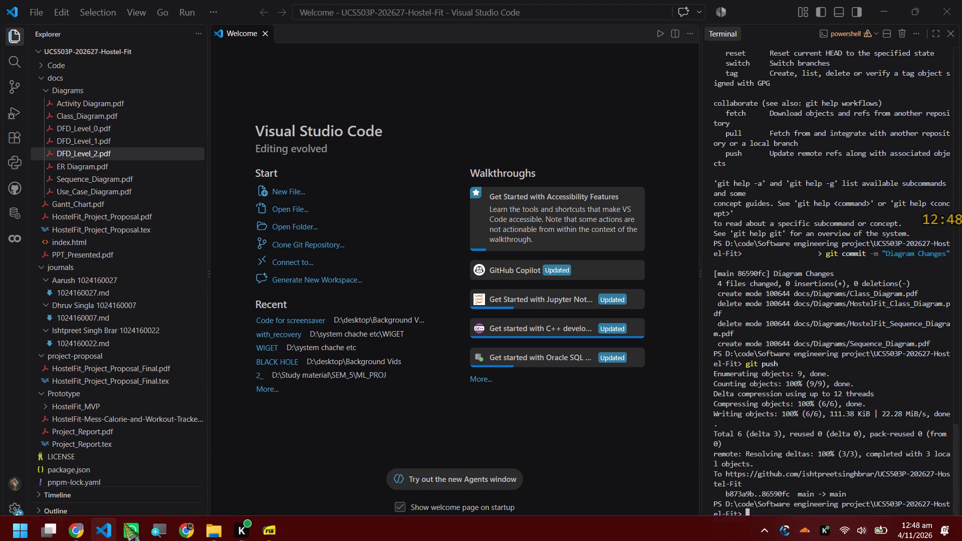
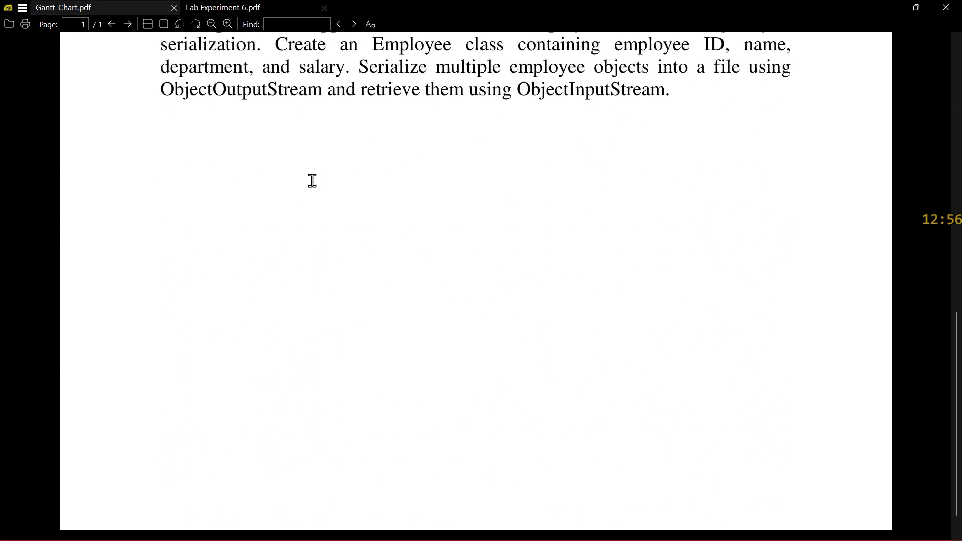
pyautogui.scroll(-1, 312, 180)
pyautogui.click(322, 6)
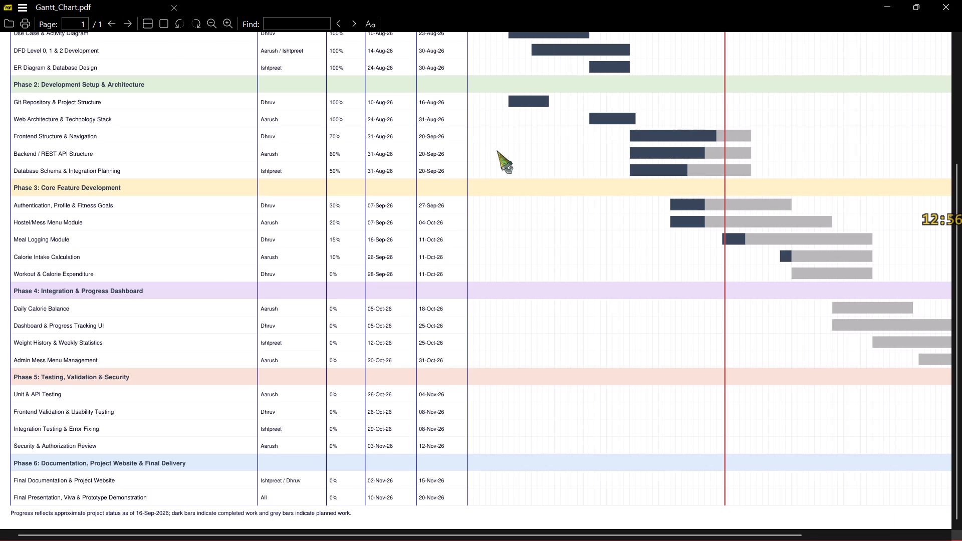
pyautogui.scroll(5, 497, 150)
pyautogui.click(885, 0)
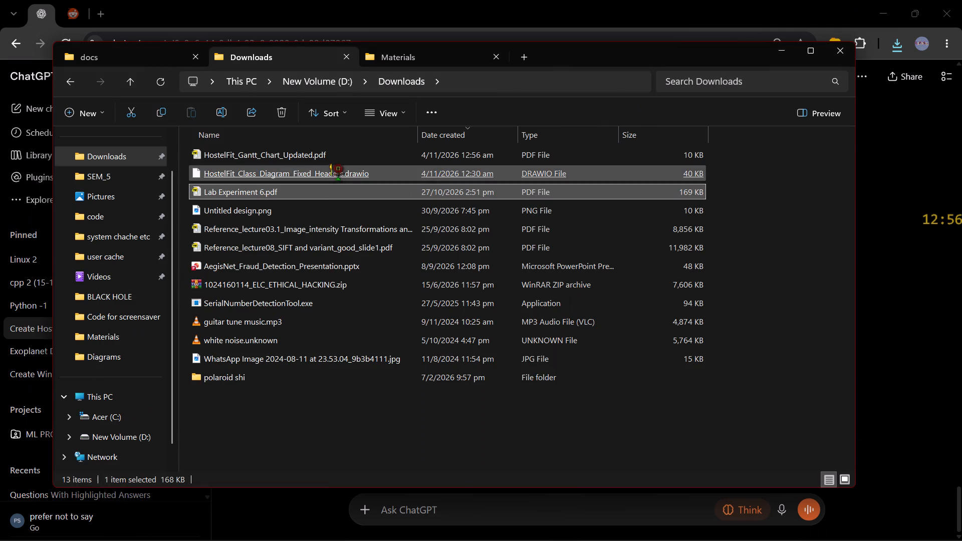
# Open HostelFit_Gantt_Chart_Updated.pdf and examine its tasks, assignees, progress, dates and timeline bars.
pyautogui.click(343, 153)
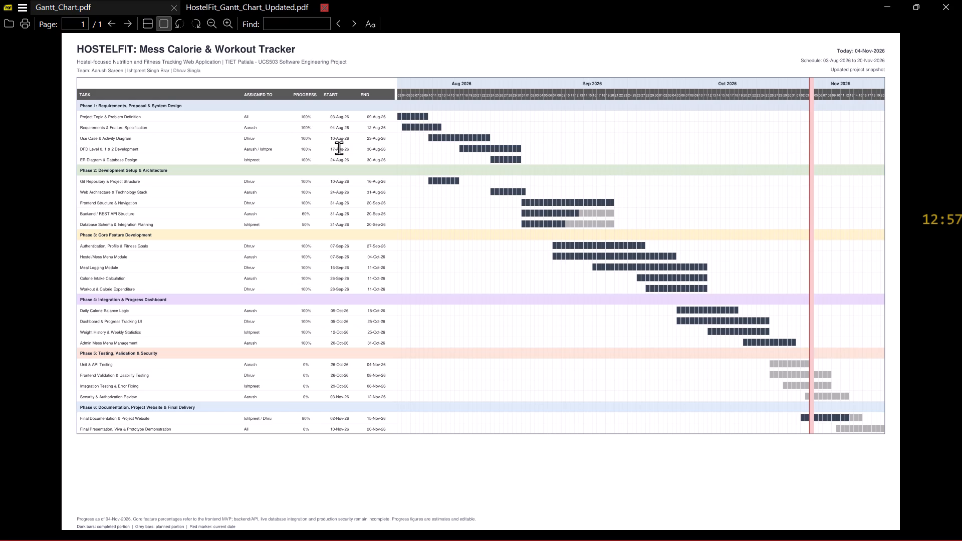
pyautogui.moveTo(98, 330); pyautogui.dragTo(98, 330)
pyautogui.moveTo(98, 330); pyautogui.dragTo(139, 334)
pyautogui.scroll(5, 266, 379)
pyautogui.scroll(4, 446, 377)
pyautogui.hscroll(-1, 446, 378)
pyautogui.keyDown('ctrl'); pyautogui.scroll(2, 442, 380); pyautogui.keyUp('ctrl')
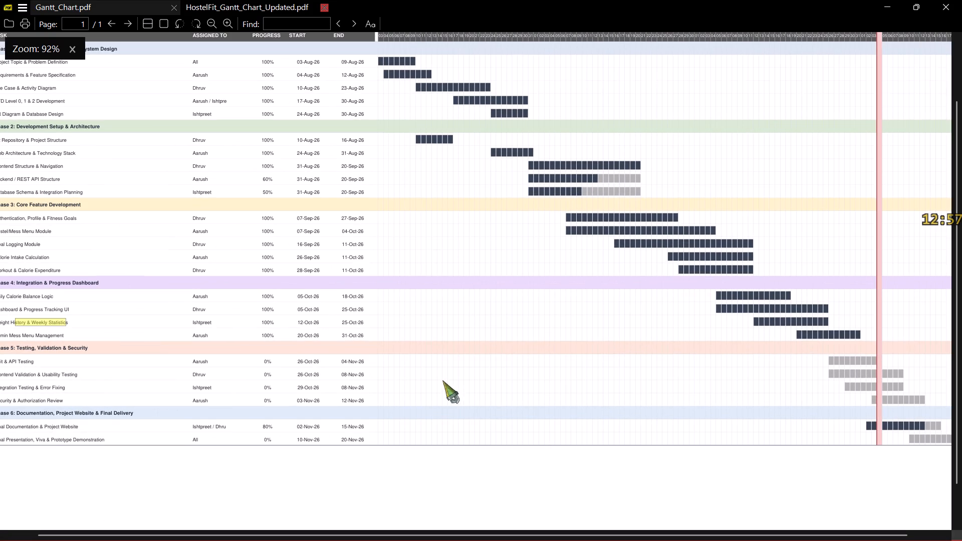
pyautogui.scroll(1, 142, 179)
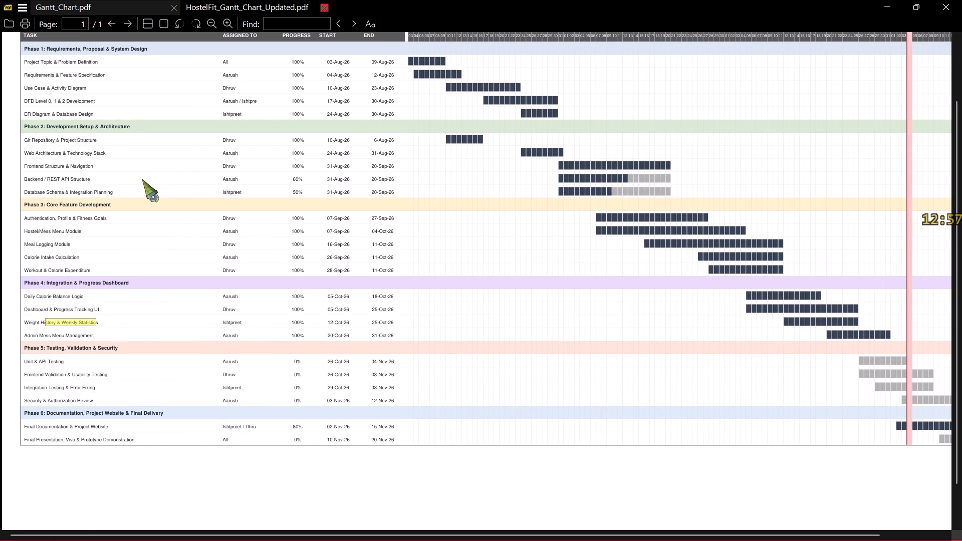
pyautogui.scroll(1, 142, 179)
pyautogui.keyDown('ctrl'); pyautogui.scroll(-3, 142, 179); pyautogui.keyUp('ctrl')
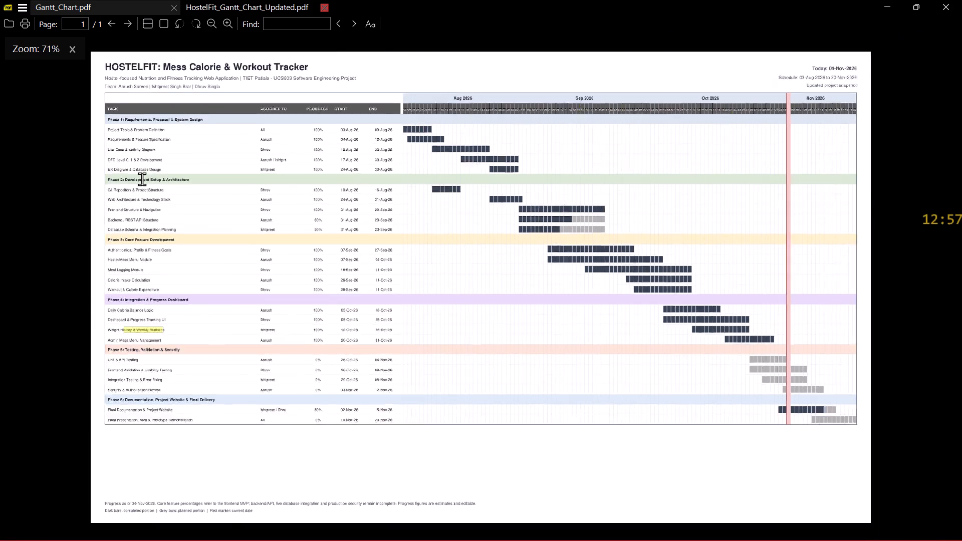
pyautogui.keyDown('ctrl'); pyautogui.scroll(-1, 142, 179); pyautogui.keyUp('ctrl')
pyautogui.keyDown('ctrl'); pyautogui.scroll(3, 142, 179); pyautogui.keyUp('ctrl')
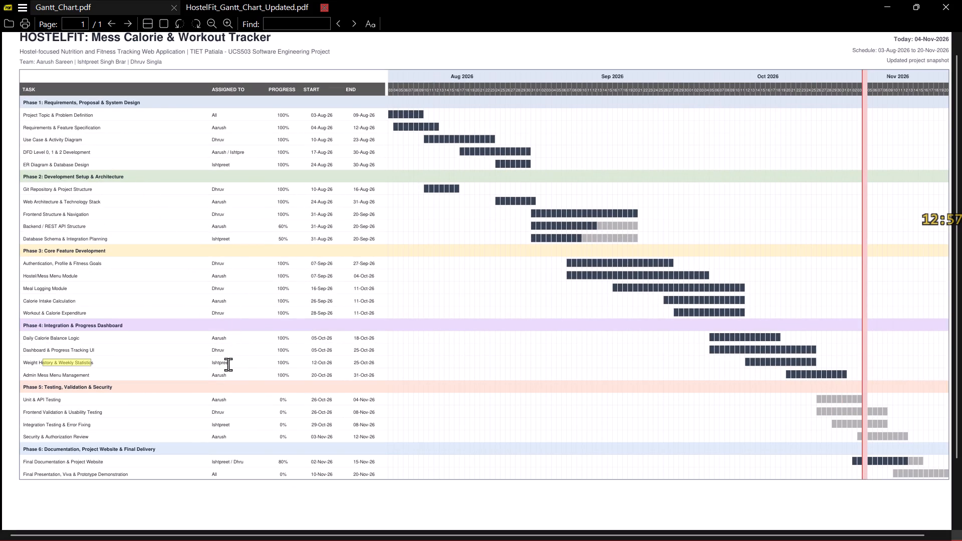
pyautogui.moveTo(228, 364); pyautogui.dragTo(264, 363)
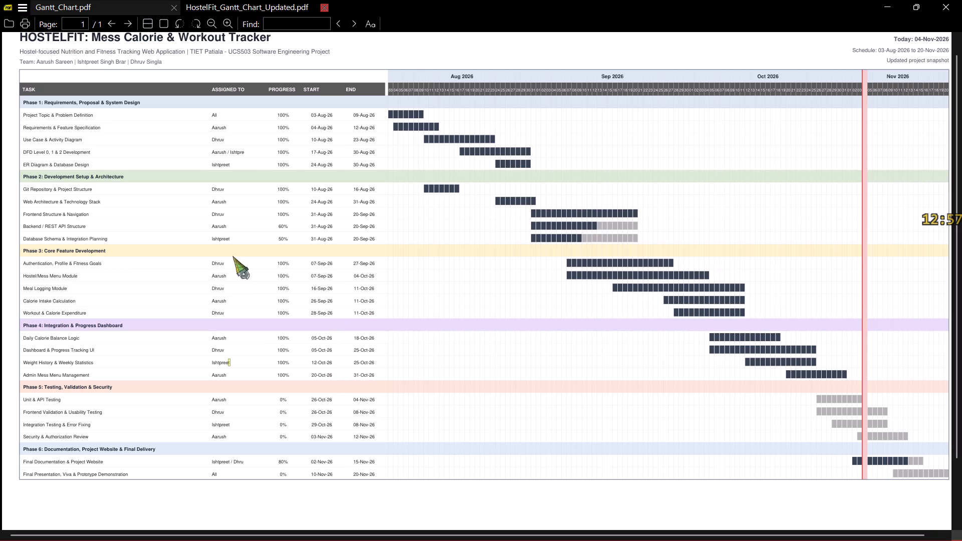
pyautogui.moveTo(233, 242); pyautogui.dragTo(312, 249)
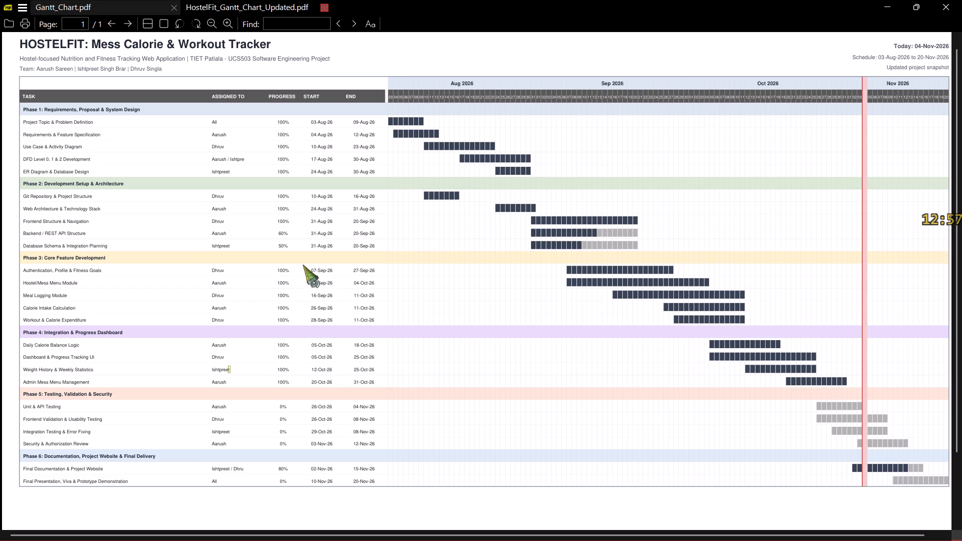
pyautogui.click(247, 156)
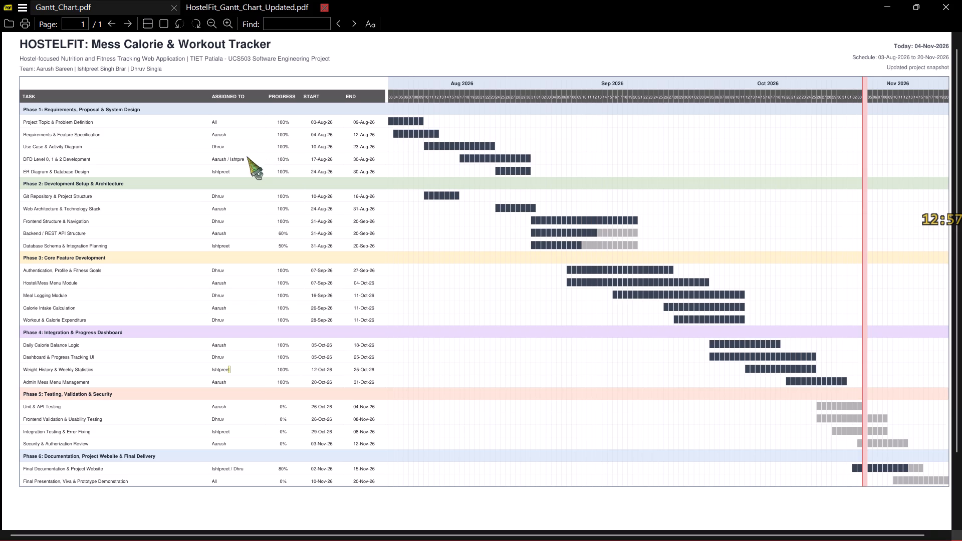
pyautogui.click(242, 161)
pyautogui.scroll(1, 289, 274)
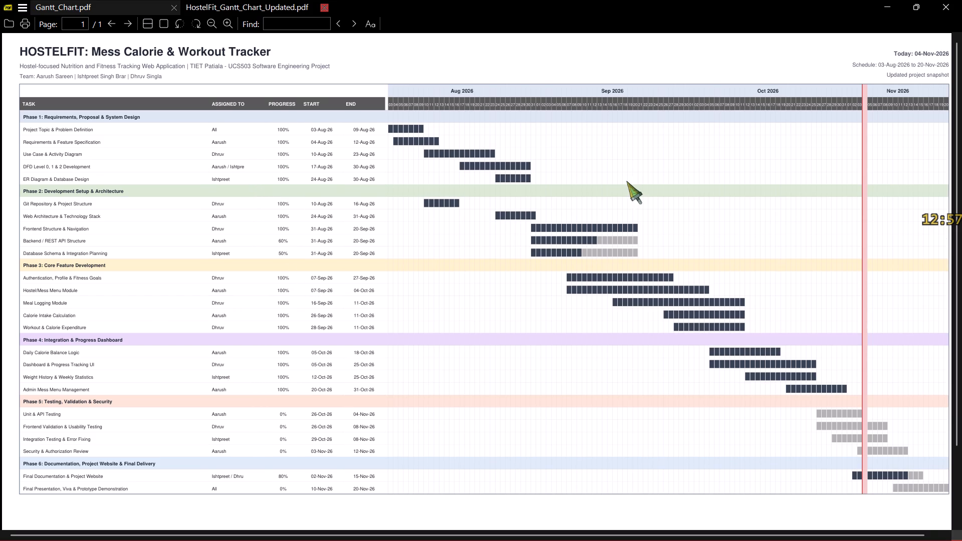
# Compare the updated Gantt chart with the original Gantt_Chart.pdf, checking layout, task names, assignees, dates and progress.
pyautogui.click(626, 181)
pyautogui.hotkey('ctrl', 'Tab')
pyautogui.hotkey('ctrl', 'Tab')
pyautogui.hotkey('ctrl', 'Tab')
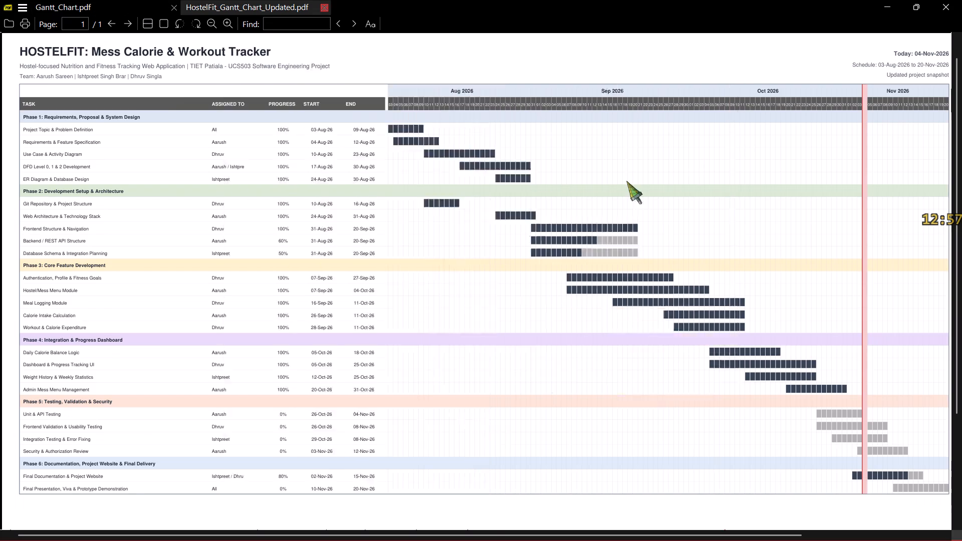
pyautogui.hotkey('ctrl', 'Tab')
pyautogui.hotkey('ctrl', 'Tab')
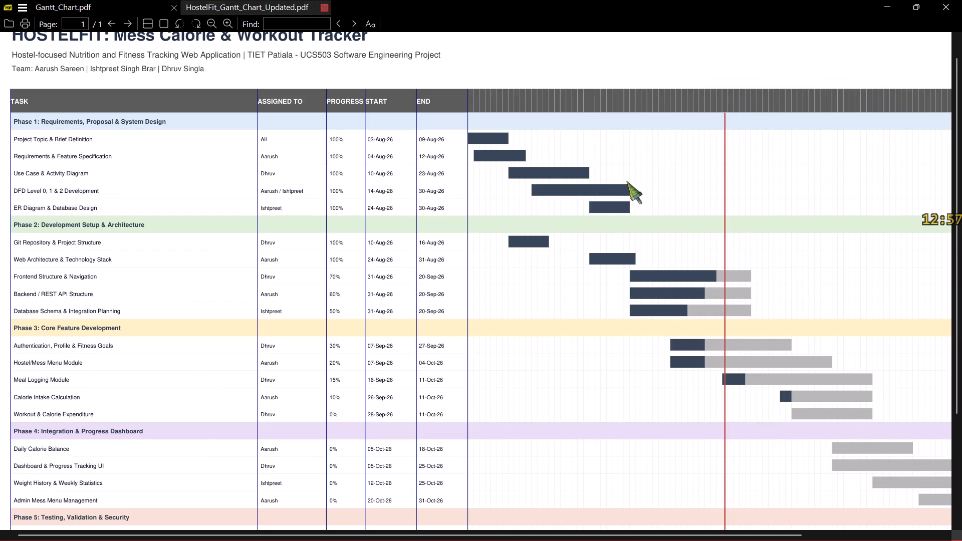
pyautogui.hotkey('ctrl', 'Tab')
pyautogui.hotkey('ctrl', 'Tab')
pyautogui.hotkey('ctrl', 'Tab')
pyautogui.hotkey('ctrl', 'Tab')
pyautogui.hotkey('ctrl', 'Tab')
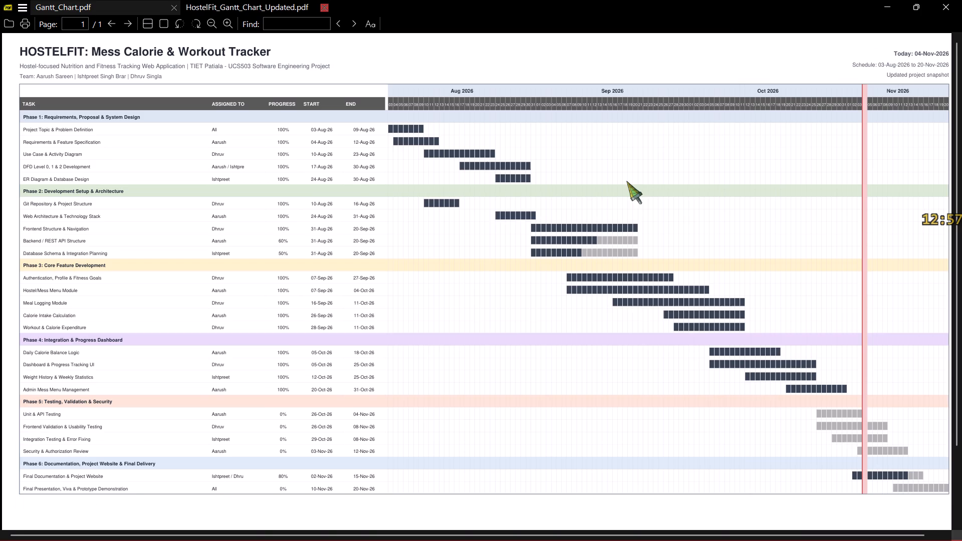
pyautogui.hotkey('ctrl', 'Tab')
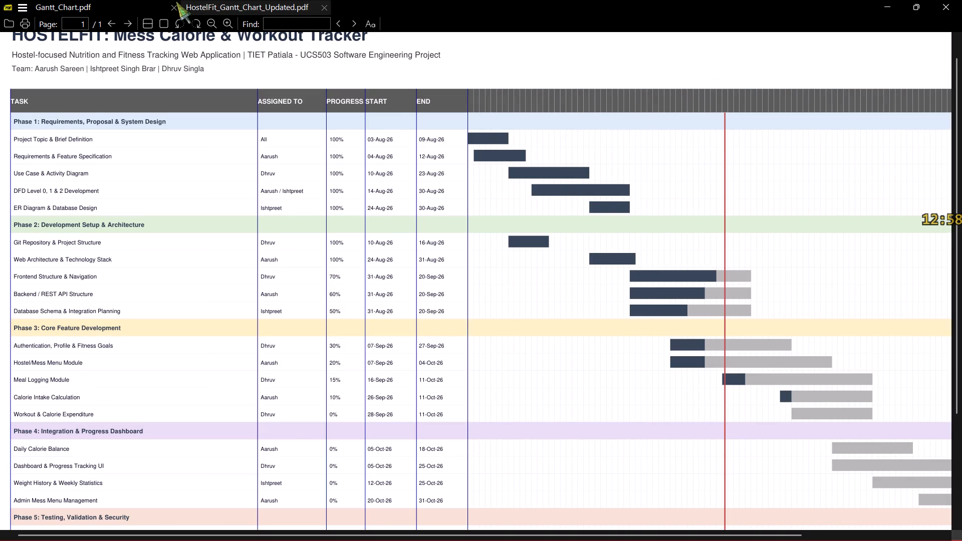
pyautogui.click(156, 22)
pyautogui.click(420, 193)
pyautogui.hotkey('ctrl', 'Tab')
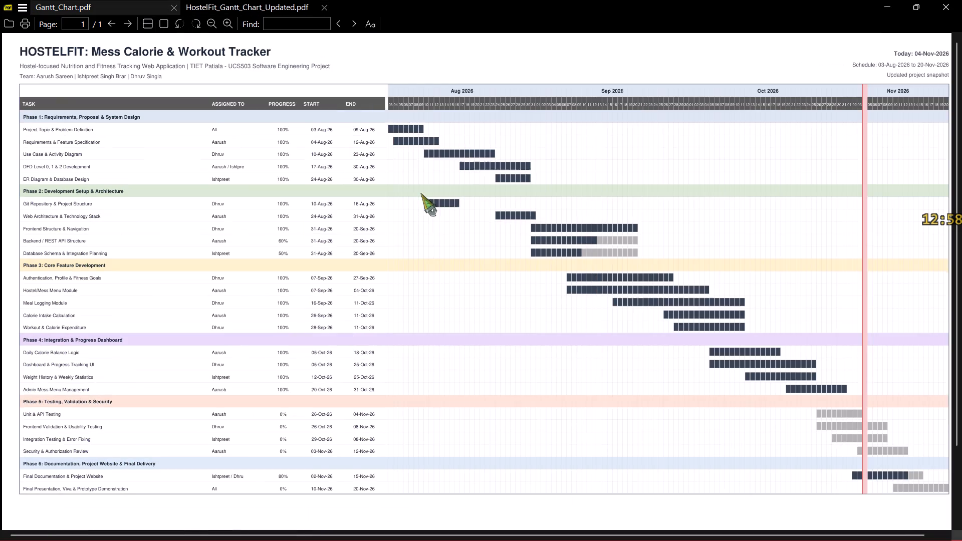
pyautogui.hotkey('ctrl', 'Tab')
pyautogui.hotkey('ctrl', 'Tab')
pyautogui.hotkey('ctrl', 'Tab')
pyautogui.hotkey('ctrl', 'Tab')
# Compare the two Gantt chart PDFs again, checking the current-date marker, progress values, timeline header and bars of each version.
pyautogui.hotkey('ctrl', 'Tab')
pyautogui.hotkey('ctrl', 'Tab')
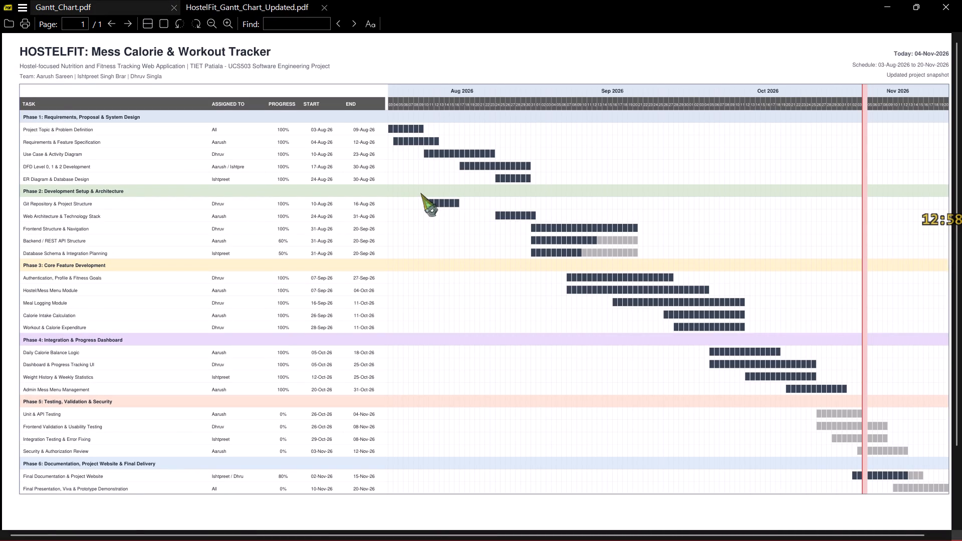
pyautogui.hotkey('ctrl', 'Tab')
pyautogui.hotkey('ctrl', 'Tab')
pyautogui.hotkey('ctrl', 'Tab')
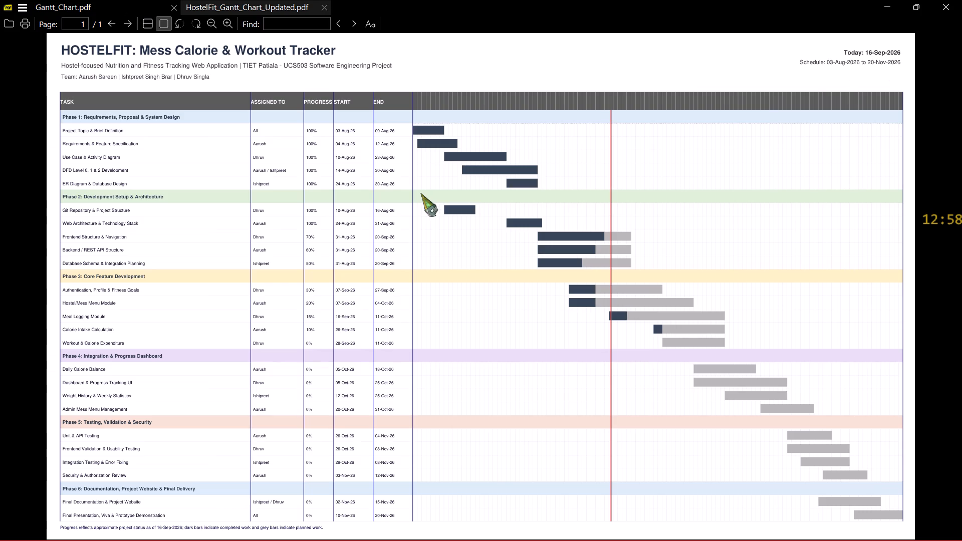
pyautogui.hotkey('ctrl', 'Tab')
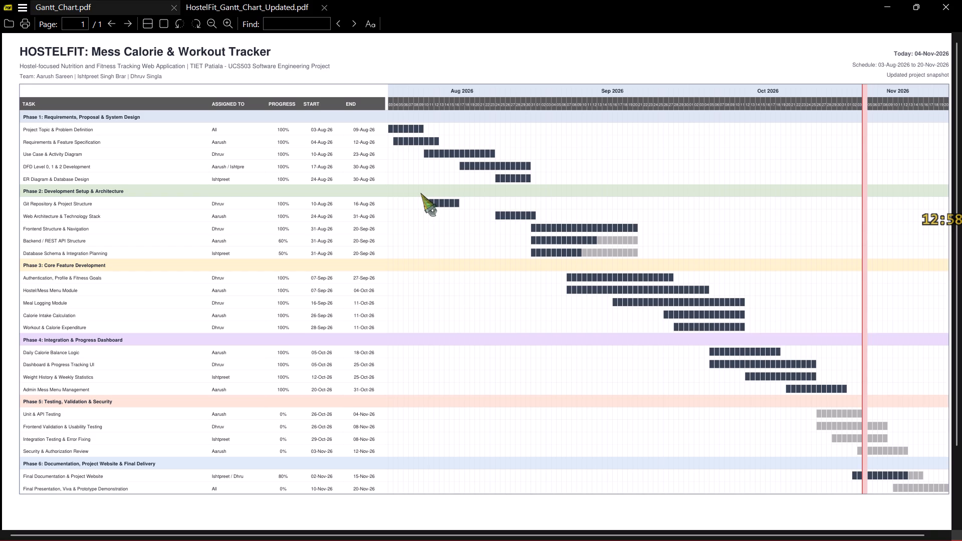
pyautogui.hotkey('ctrl', 'Tab')
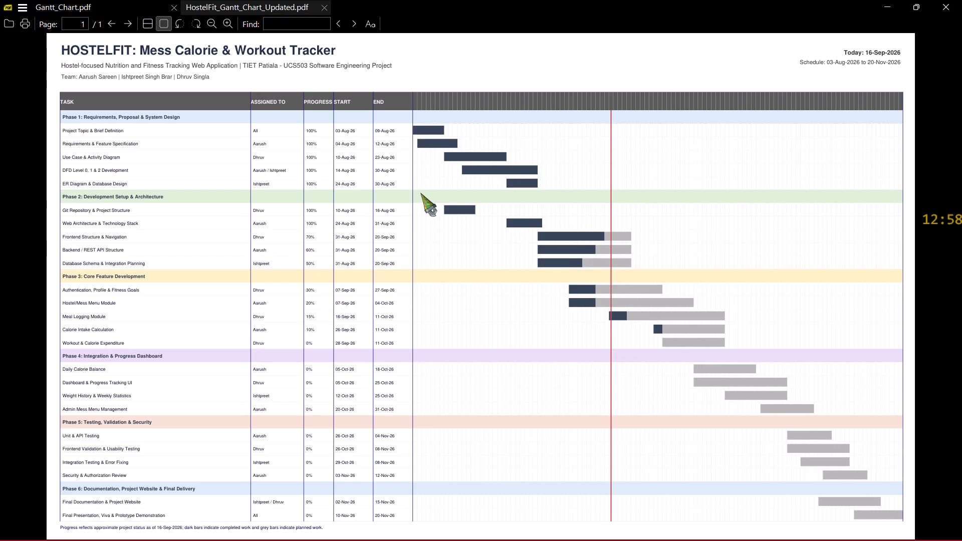
# Close both Gantt chart PDFs and exit the PDF viewer.
pyautogui.click(171, 4)
pyautogui.tripleClick(173, 8)
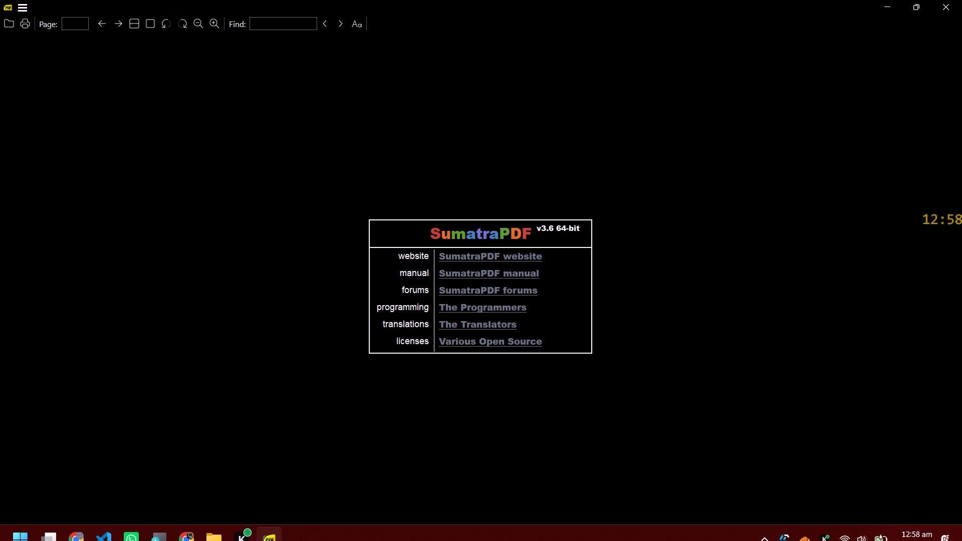
pyautogui.click(961, 0)
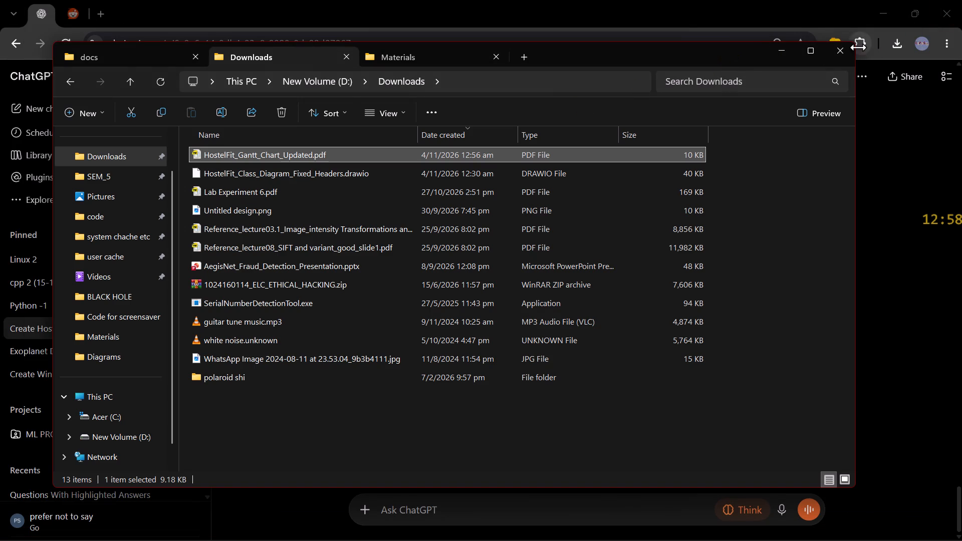
# Close the File Explorer window showing Downloads and return to the ChatGPT conversation in Chrome.
pyautogui.click(844, 51)
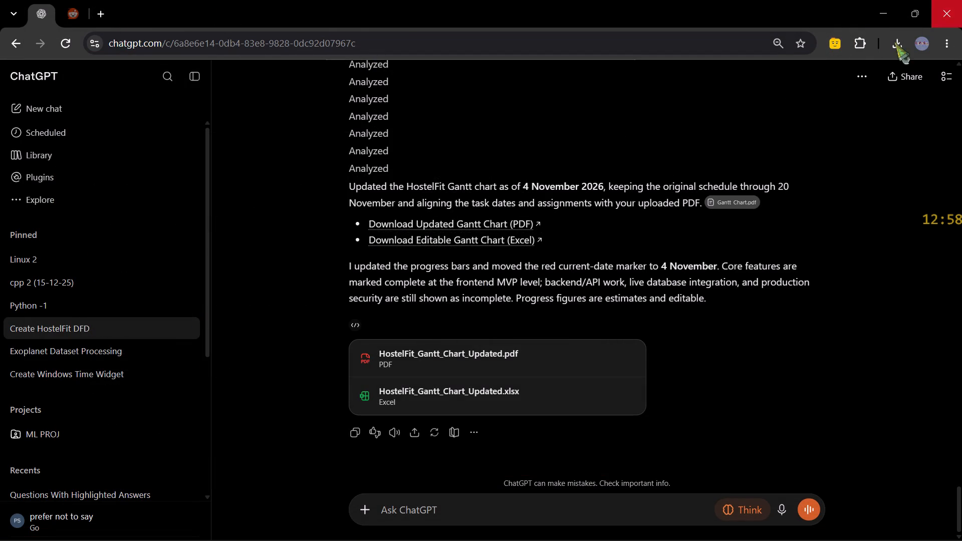
# Suspend the ChatGPT conversation tab with the tab suspender extension.
pyautogui.click(838, 38)
pyautogui.click(697, 114)
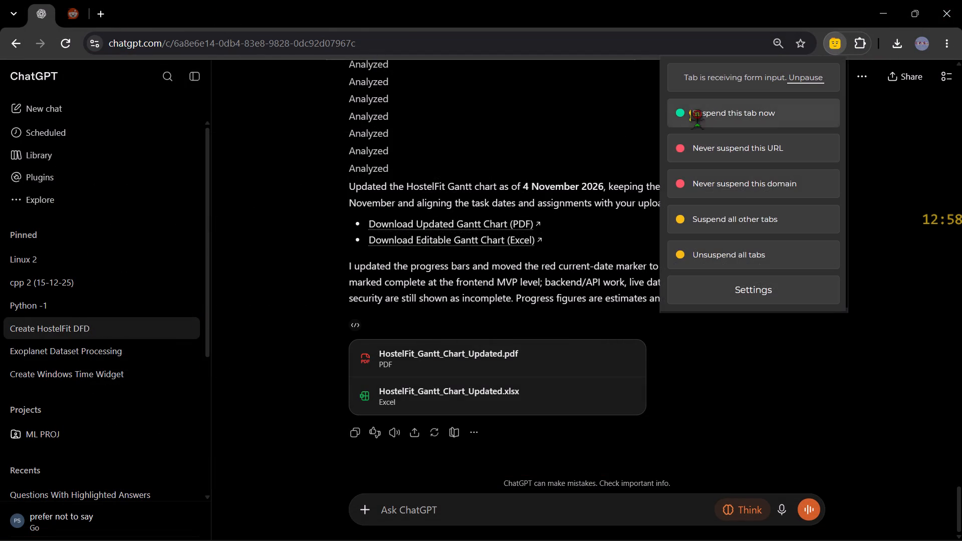
# Open a new blank browser tab.
pyautogui.click(106, 15)
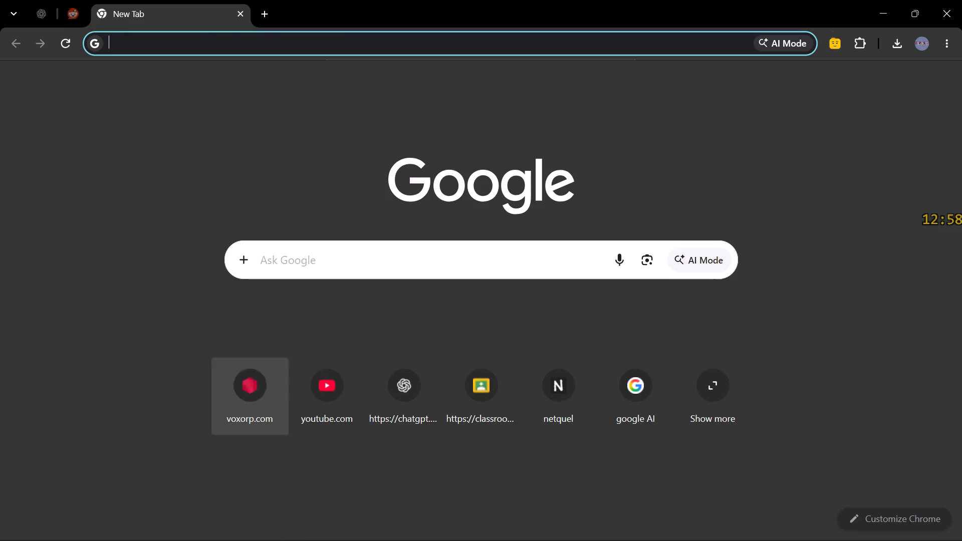